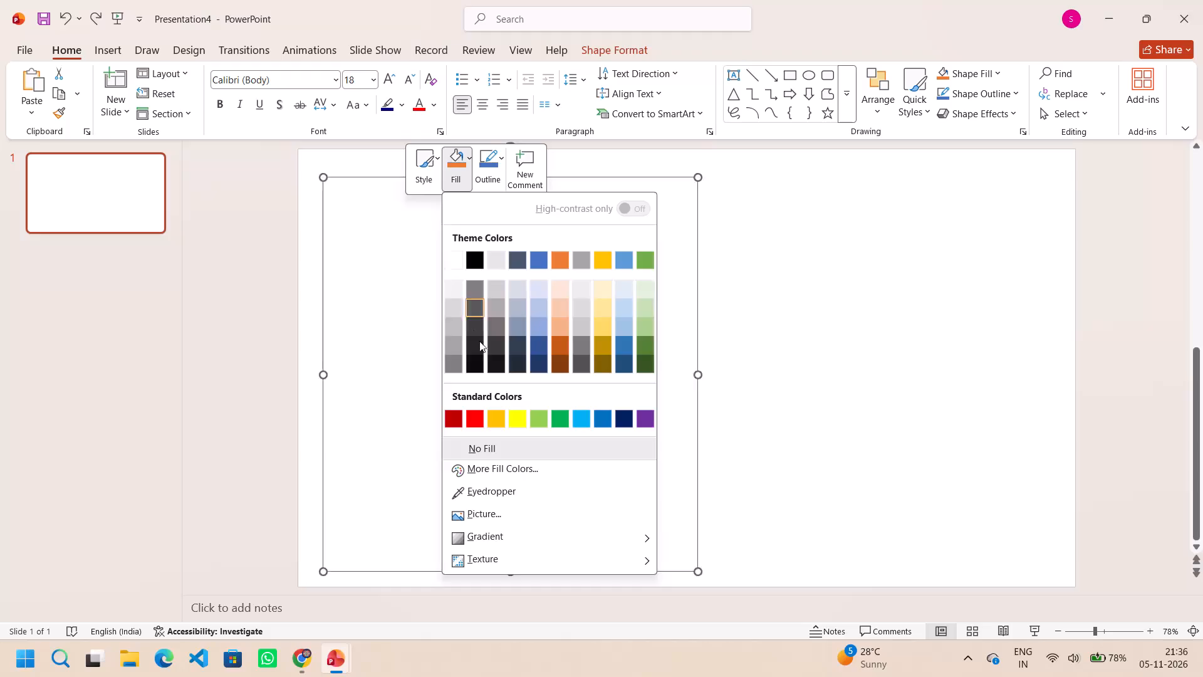
Give the large rectangle a lighter blue fill and apply the subtle light blue gradient theme style to it.
left_click(538, 332)
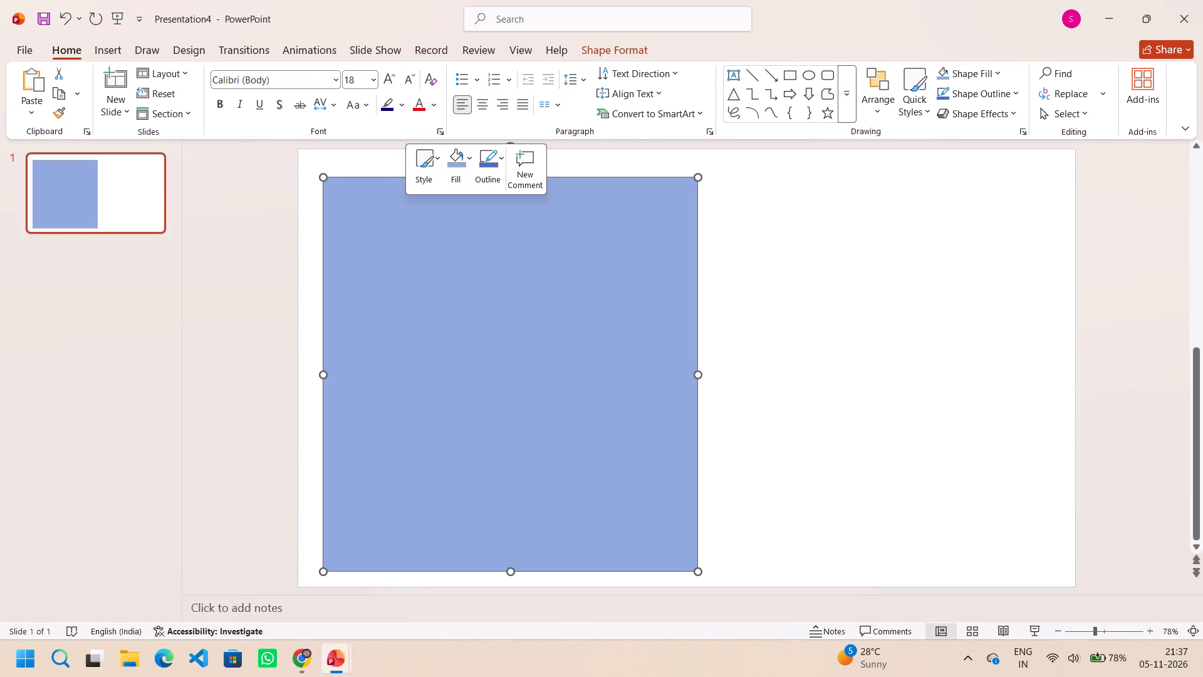
left_click(425, 153)
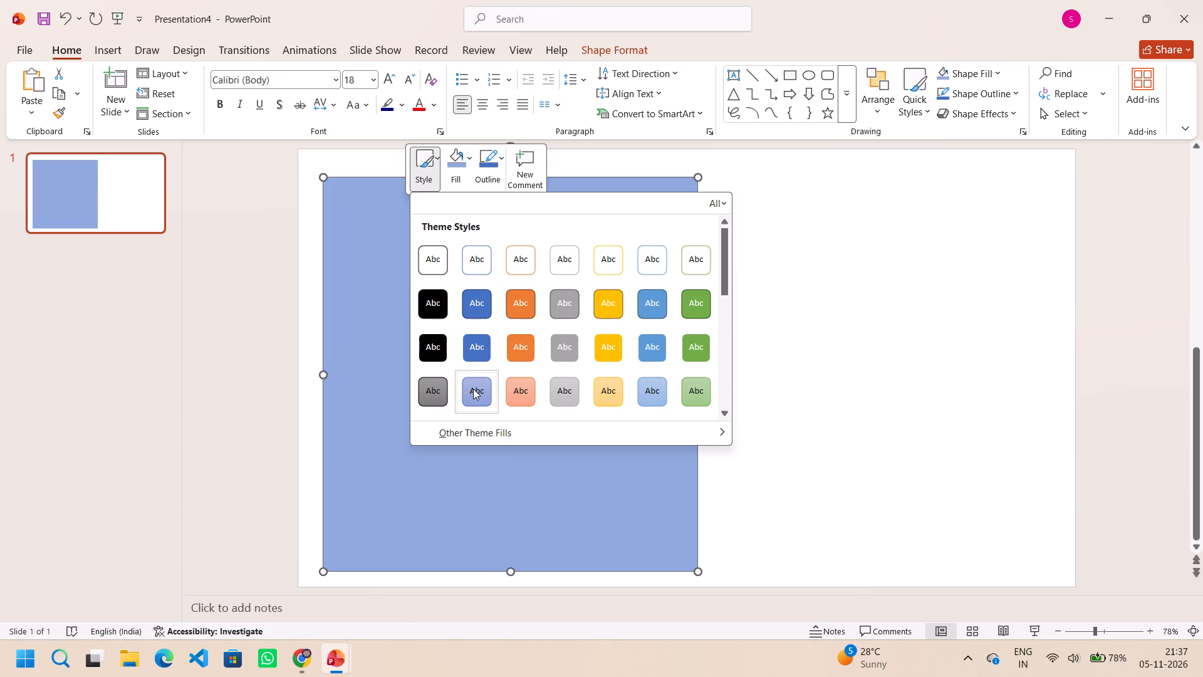
left_click(473, 389)
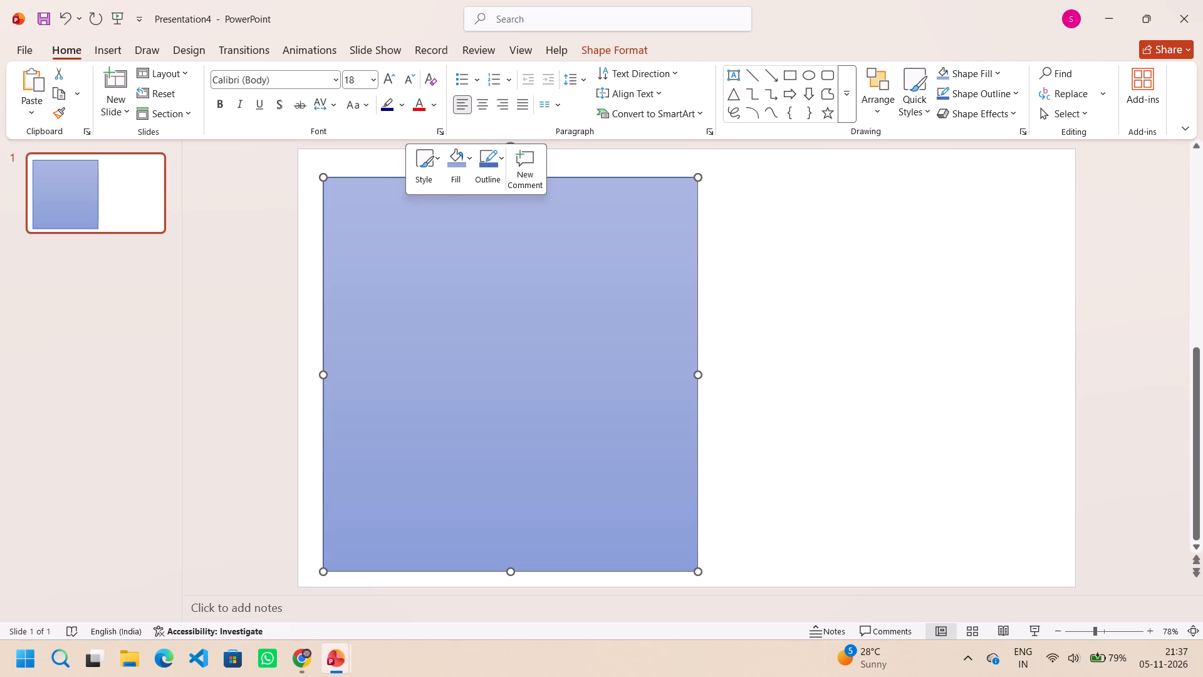
Duplicate the gradient rectangle and place the copy to its right, level with the original.
left_click(595, 353)
key("ctrl+c")
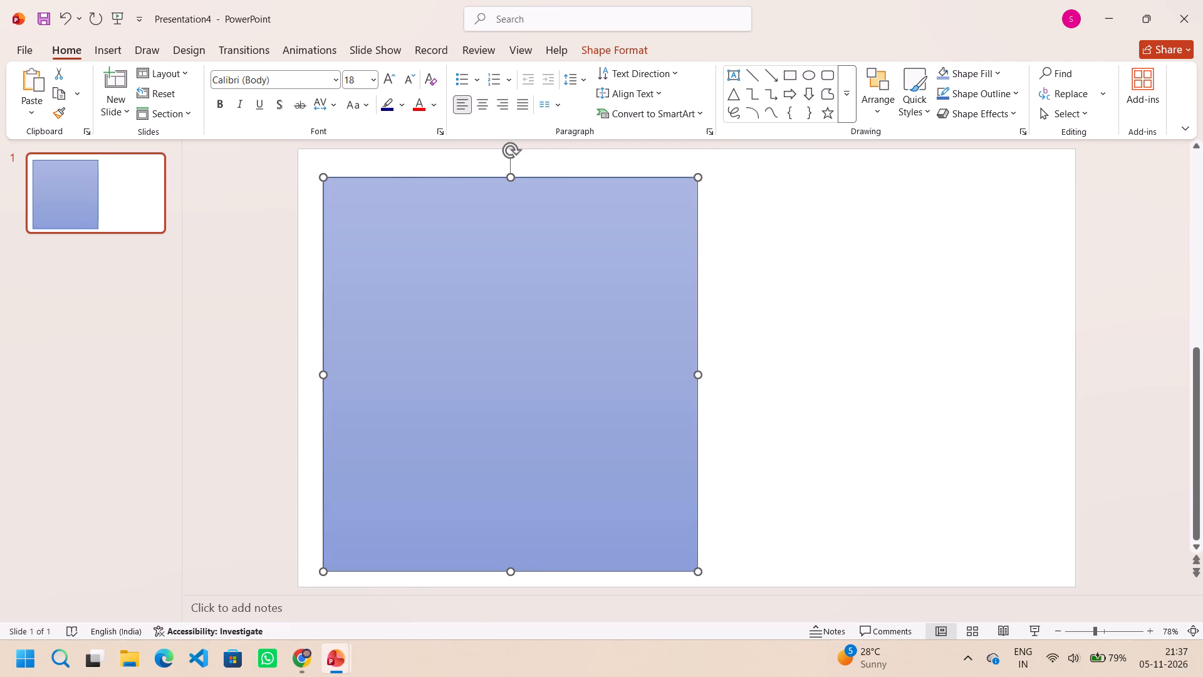
left_click(876, 356)
key("ctrl+v")
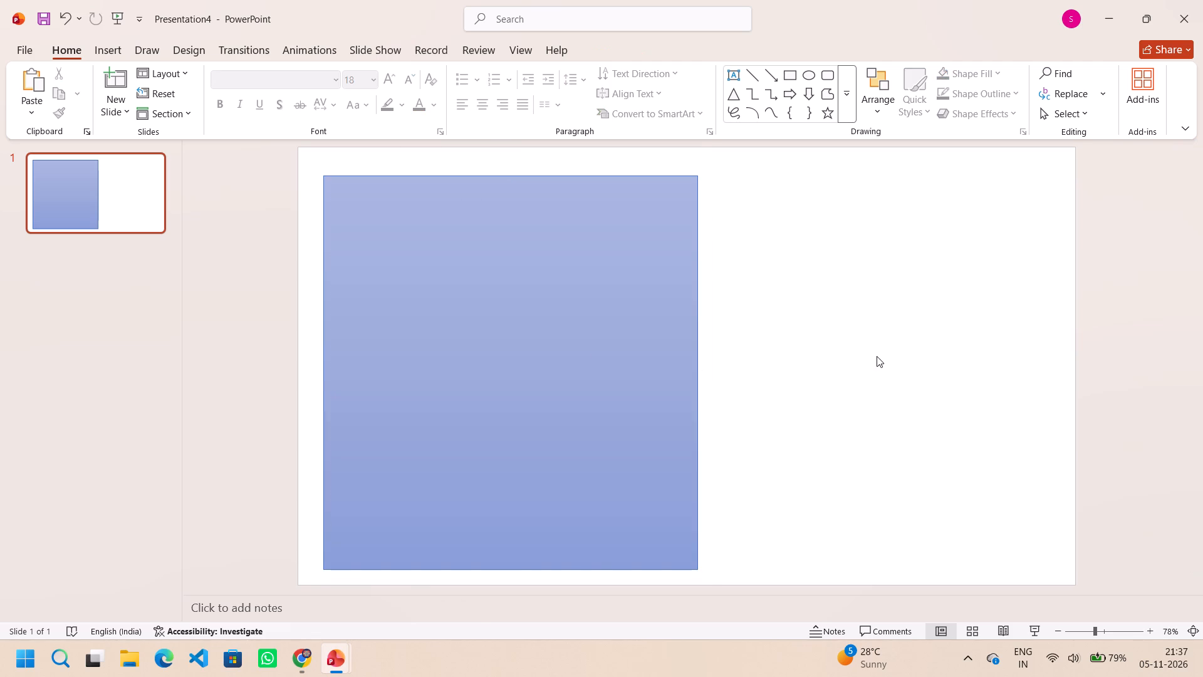
left_click_drag(550, 338, 687, 338)
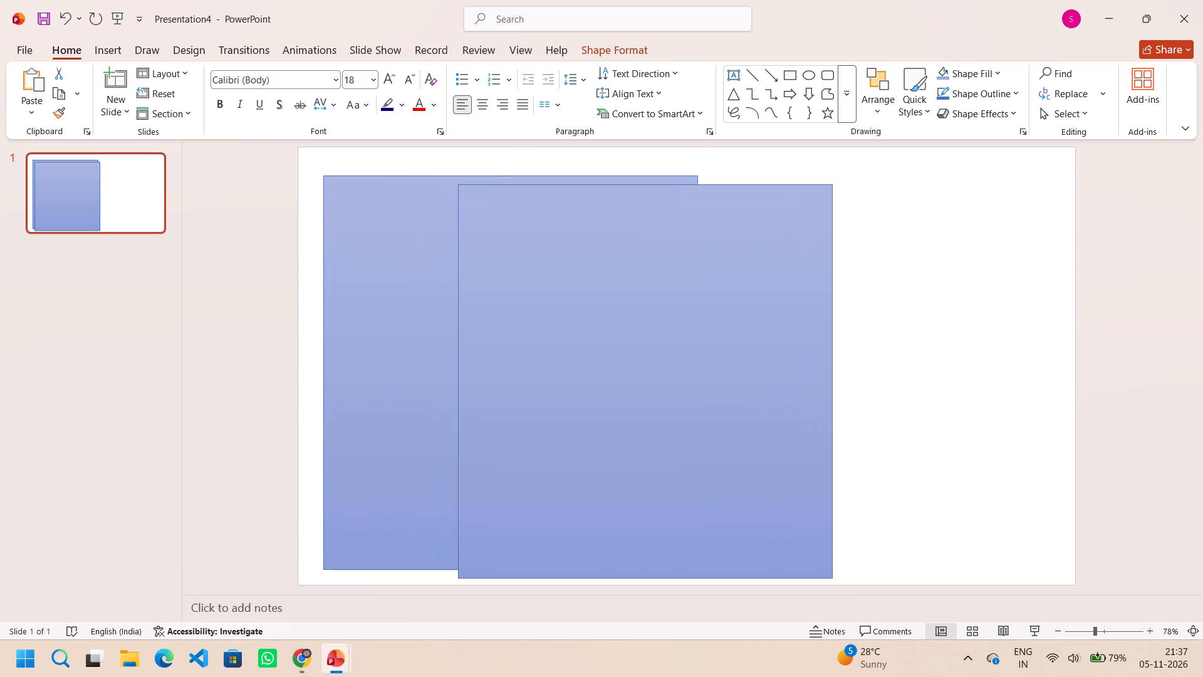
left_click_drag(687, 338, 929, 330)
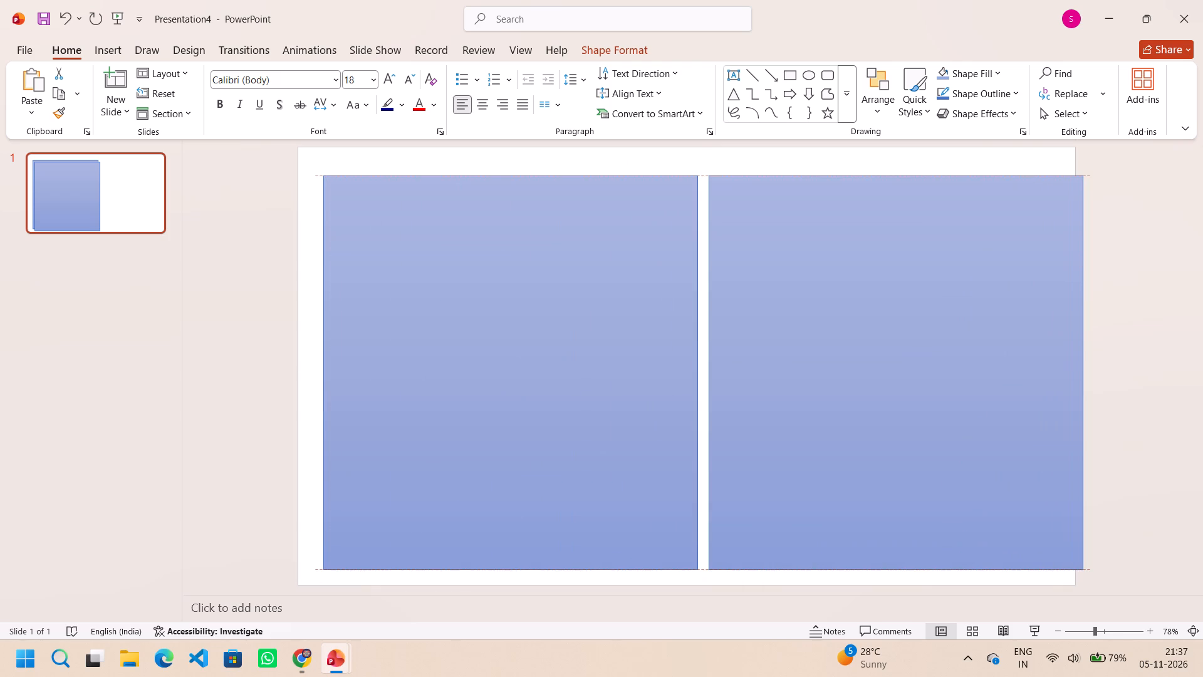
left_click_drag(929, 330, 925, 332)
Reposition both rectangles on the slide so they sit level, with only a narrow gap between them at the slide's centre.
left_click(506, 348)
left_click_drag(504, 349, 485, 349)
left_click_drag(772, 340, 767, 340)
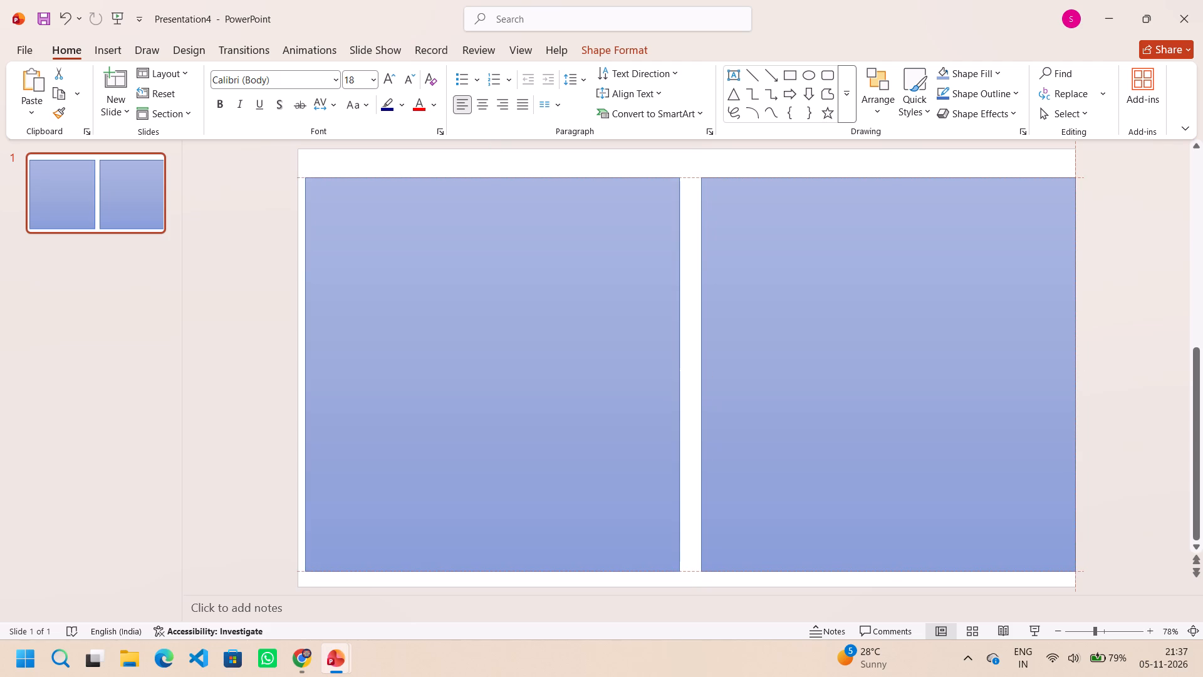
left_click_drag(767, 340, 759, 343)
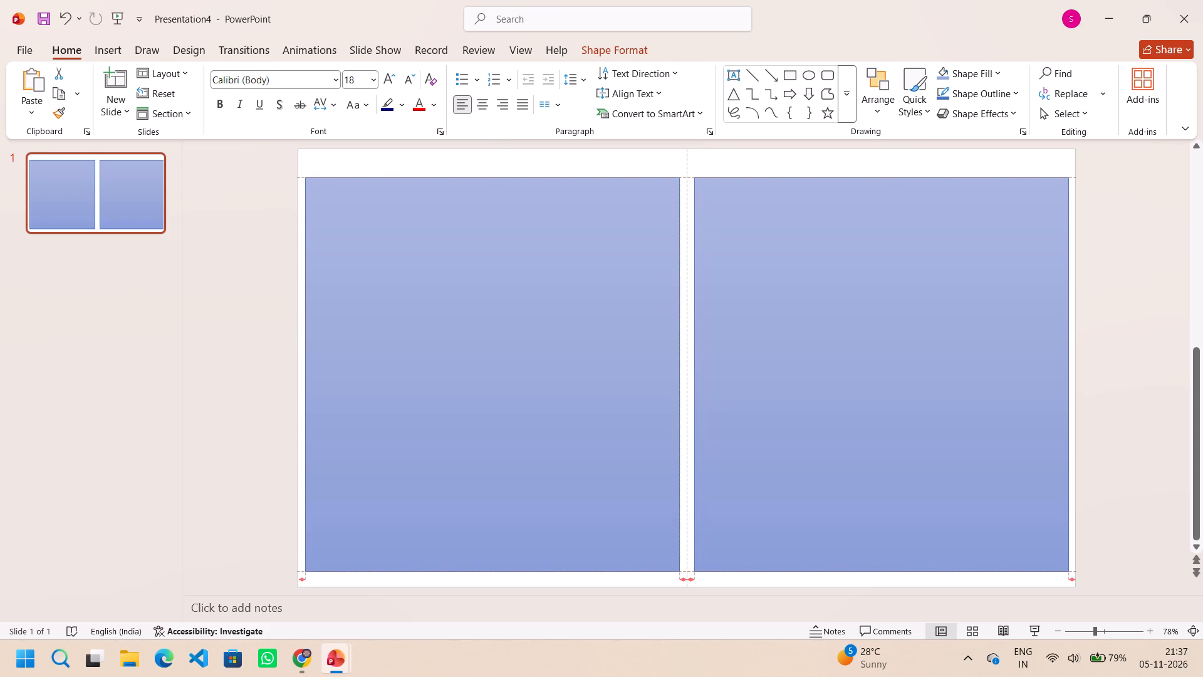
left_click_drag(759, 343, 754, 344)
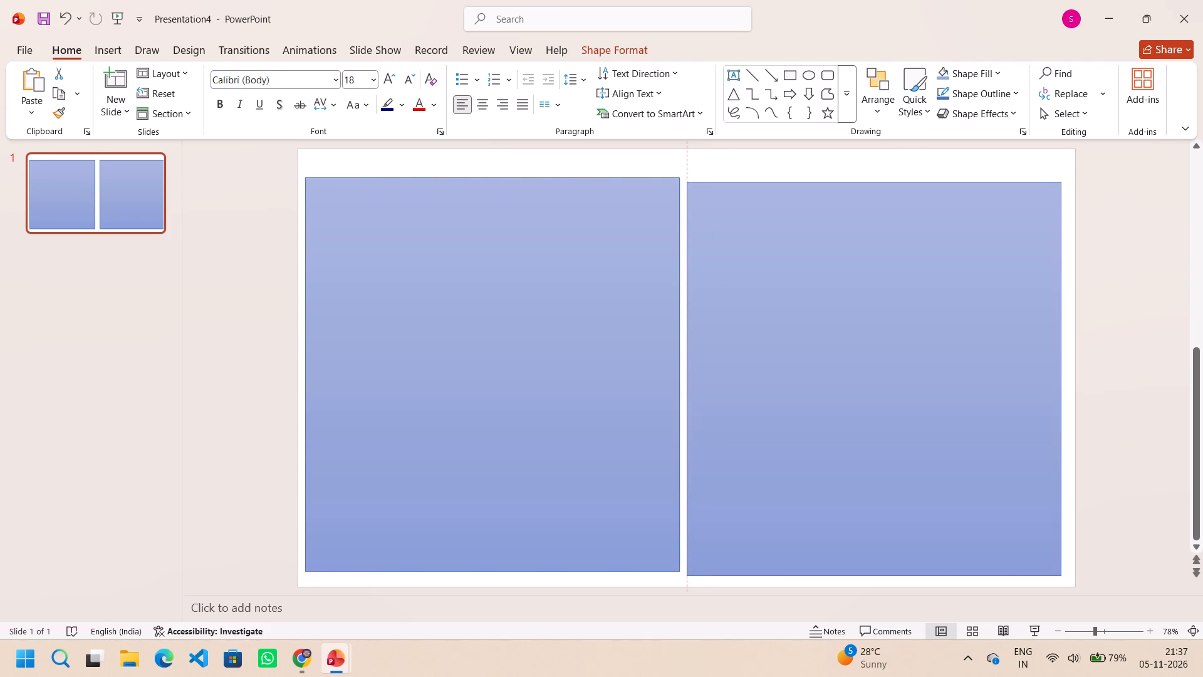
left_click_drag(754, 344, 754, 340)
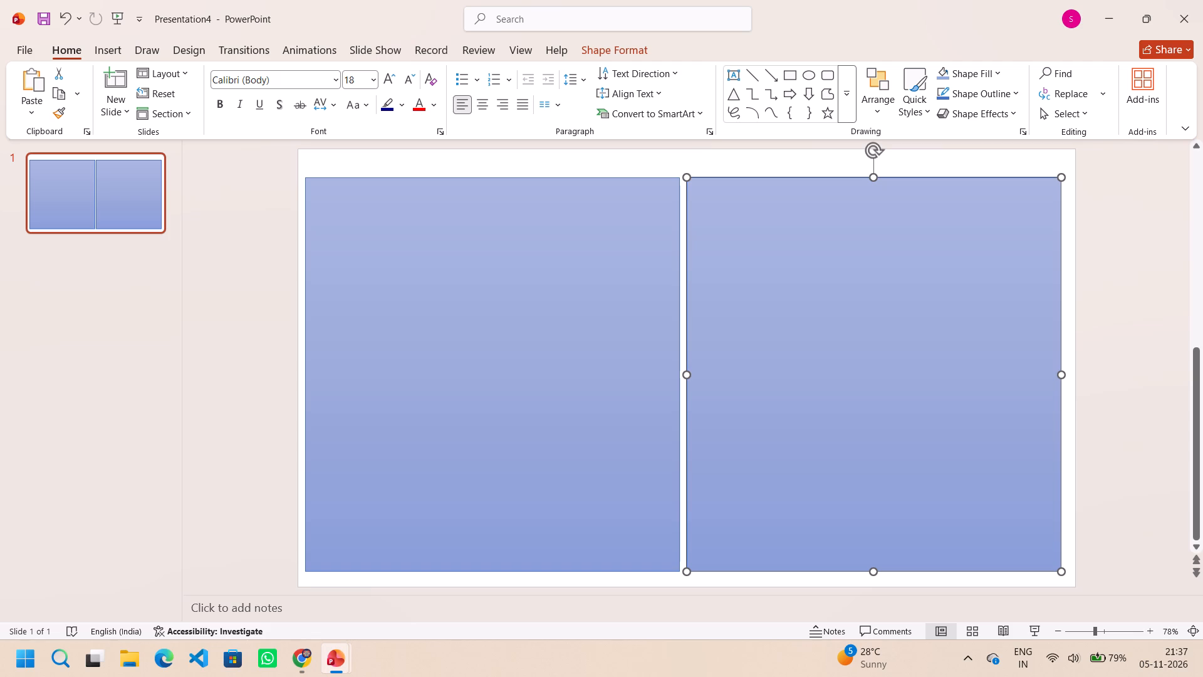
Narrow the left rectangle to about 15.92 cm and reposition it, leaving a small gap beside the right rectangle.
left_click(678, 333)
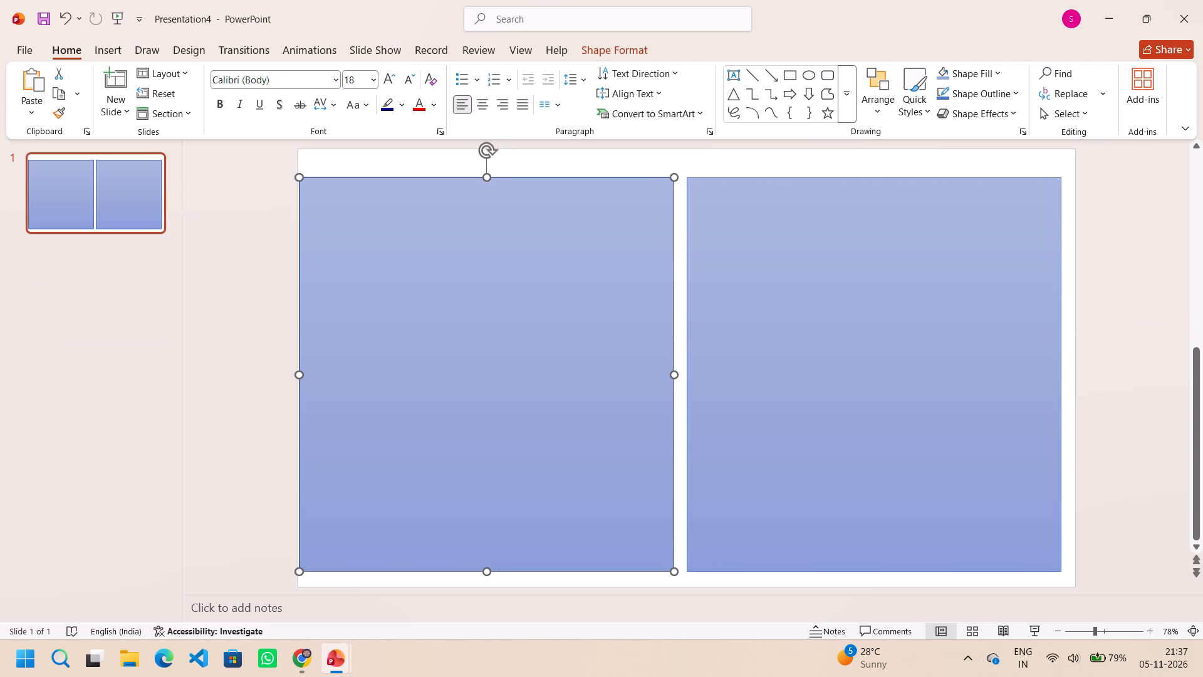
left_click_drag(673, 374, 670, 377)
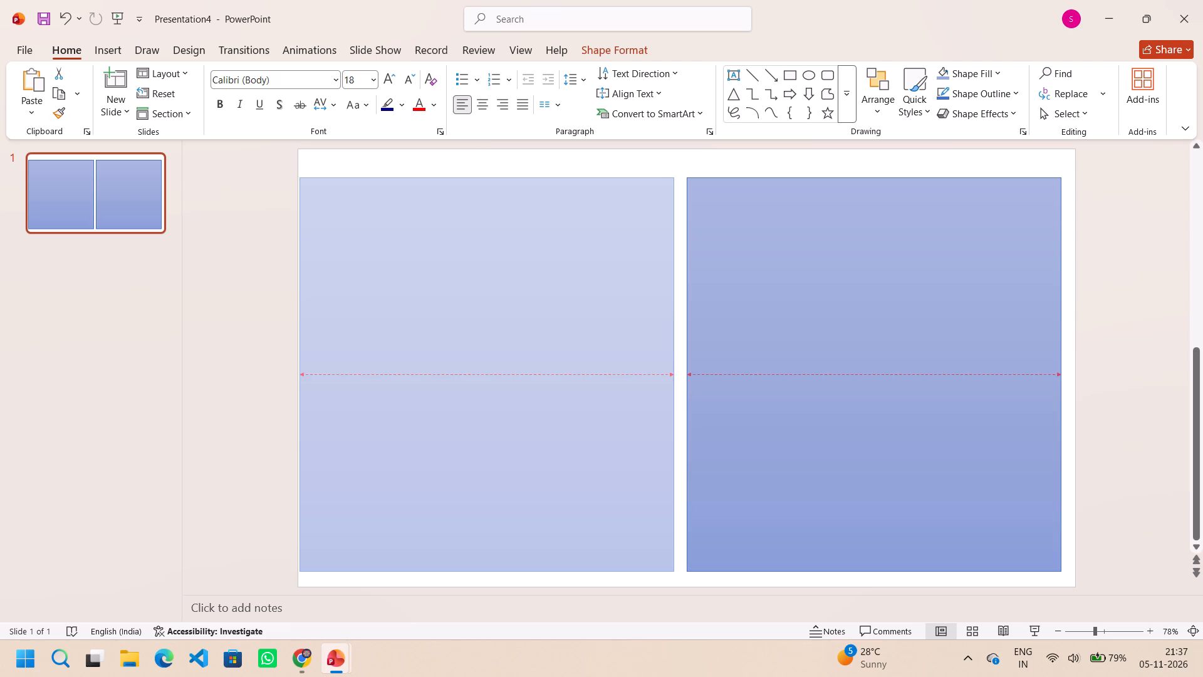
left_click_drag(670, 377, 665, 378)
left_click_drag(396, 362, 397, 362)
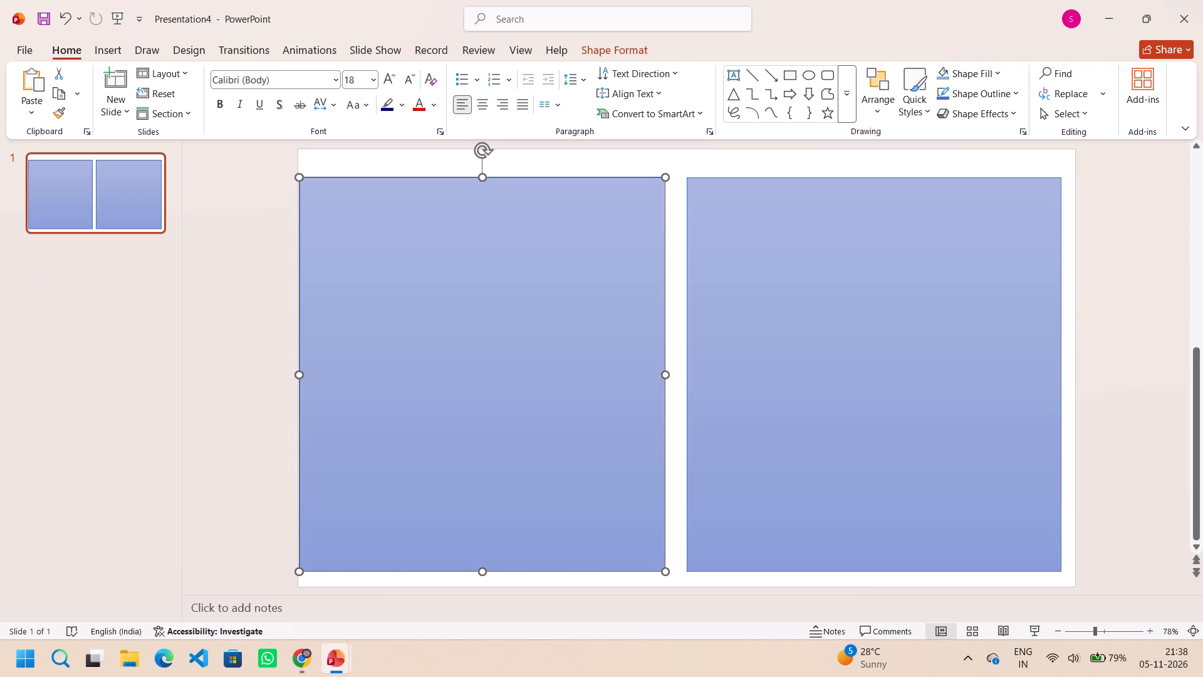
left_click_drag(397, 362, 405, 360)
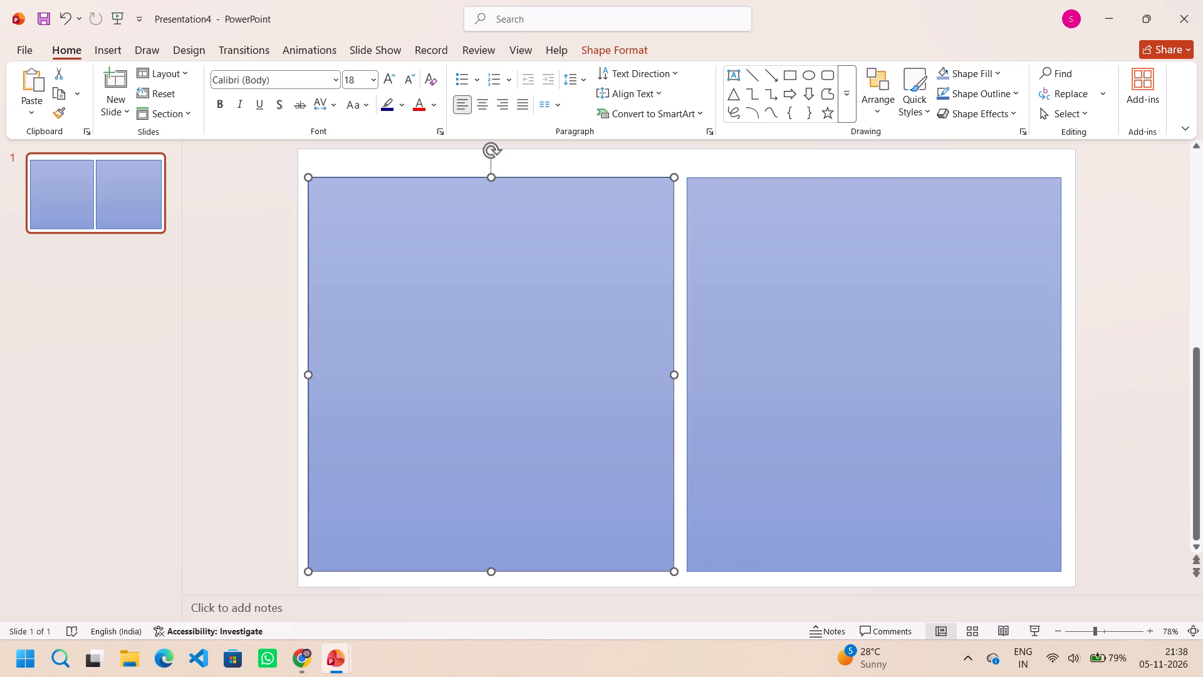
Draw a small oval about 0.96 cm high and 1.04 cm wide near the top of the left rectangle's inner edge.
left_click(845, 98)
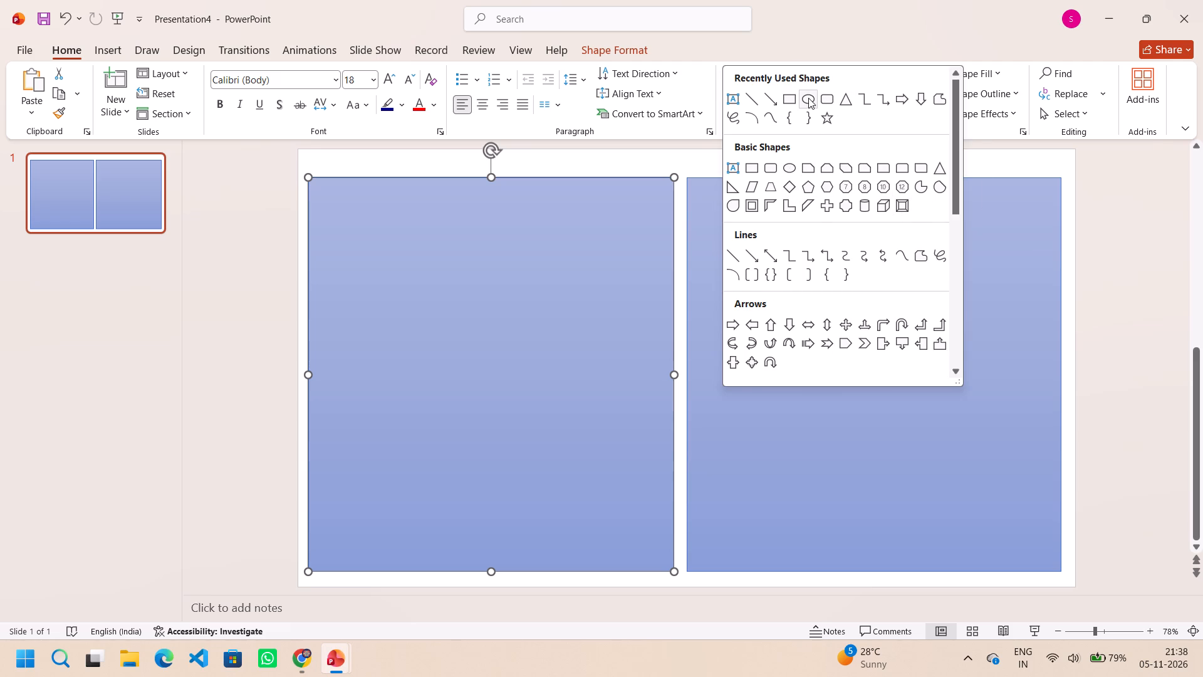
left_click(792, 170)
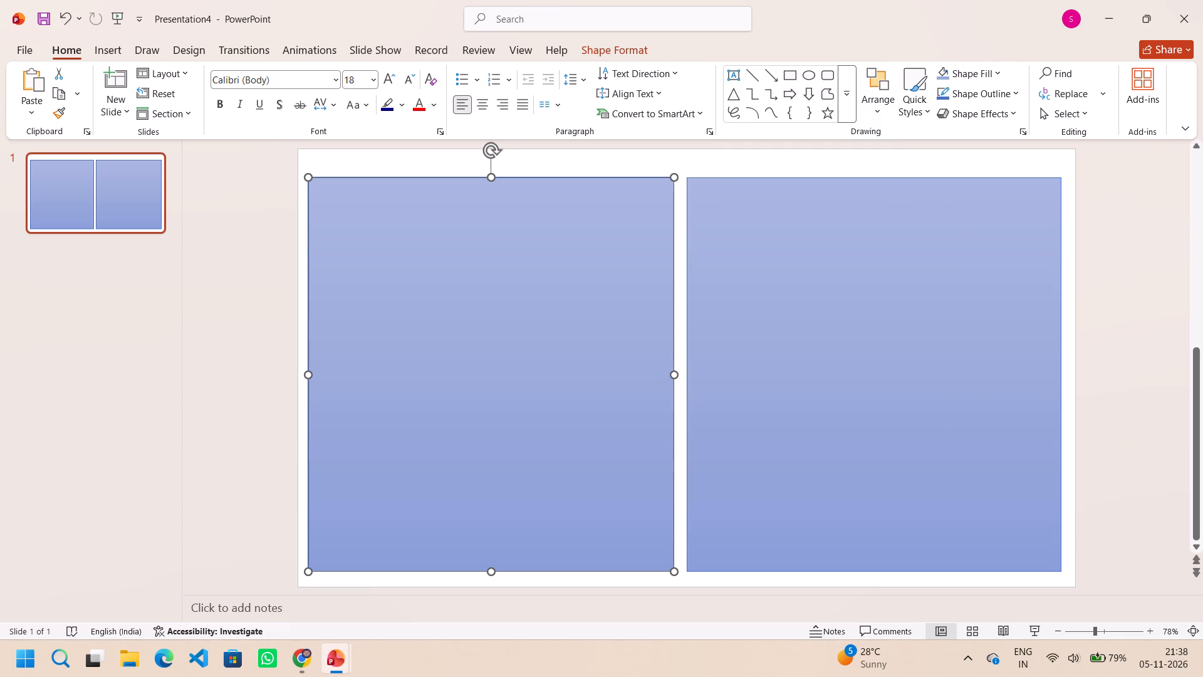
left_click_drag(648, 207, 670, 227)
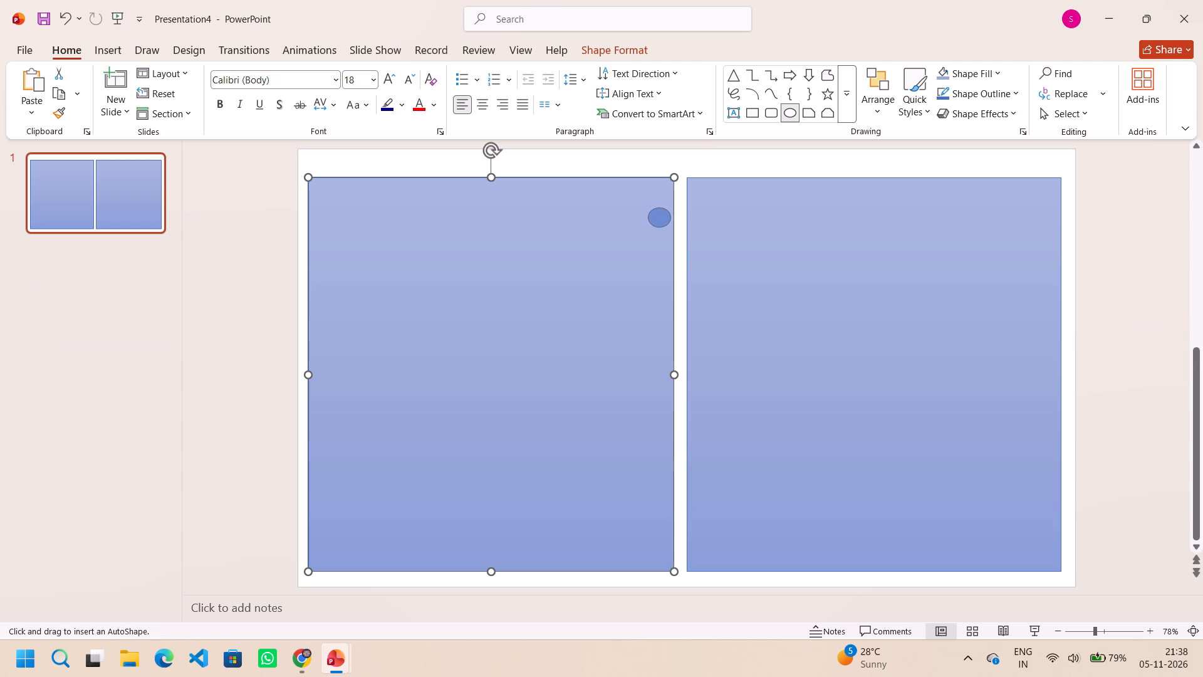
left_click_drag(670, 227, 672, 229)
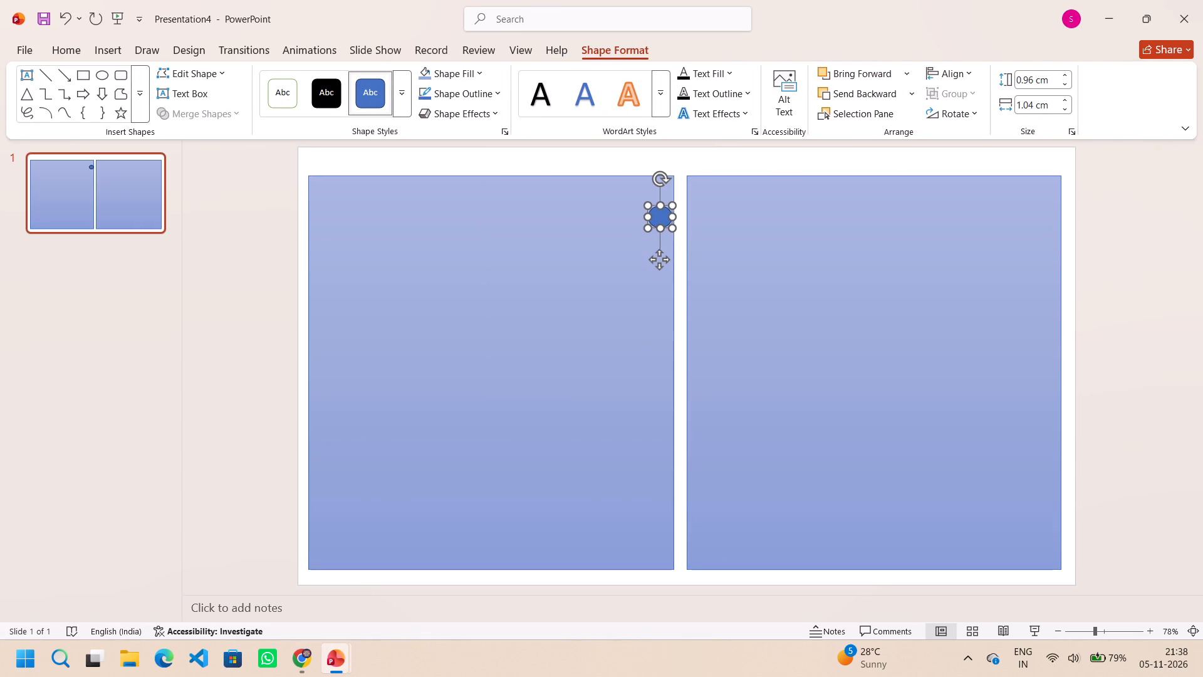
Copy the small oval and paste three duplicates of it onto the slide.
key("ctrl+c")
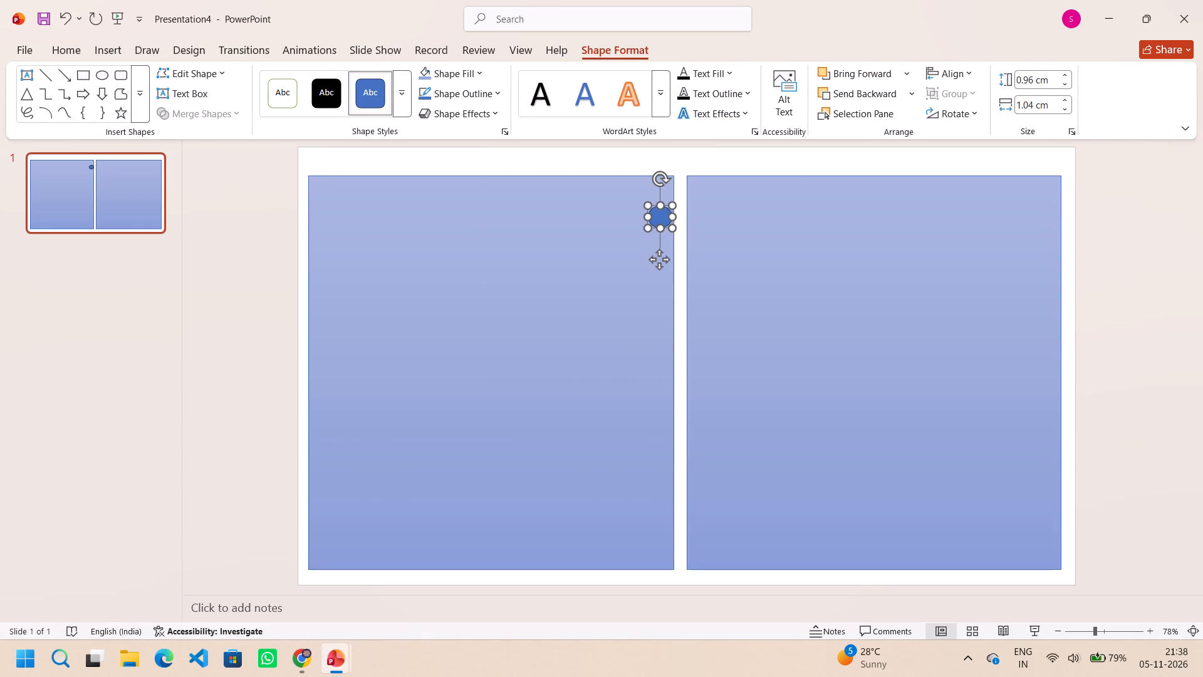
left_click(662, 263)
left_click(654, 287)
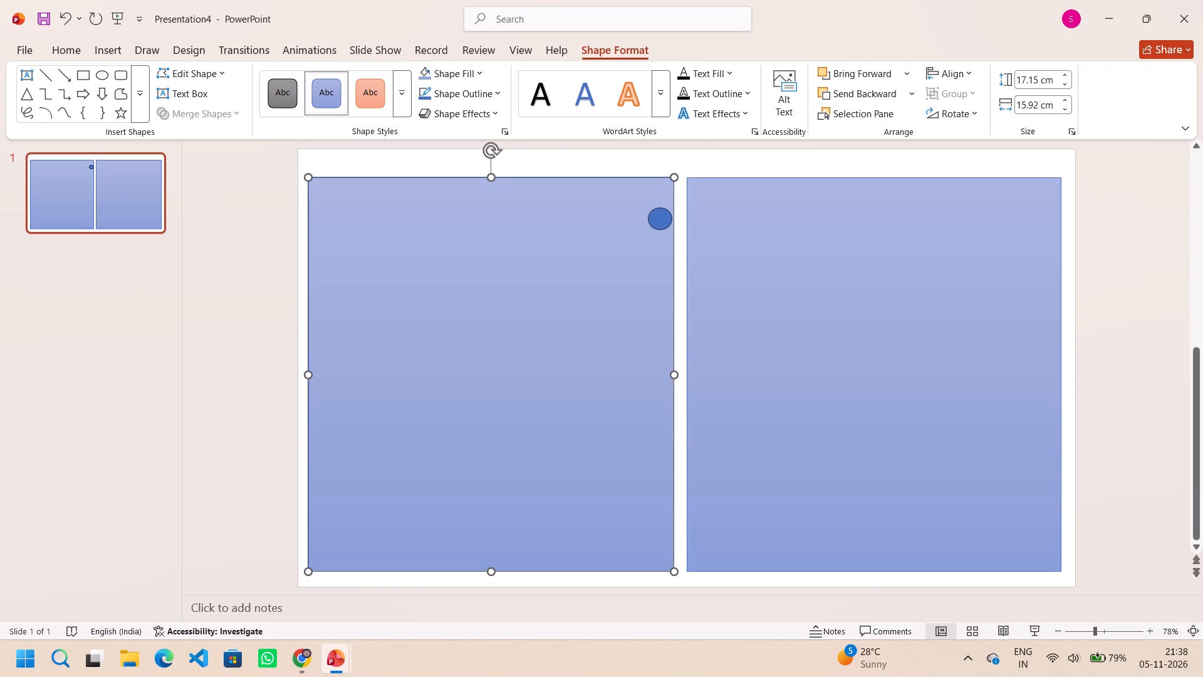
left_click(661, 280)
key("ctrl+v")
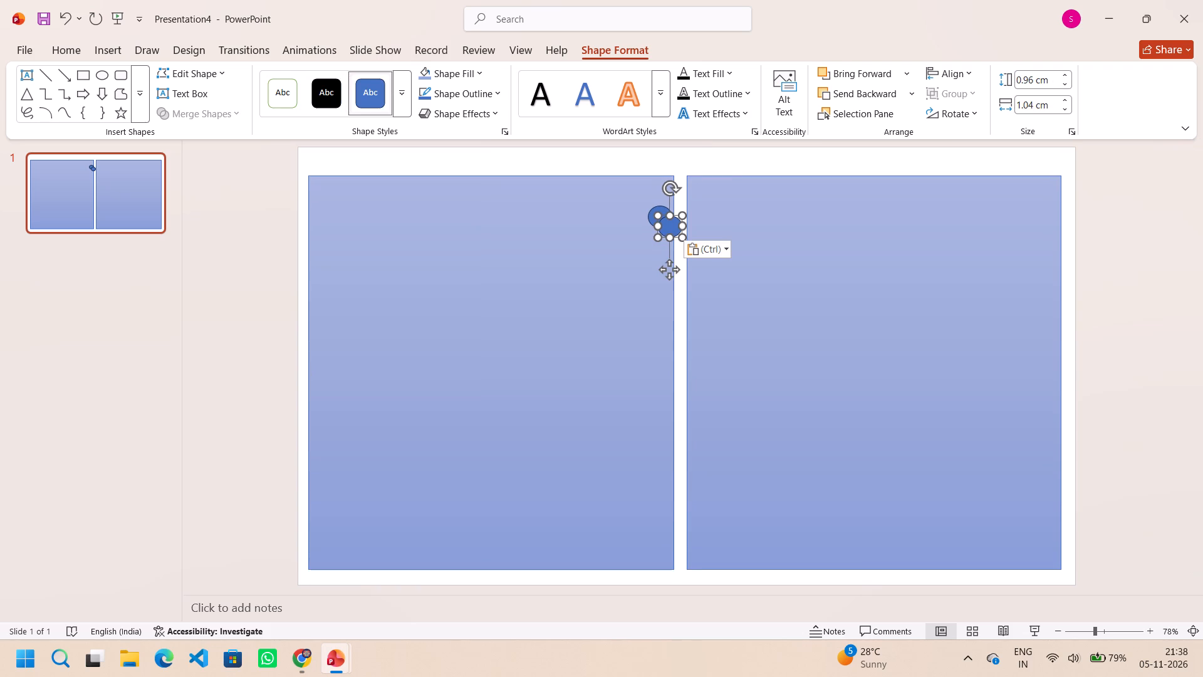
key("ctrl+v")
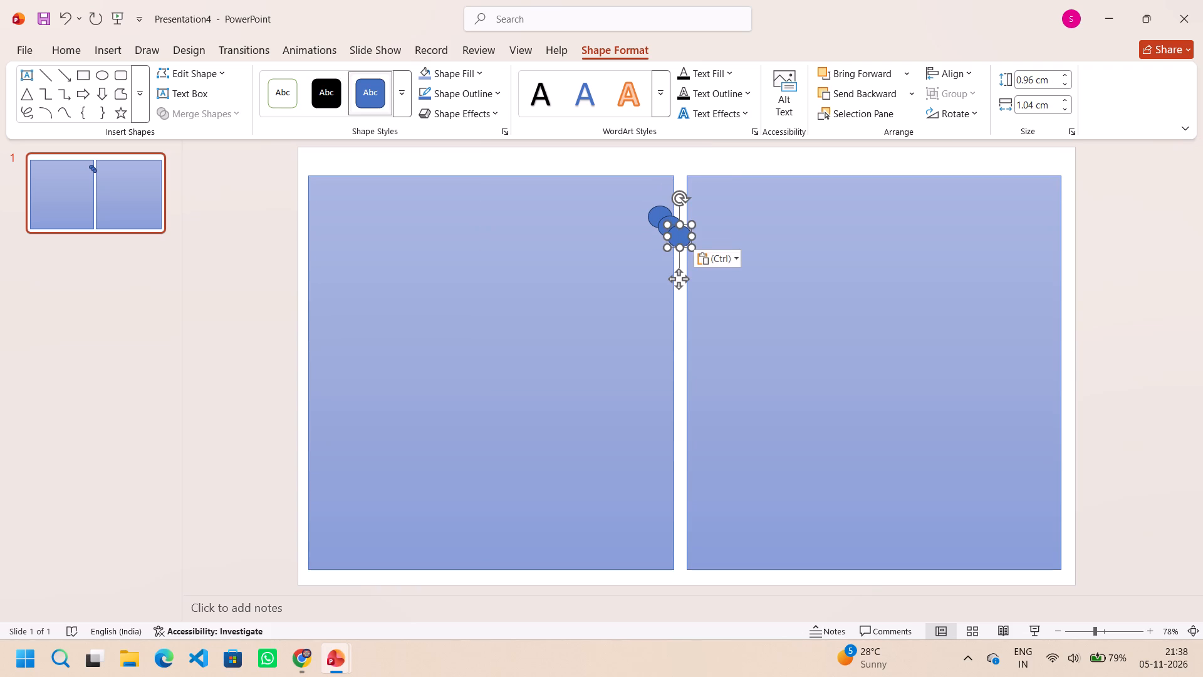
key("ctrl+v")
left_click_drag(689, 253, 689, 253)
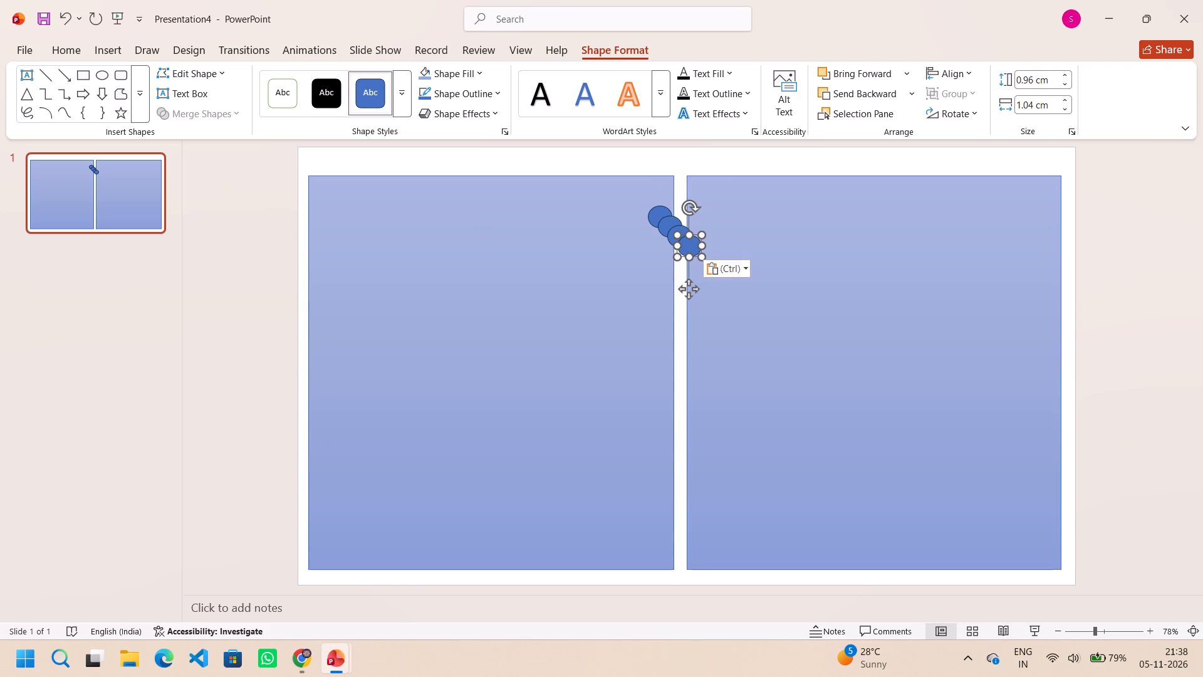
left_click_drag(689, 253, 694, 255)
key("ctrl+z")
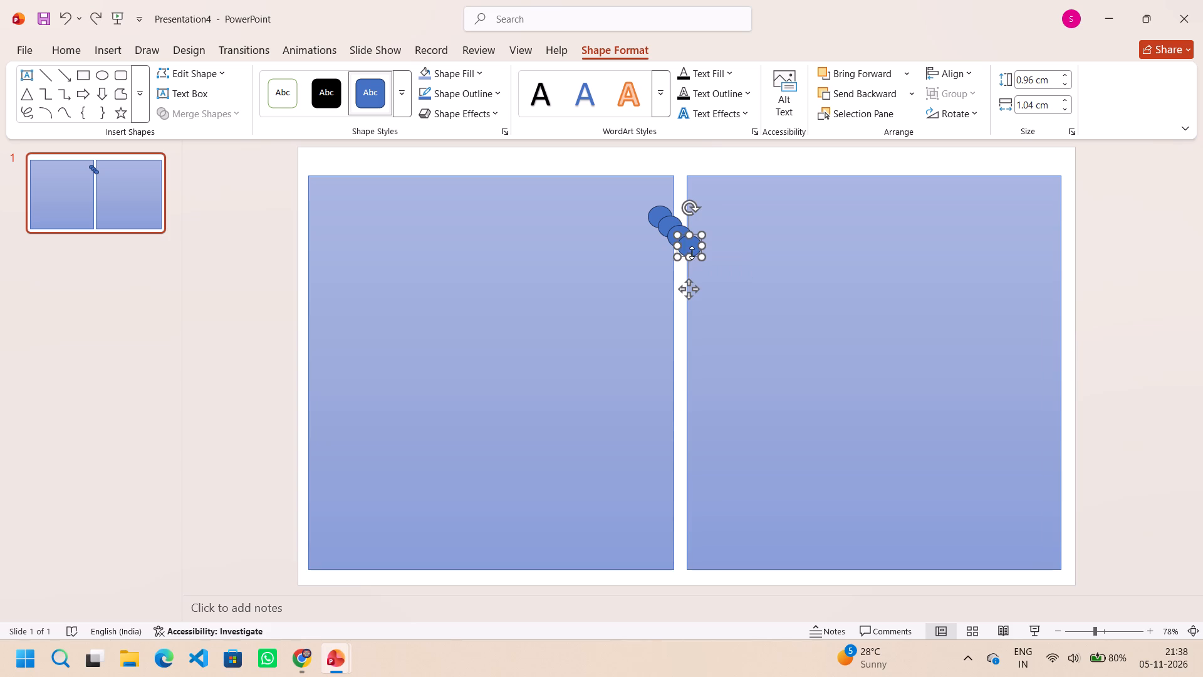
Move two of the pasted ovals to the lower part of the left rectangle's inner edge, one above the other.
left_click_drag(692, 246, 662, 305)
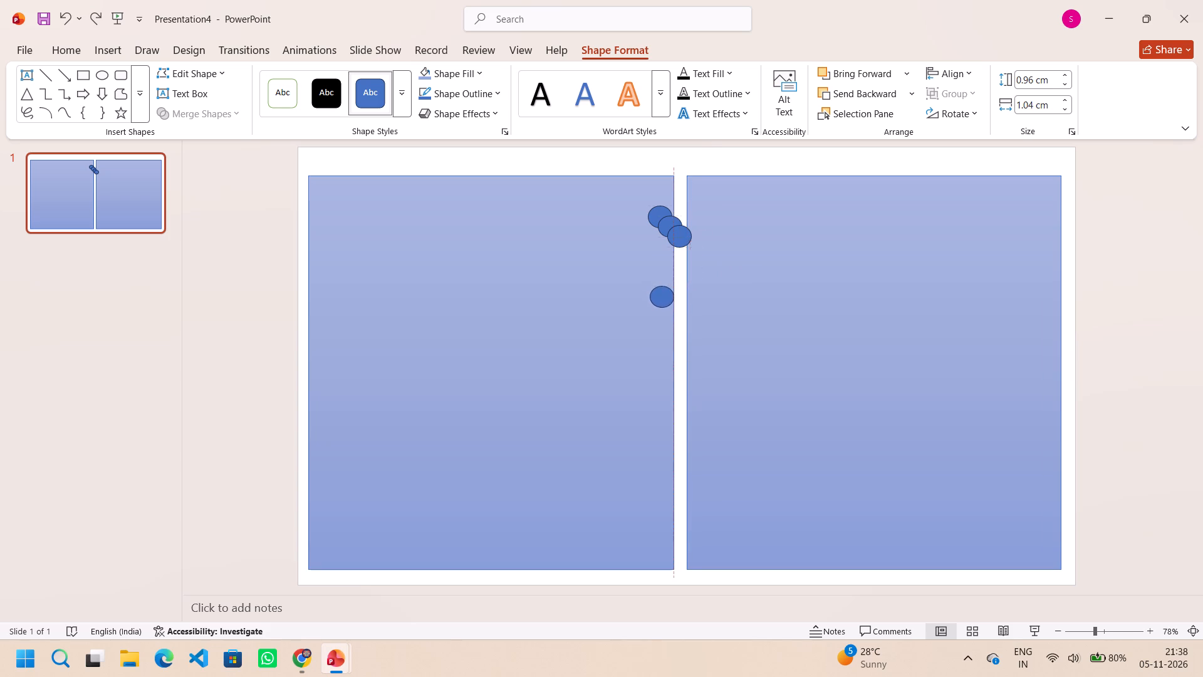
left_click_drag(662, 305, 658, 543)
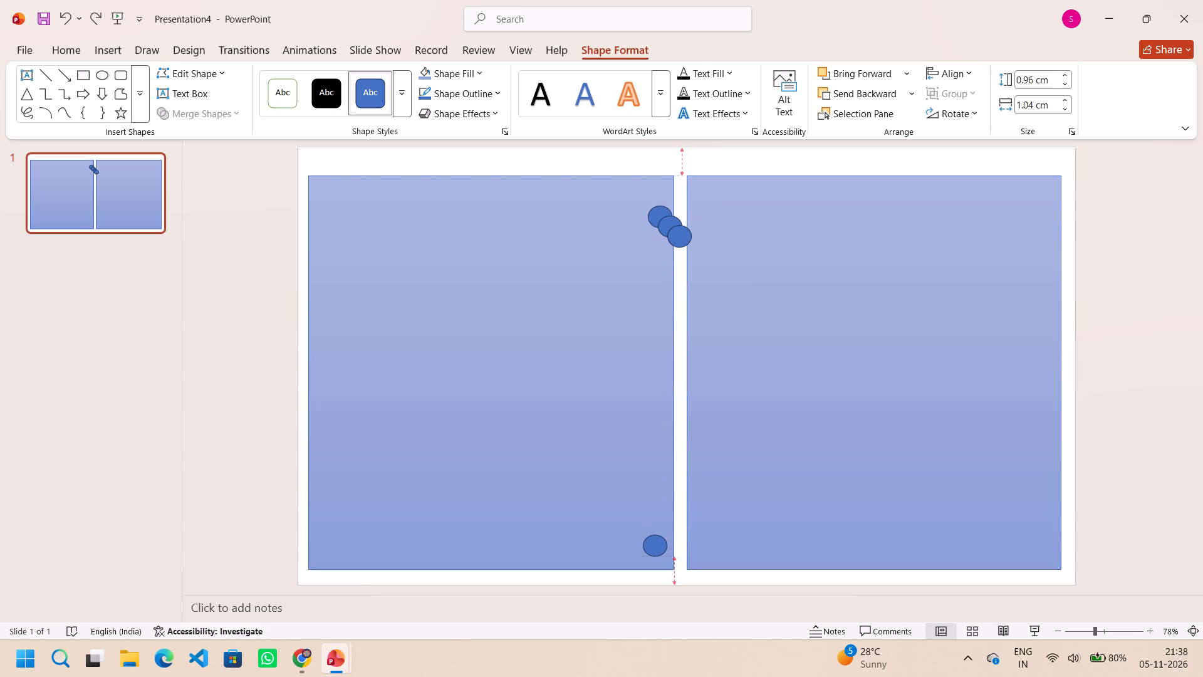
left_click_drag(658, 543, 663, 537)
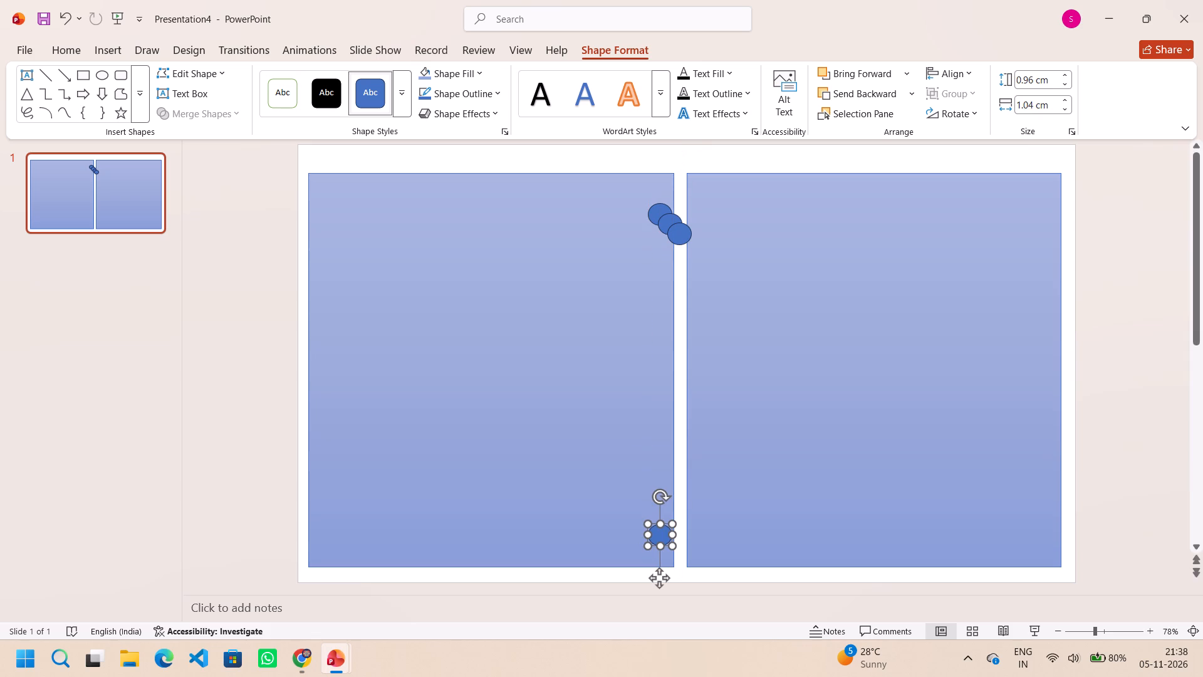
left_click_drag(683, 234, 668, 256)
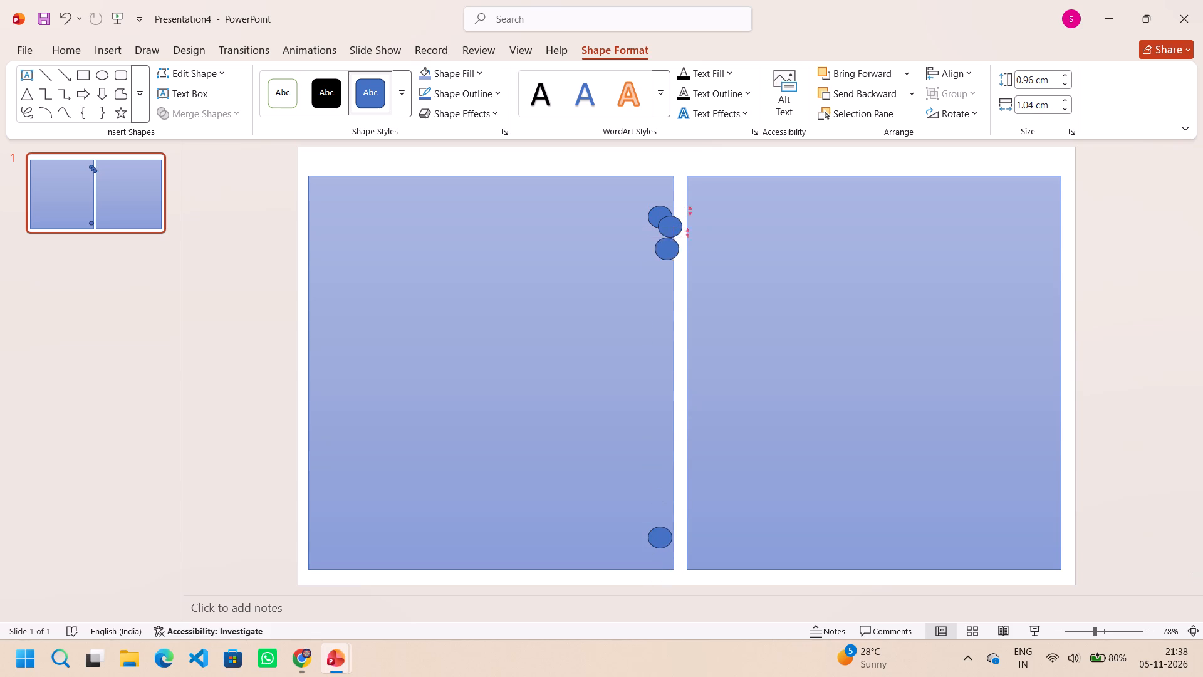
left_click_drag(668, 256, 663, 459)
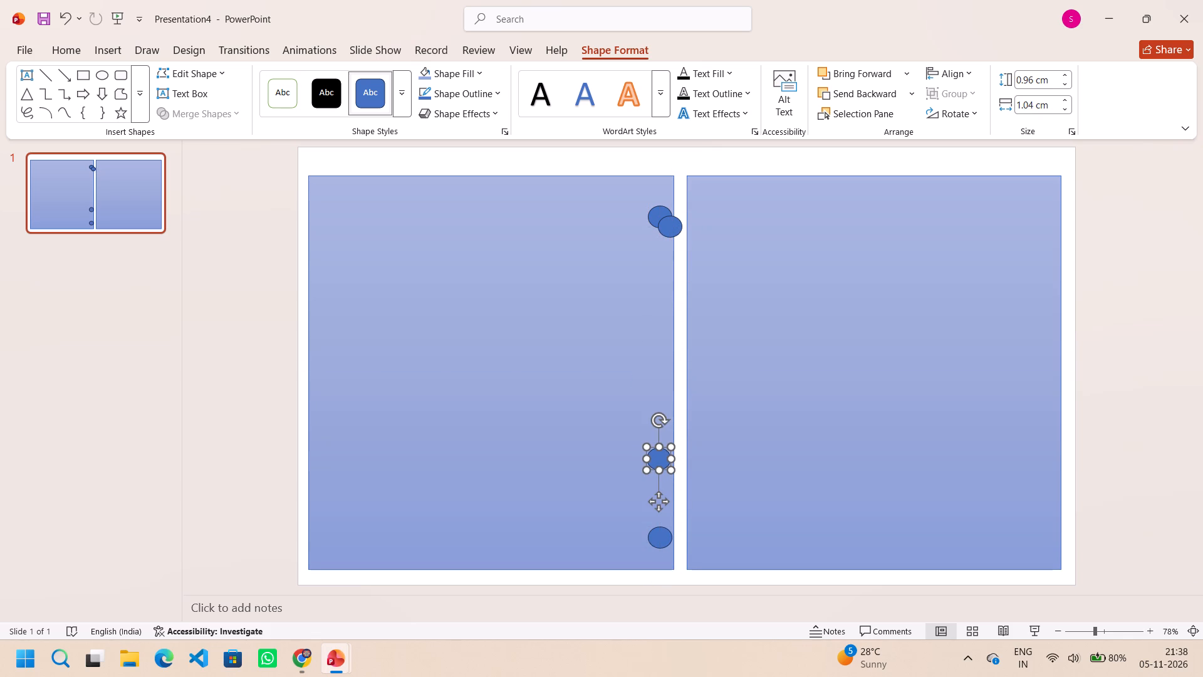
Align the bottom oval with the one above it and place the remaining copy just below the original top oval.
left_click_drag(671, 229, 646, 405)
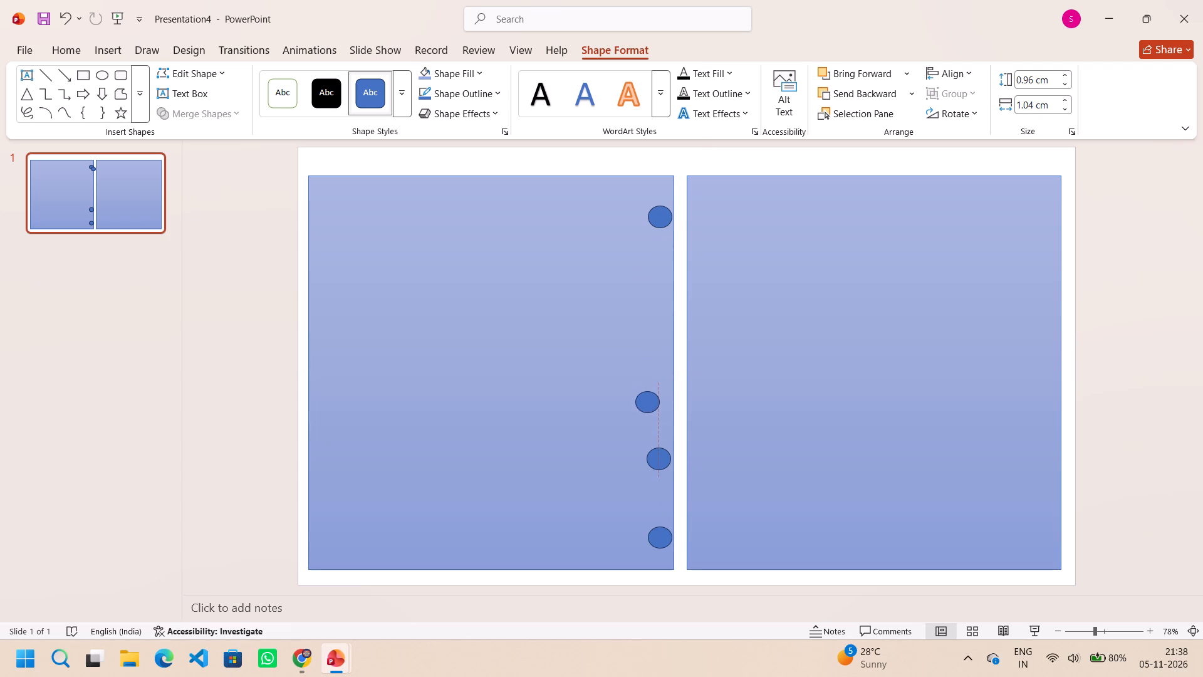
left_click_drag(646, 405, 658, 394)
left_click(657, 537)
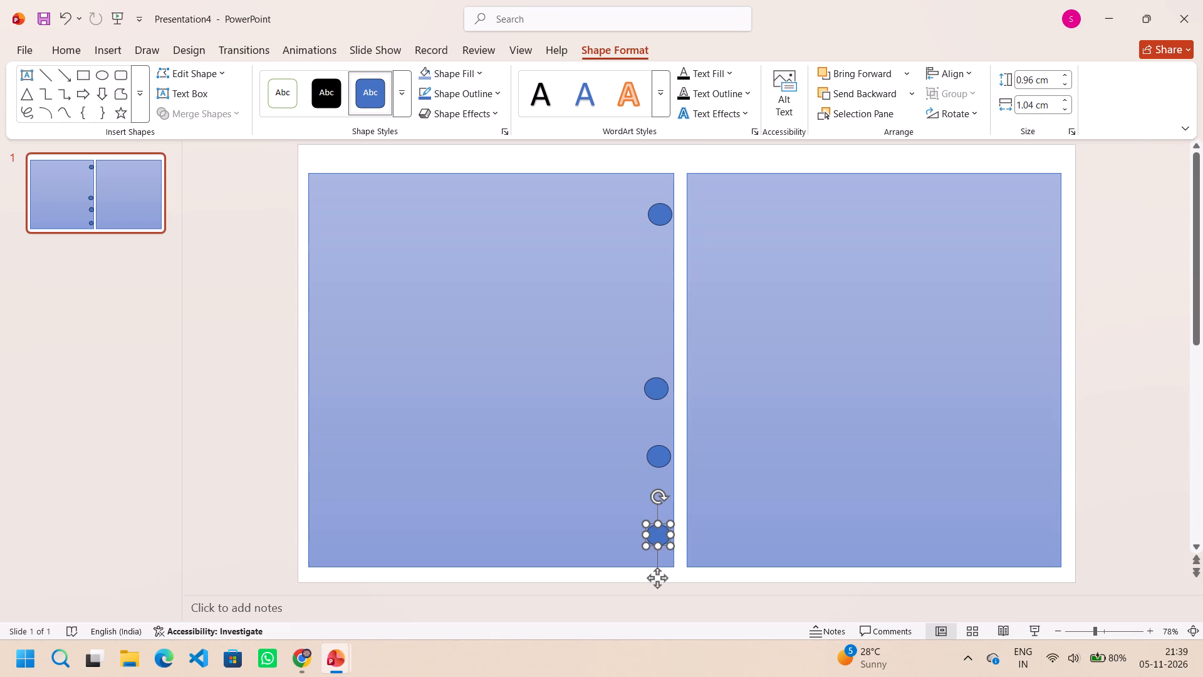
left_click_drag(655, 395, 664, 278)
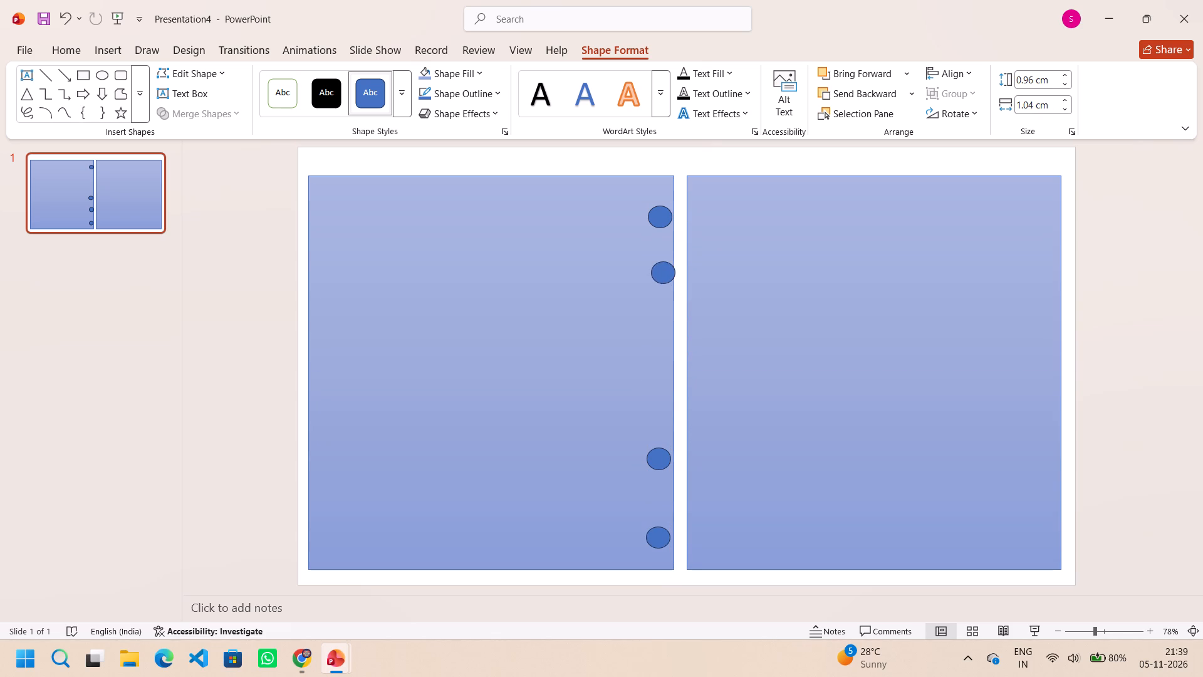
left_click_drag(664, 278, 657, 274)
Align the second oval under the top one and move the third oval up to just below it on the left rectangle's inner edge.
left_click_drag(657, 274, 657, 273)
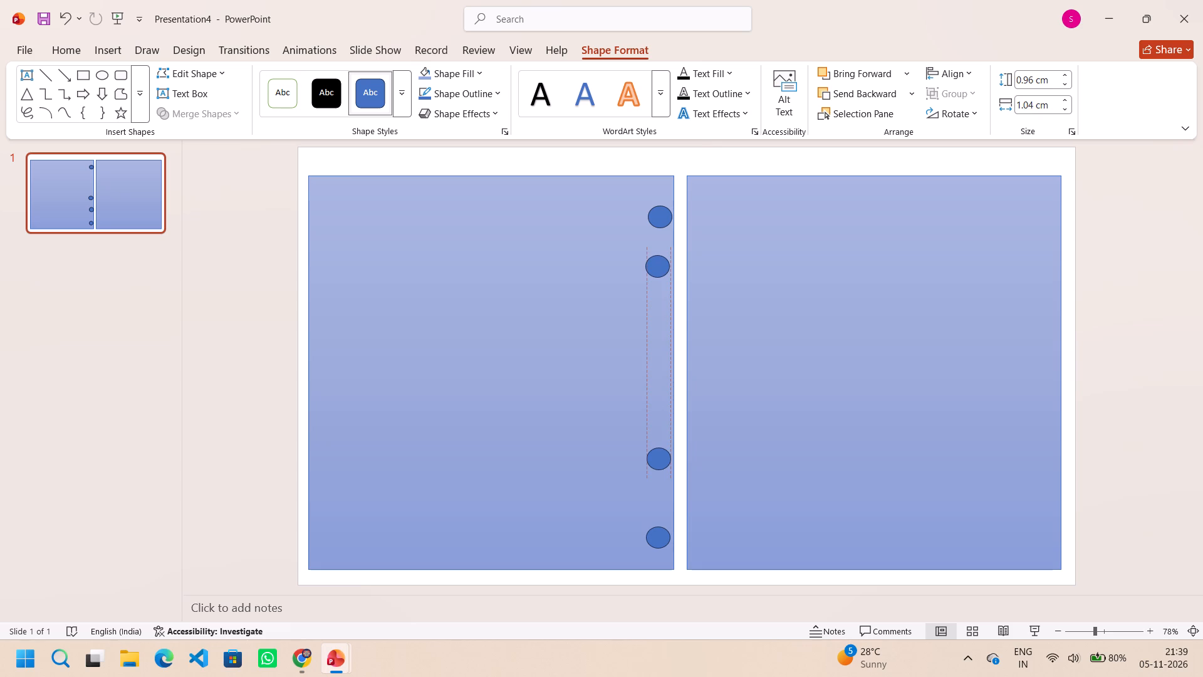
left_click_drag(657, 273, 659, 273)
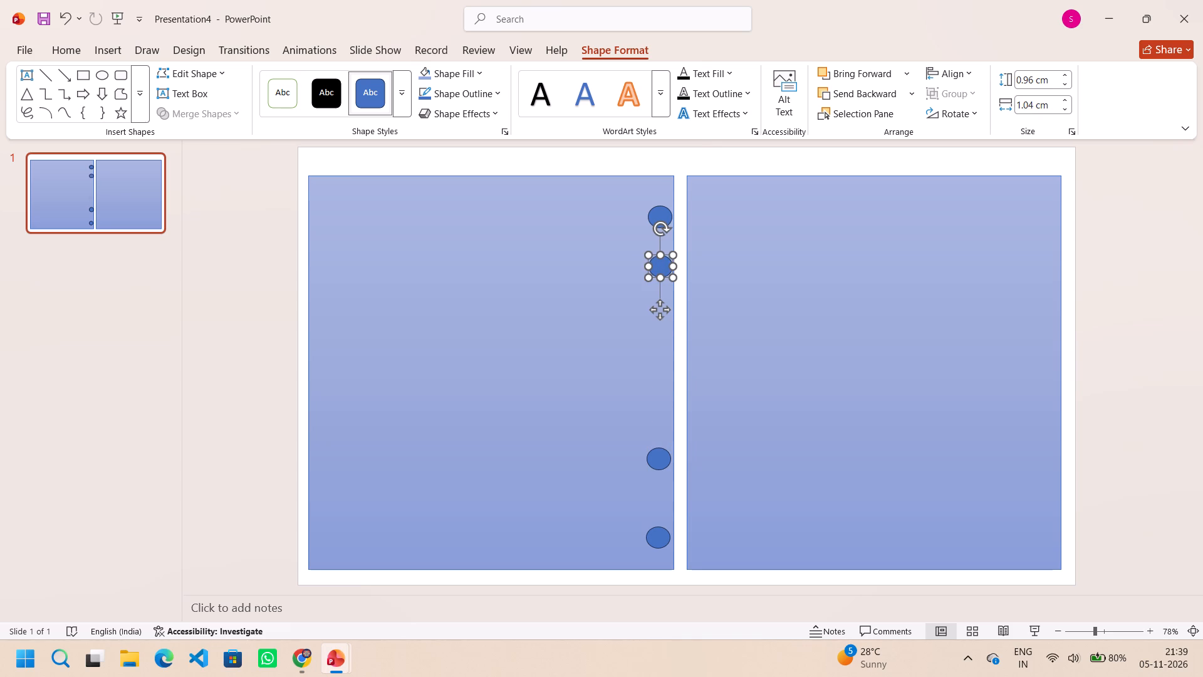
left_click_drag(661, 460, 665, 379)
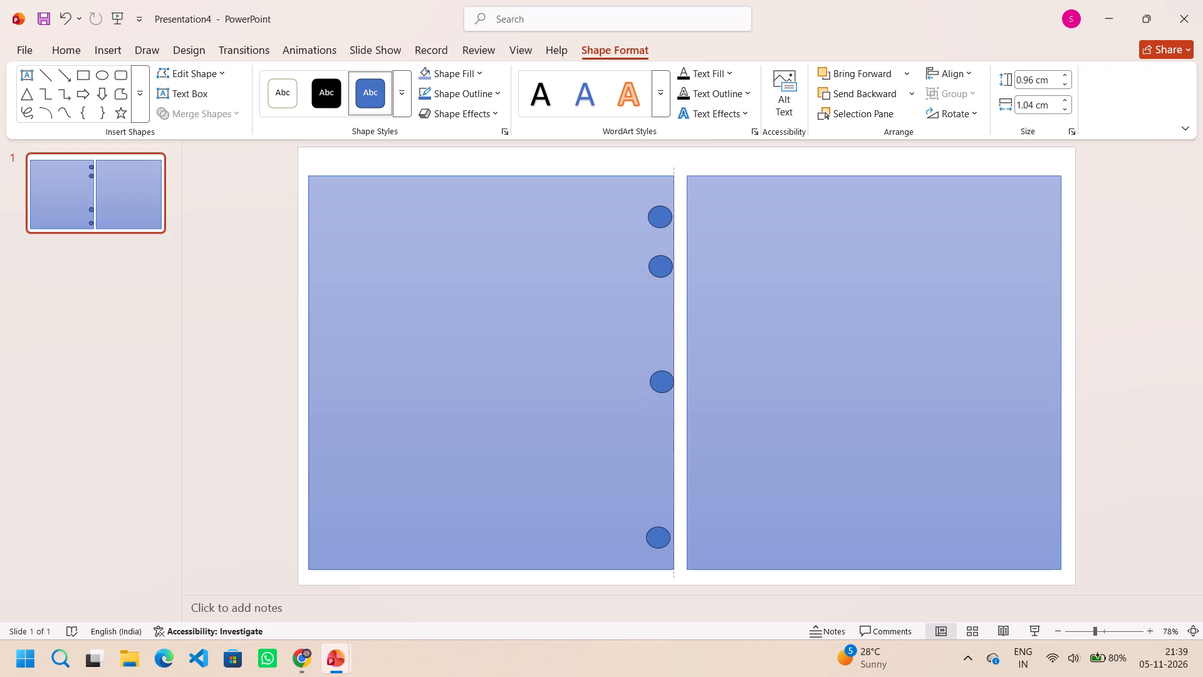
left_click_drag(665, 379, 662, 322)
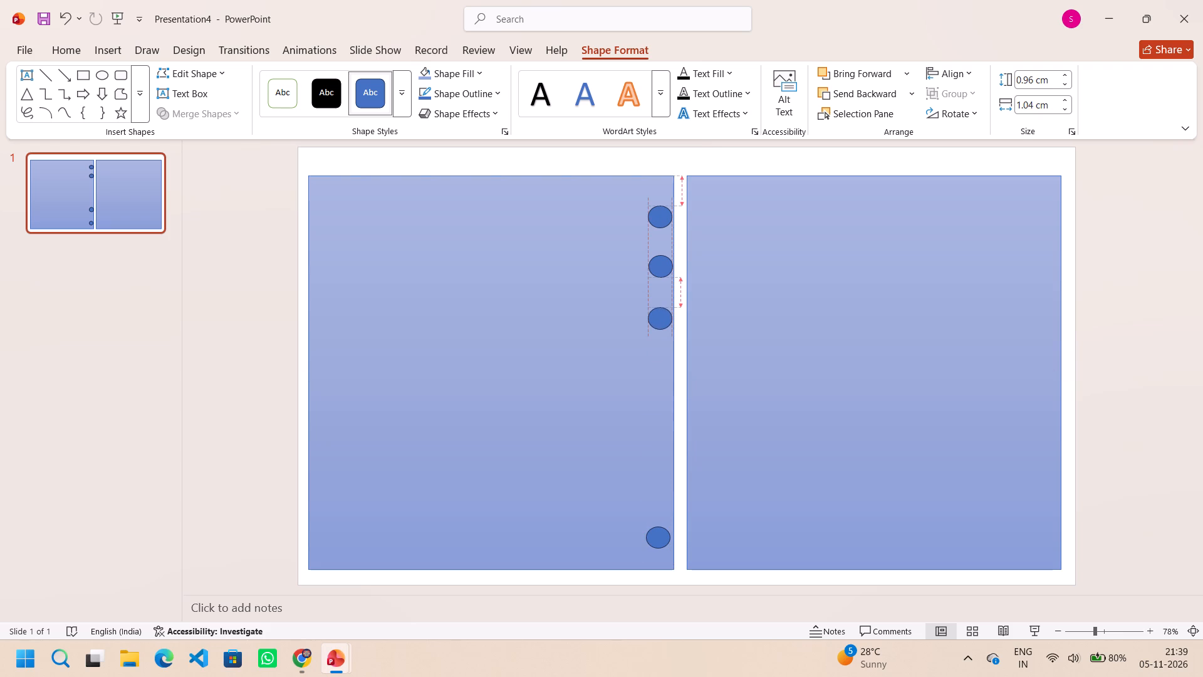
left_click_drag(662, 322, 662, 322)
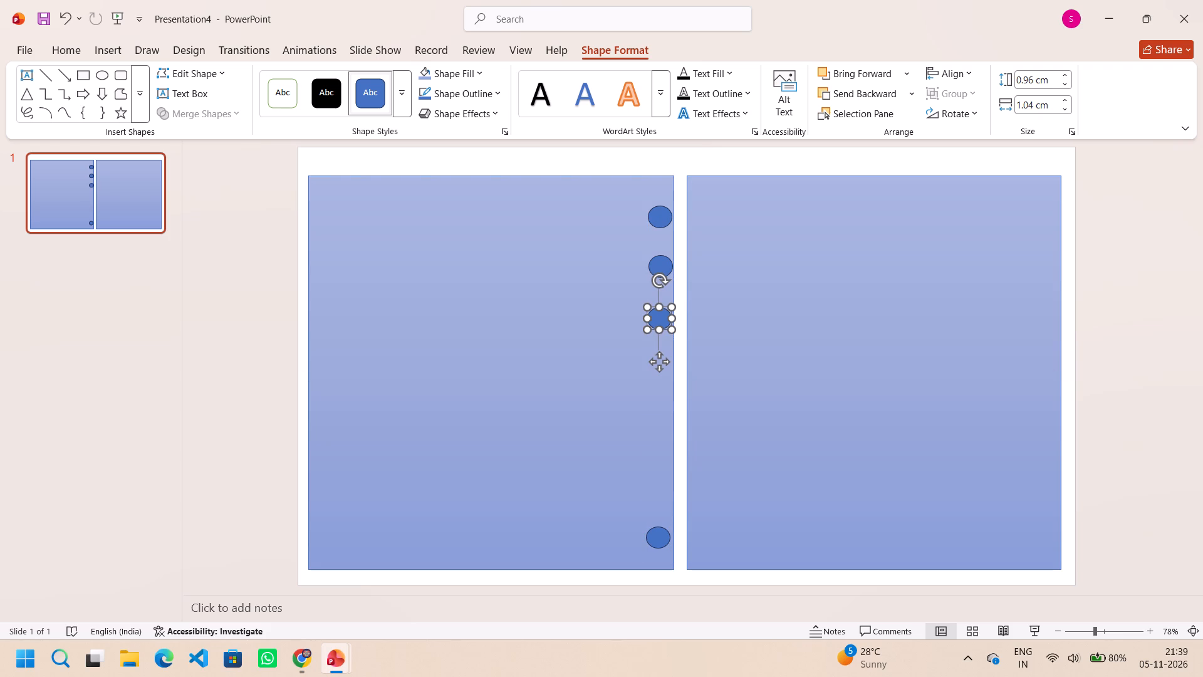
Move the bottom oval up to about mid-height of the left rectangle, in line below the third oval.
left_click_drag(662, 540, 663, 385)
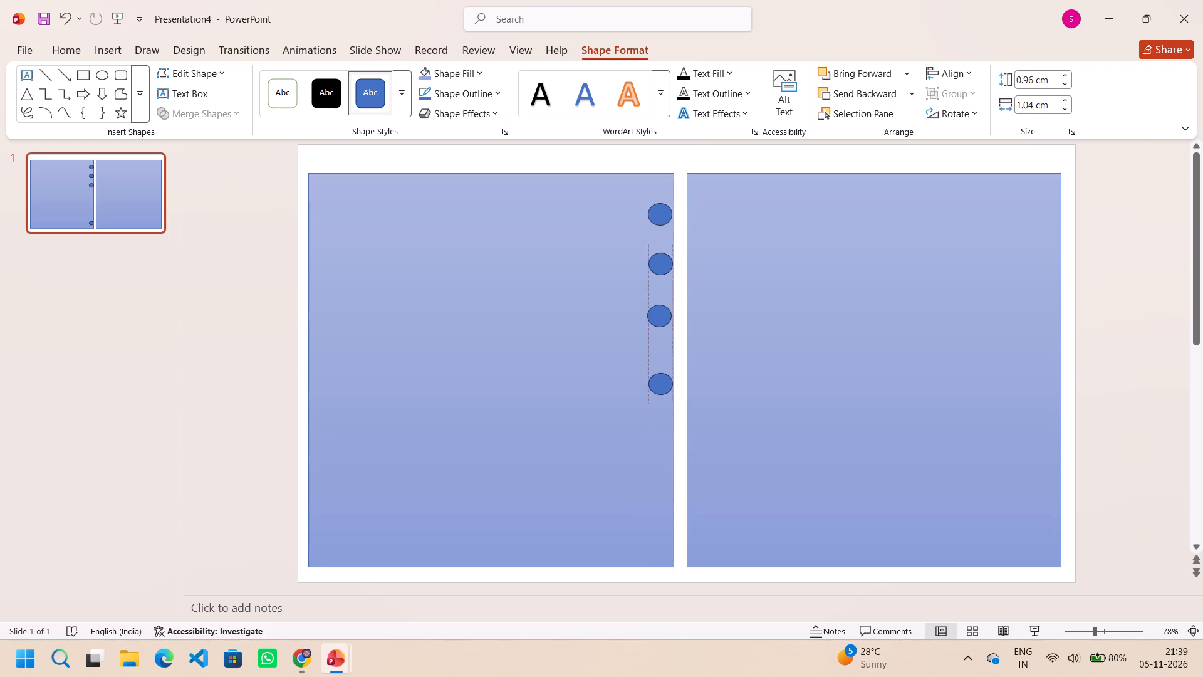
left_click_drag(663, 385, 663, 359)
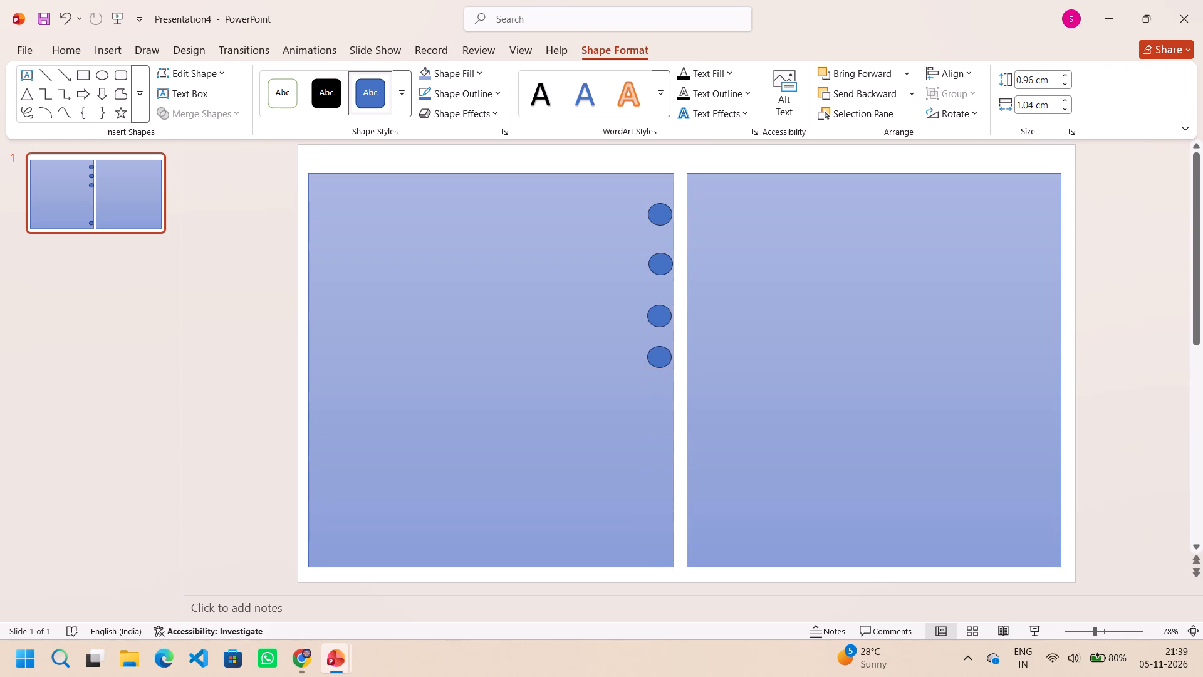
left_click_drag(663, 359, 663, 386)
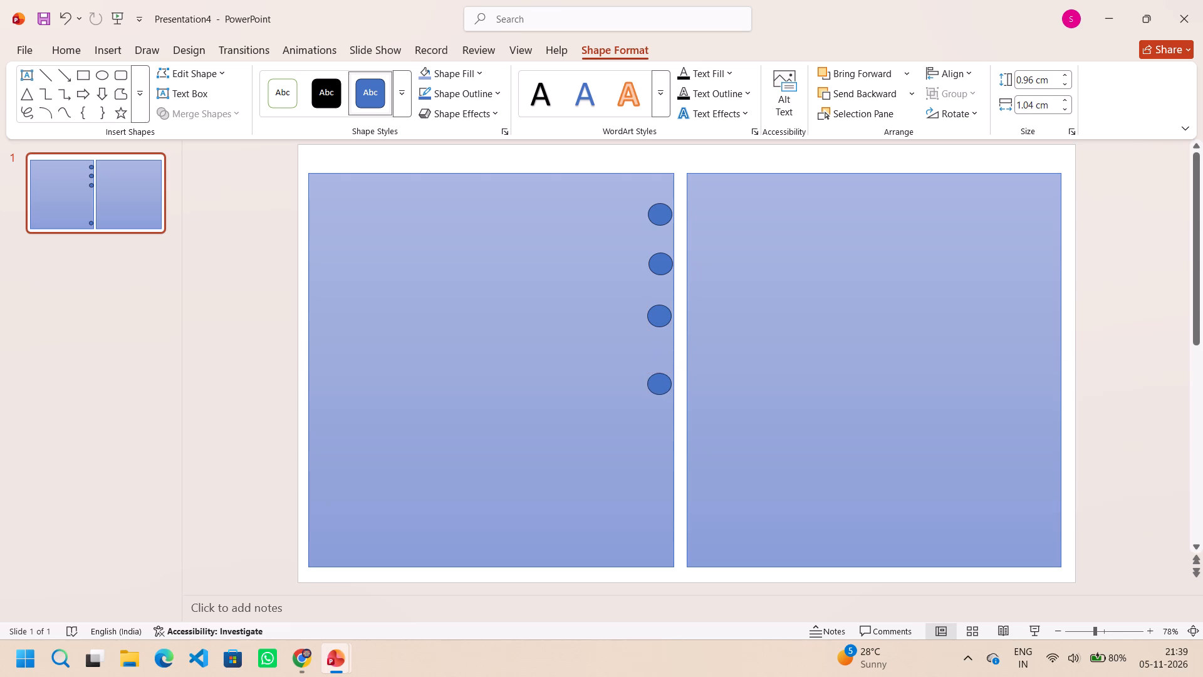
left_click_drag(663, 386, 663, 387)
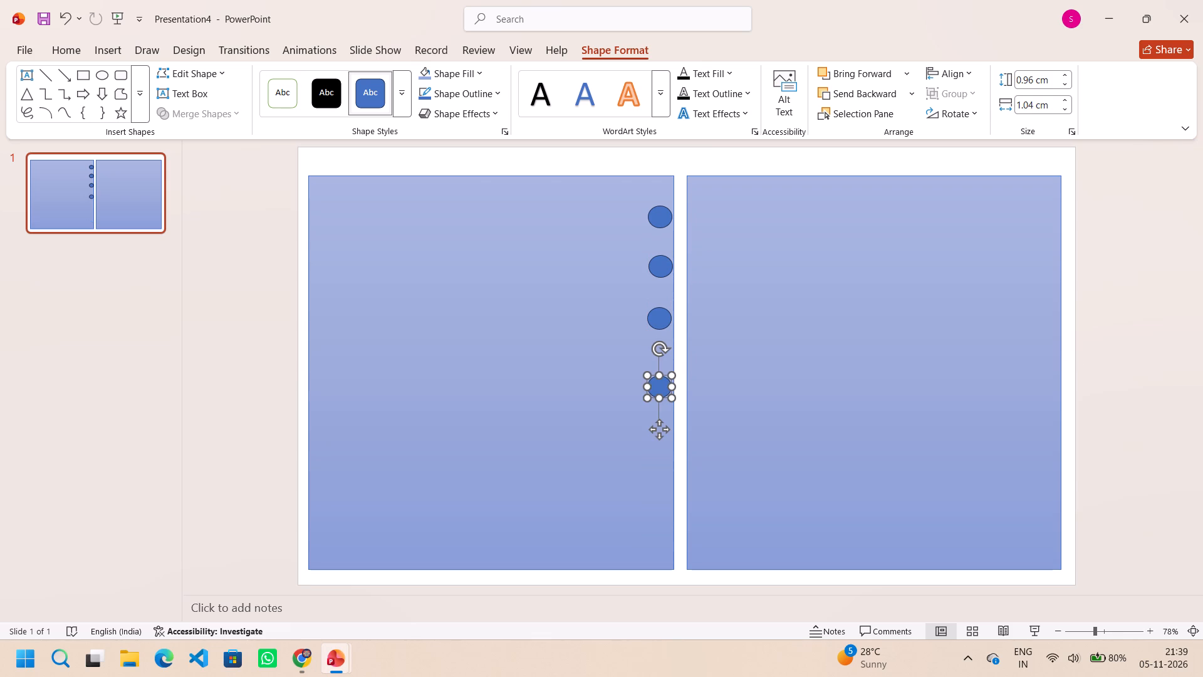
Paste a fifth oval and place it below the fourth one, in line with the column on the left rectangle's inner edge.
key("ctrl+v")
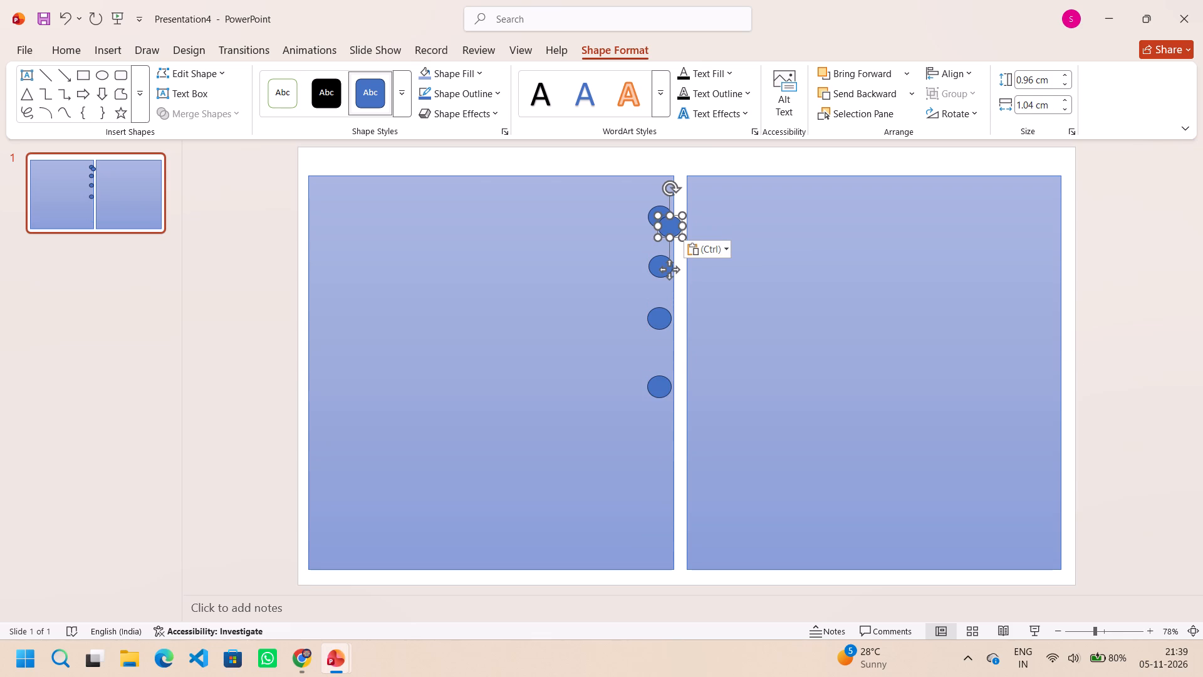
left_click_drag(672, 225, 661, 464)
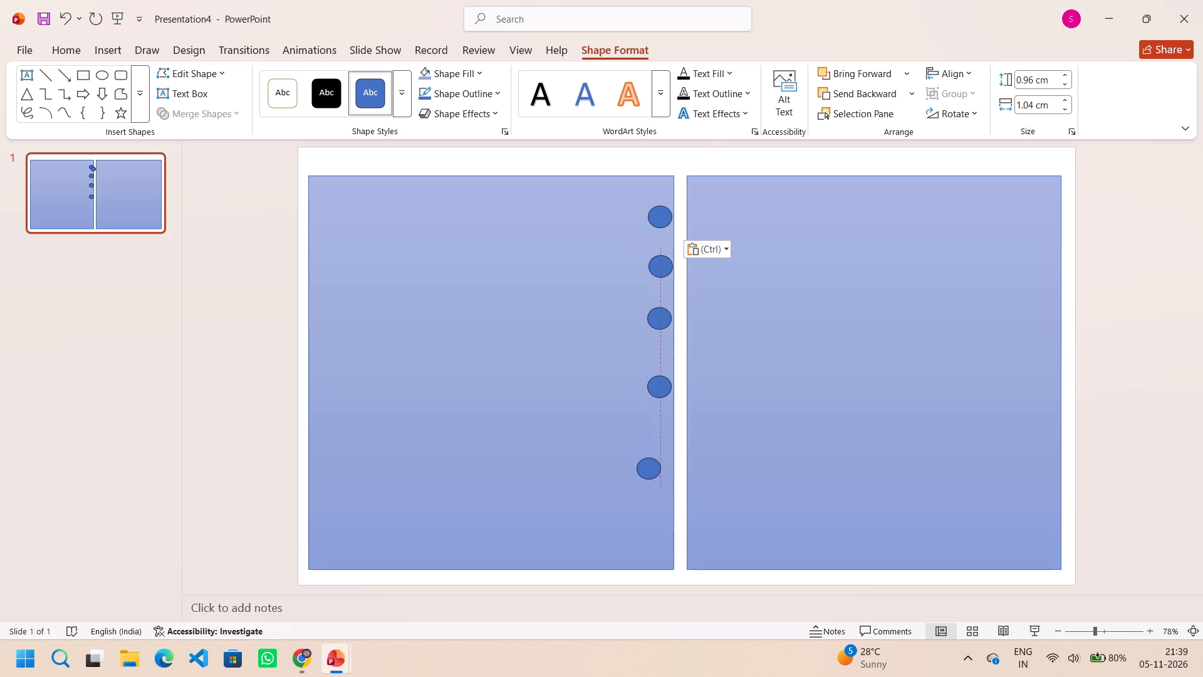
left_click_drag(661, 464, 662, 460)
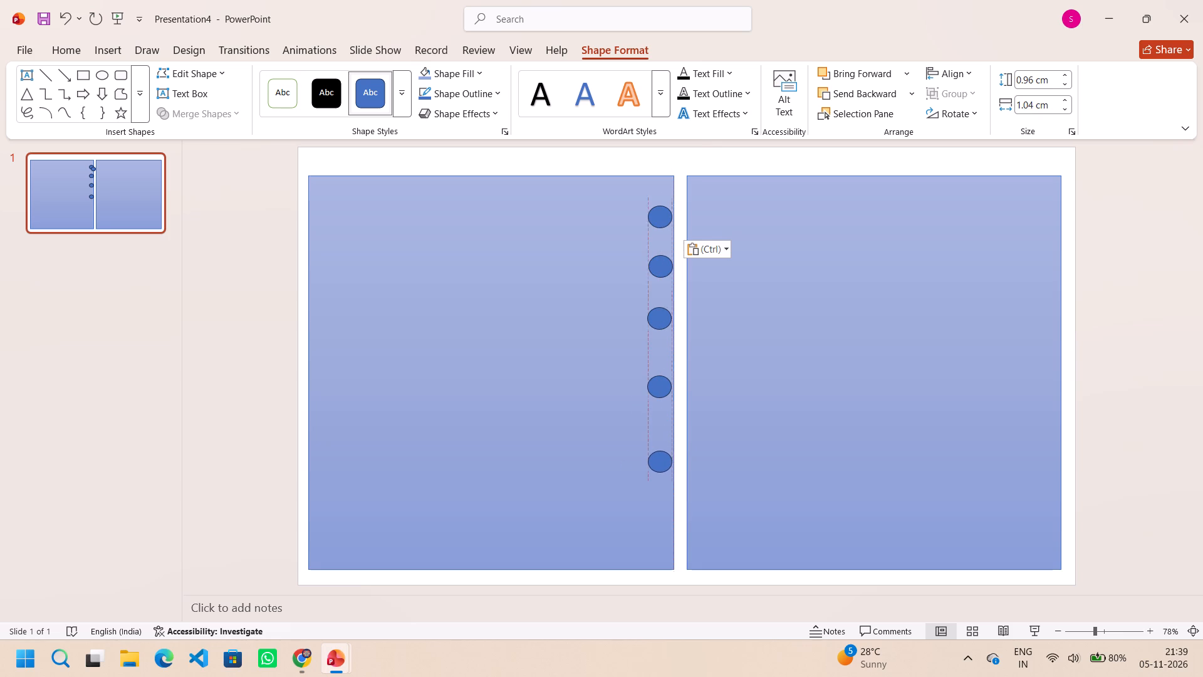
left_click_drag(662, 460, 662, 459)
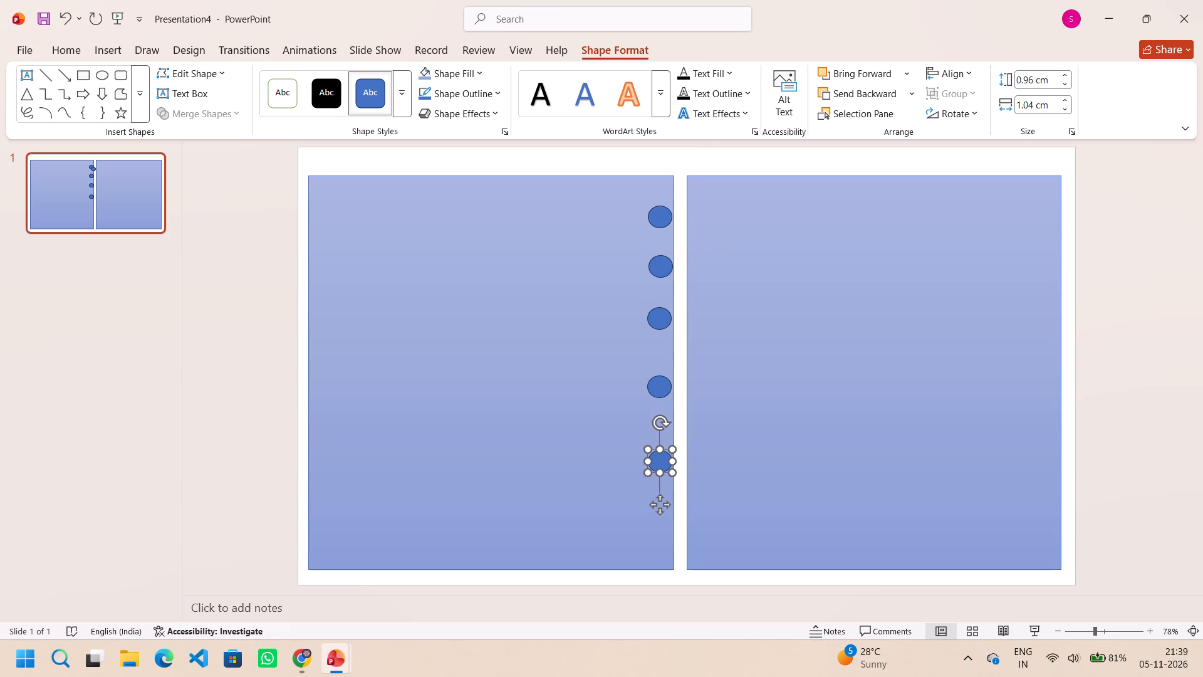
left_click(660, 462)
Paste a sixth oval and align it at the bottom of the column, near the left rectangle's lower inner corner.
key("ctrl+v")
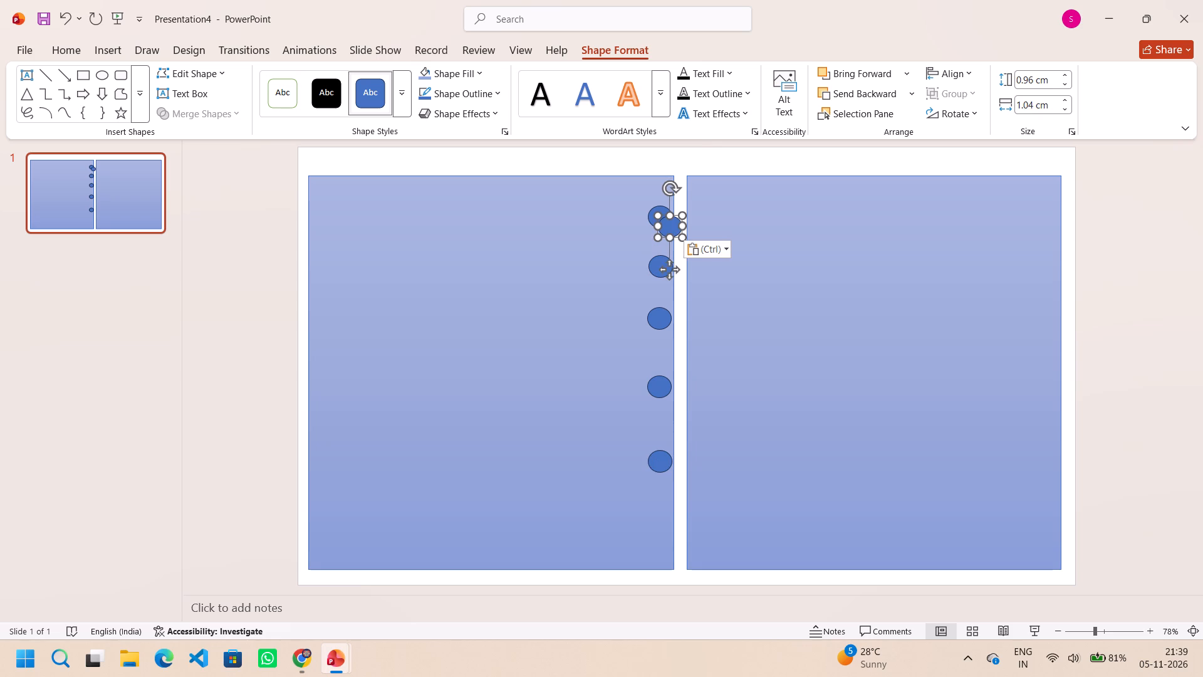
left_click_drag(672, 225, 668, 234)
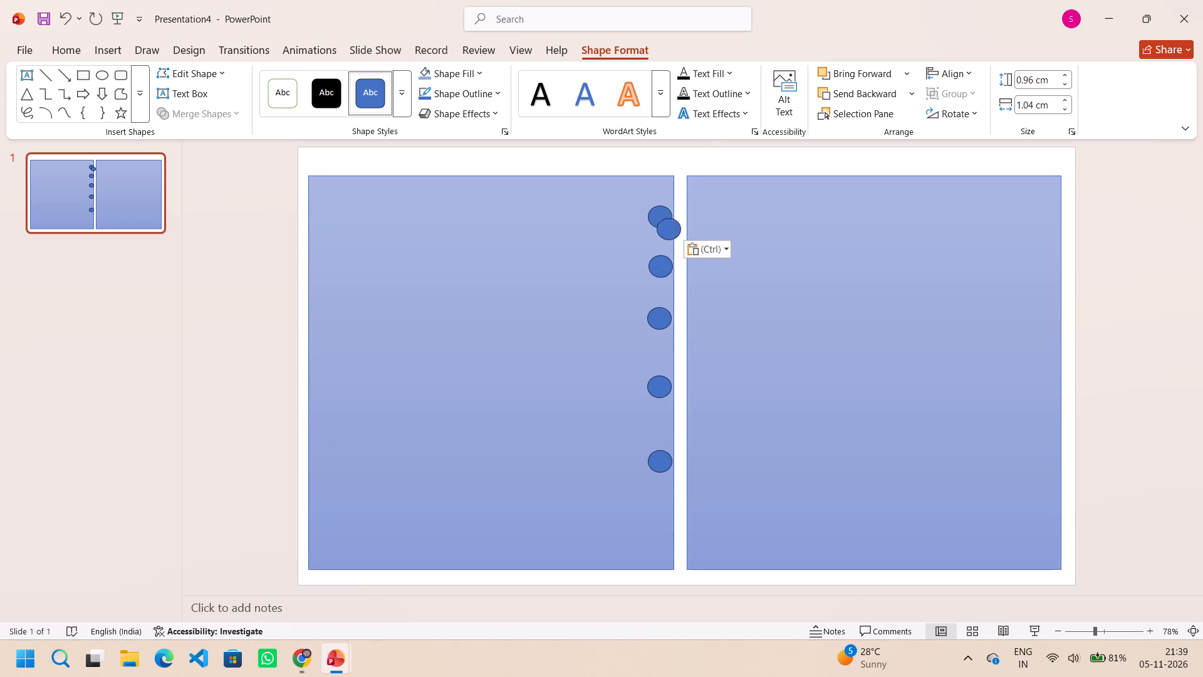
left_click_drag(668, 234, 657, 537)
left_click_drag(657, 537, 665, 542)
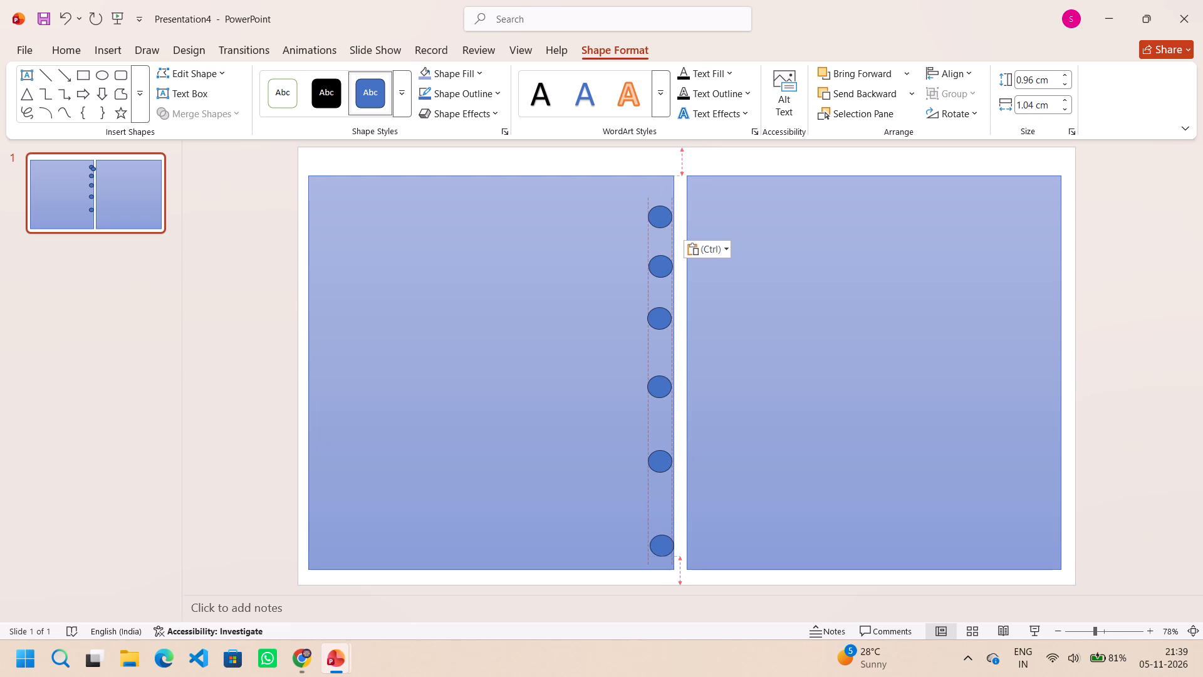
left_click_drag(665, 542, 662, 540)
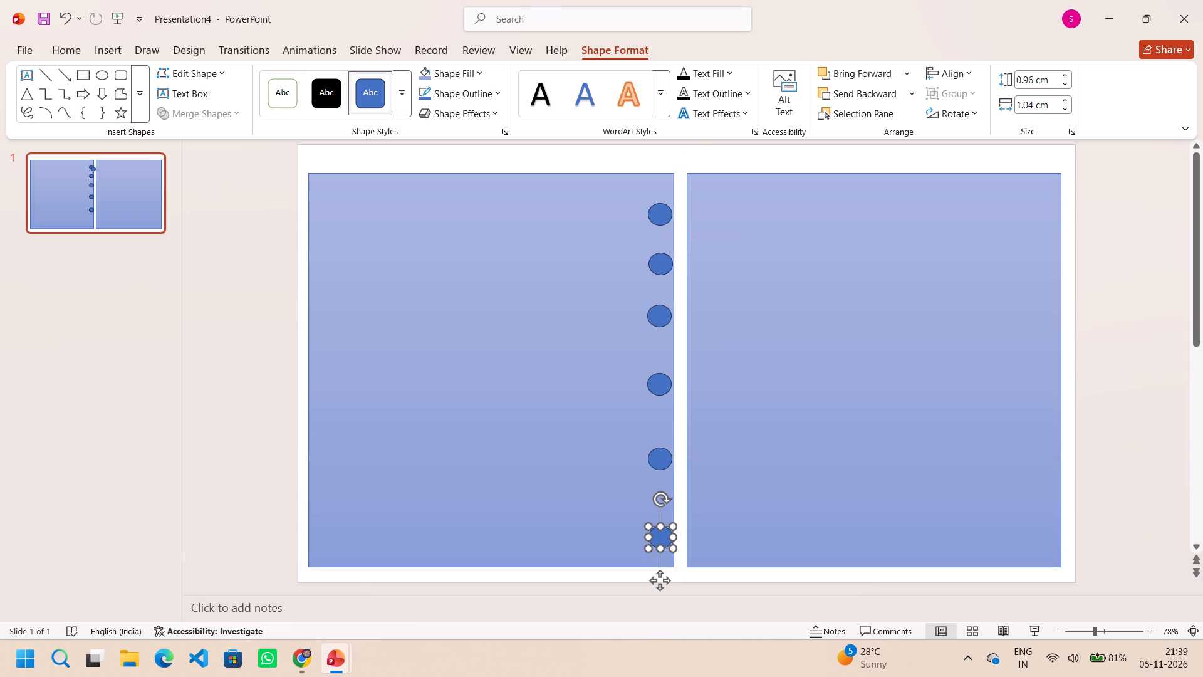
left_click(755, 523)
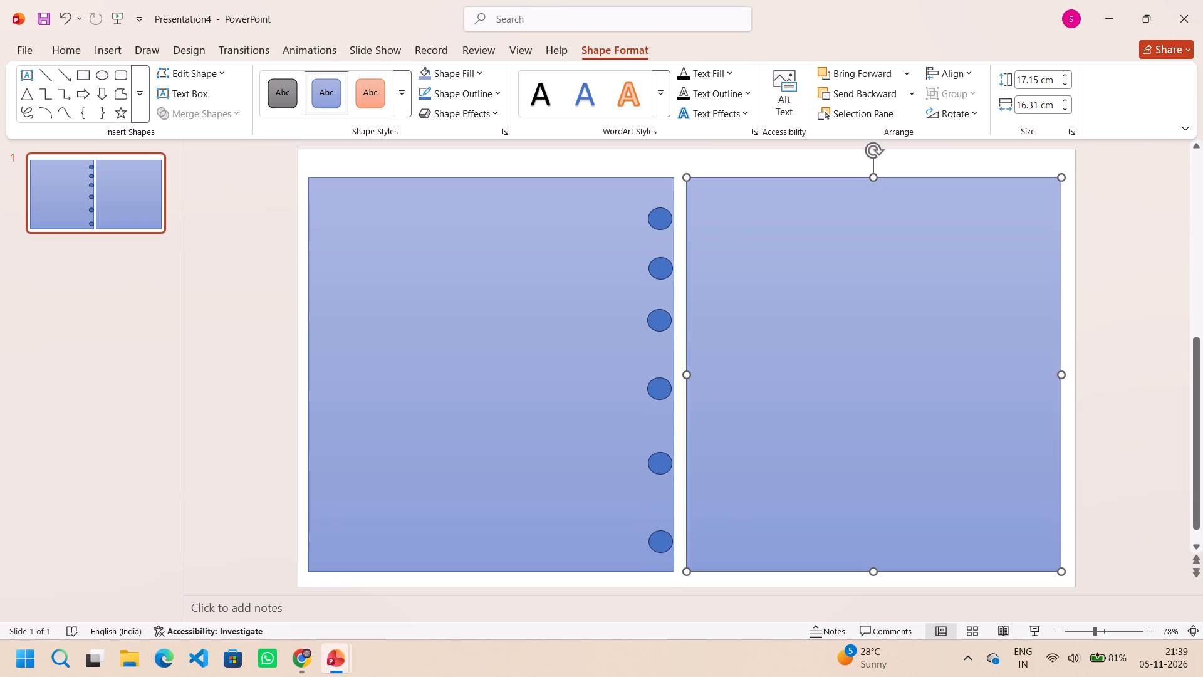
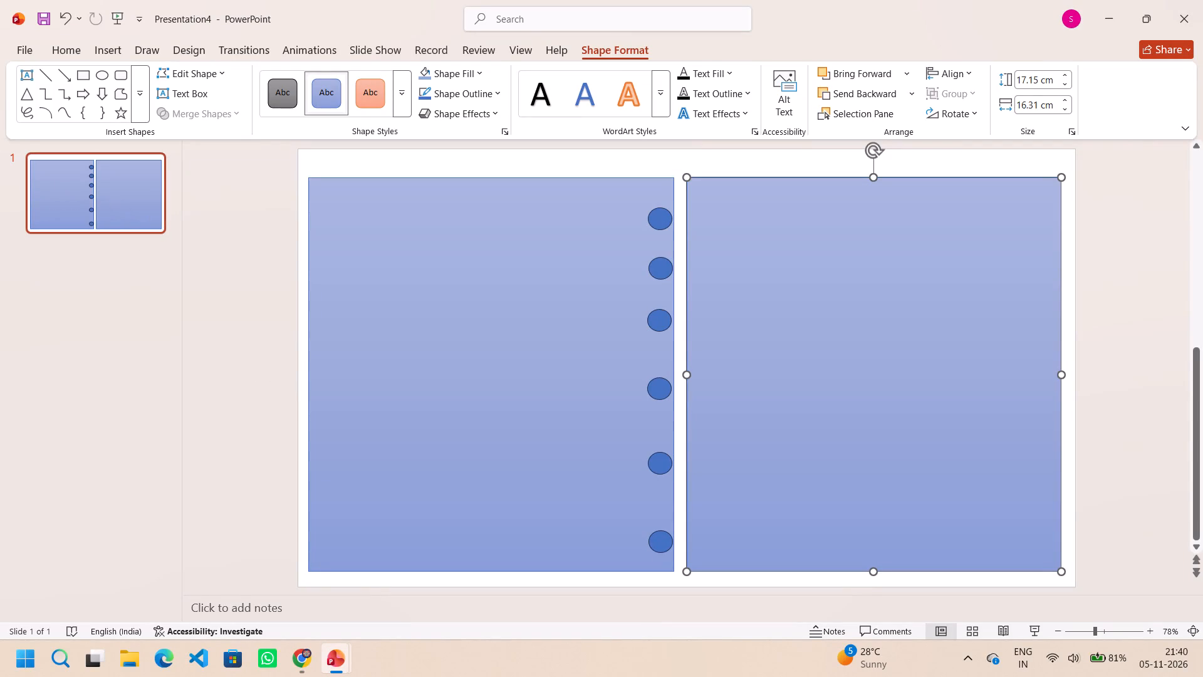
Align the second oval with the top one and move it down the left rectangle's inner edge to just above the third oval.
left_click_drag(663, 268, 660, 217)
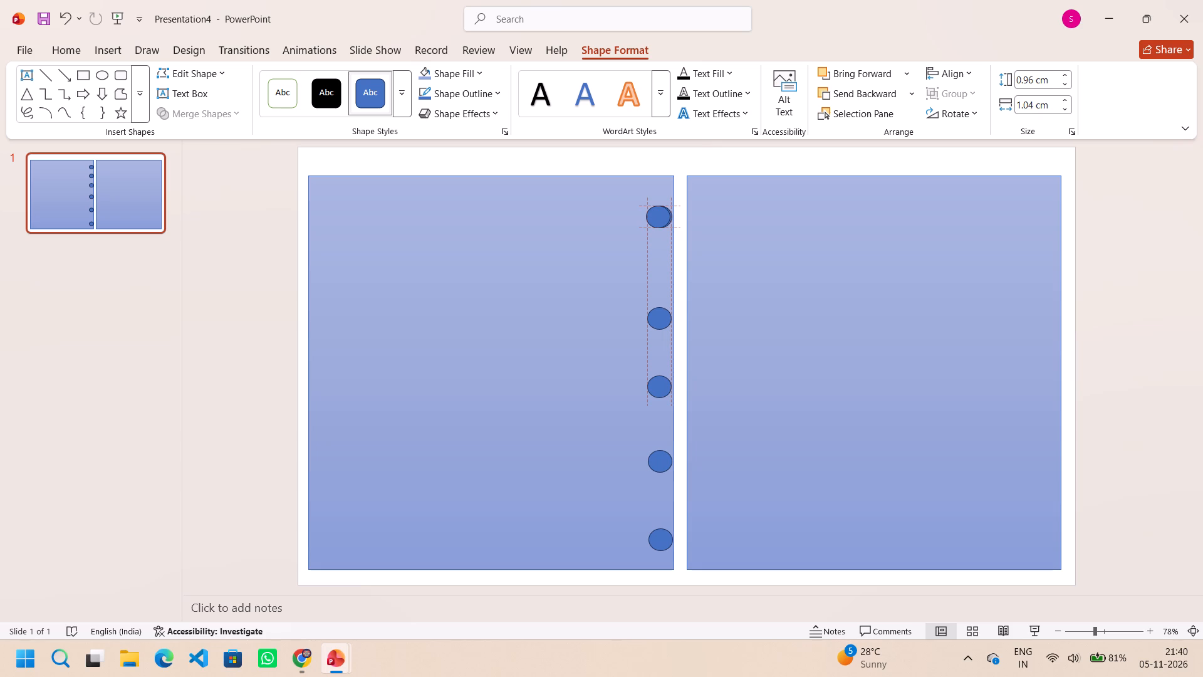
left_click_drag(660, 217, 664, 219)
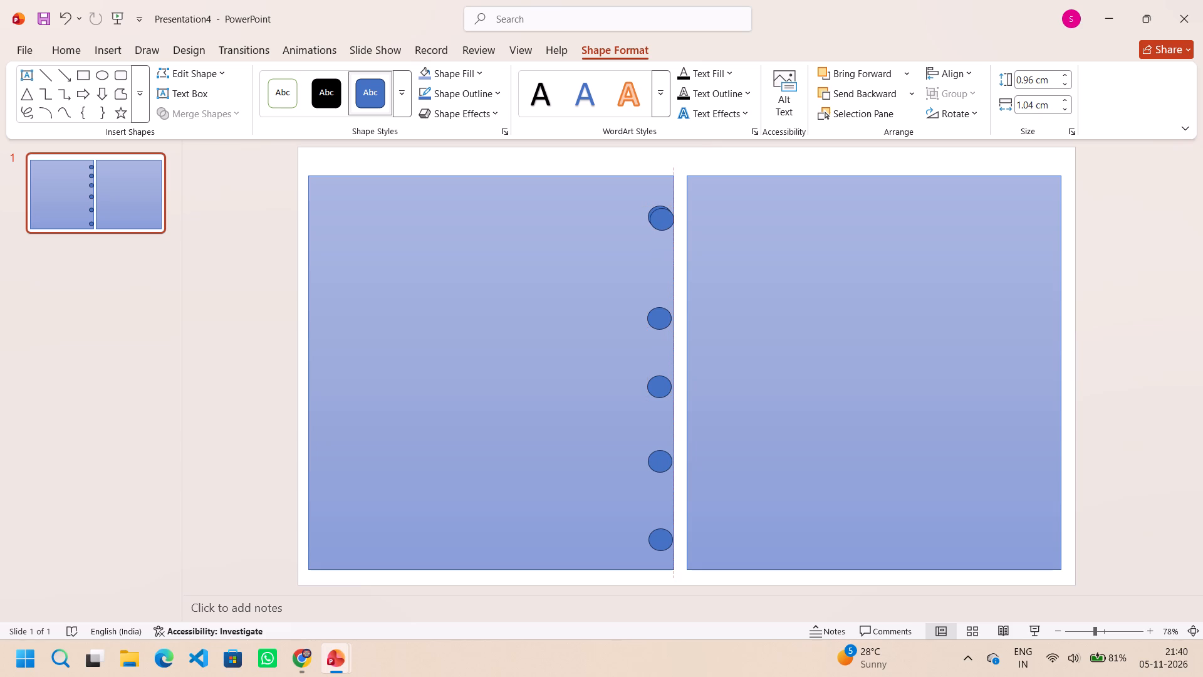
left_click_drag(664, 219, 663, 216)
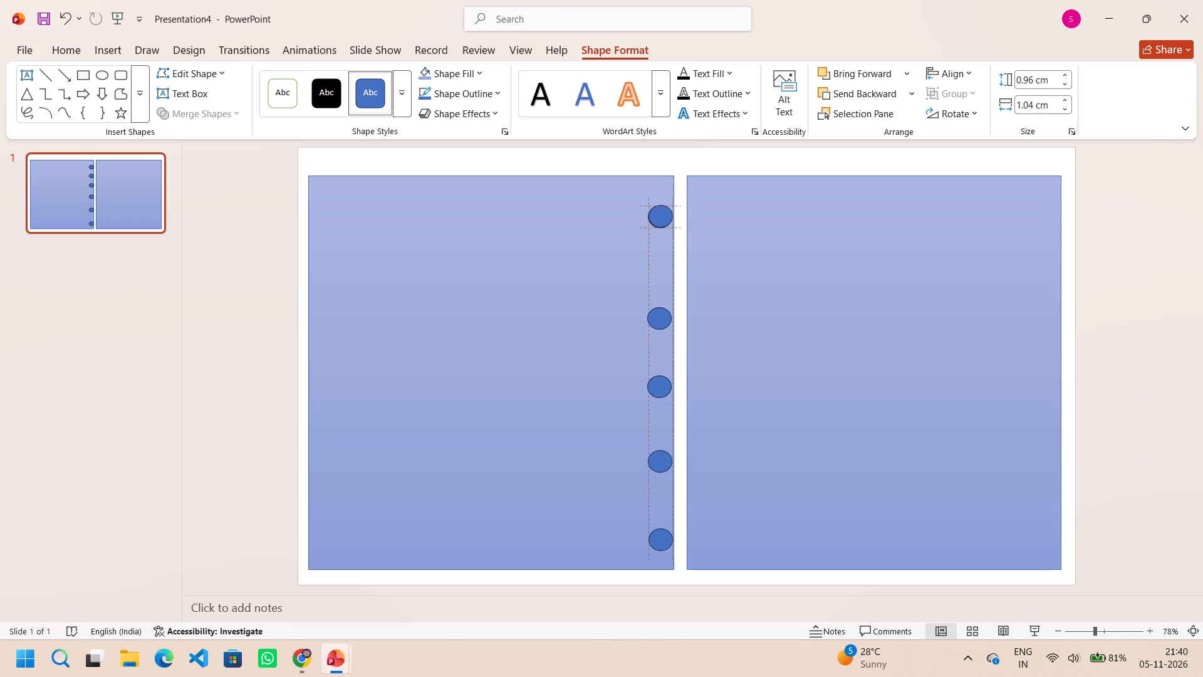
left_click_drag(663, 216, 662, 217)
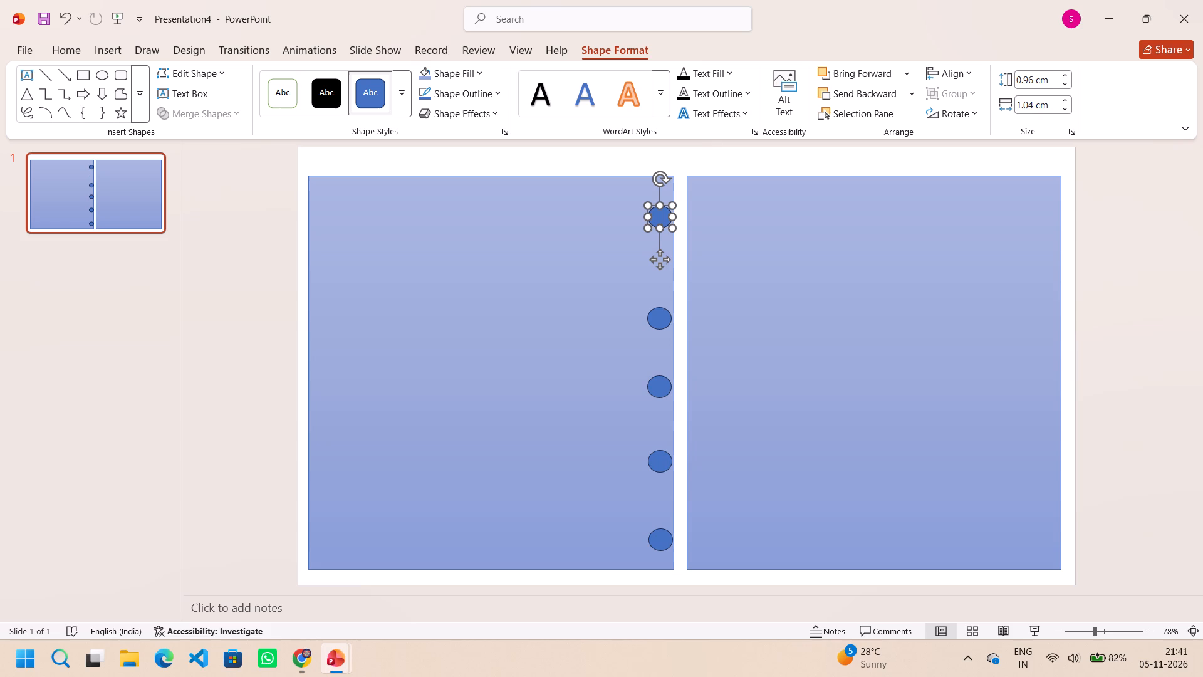
left_click_drag(661, 219, 660, 266)
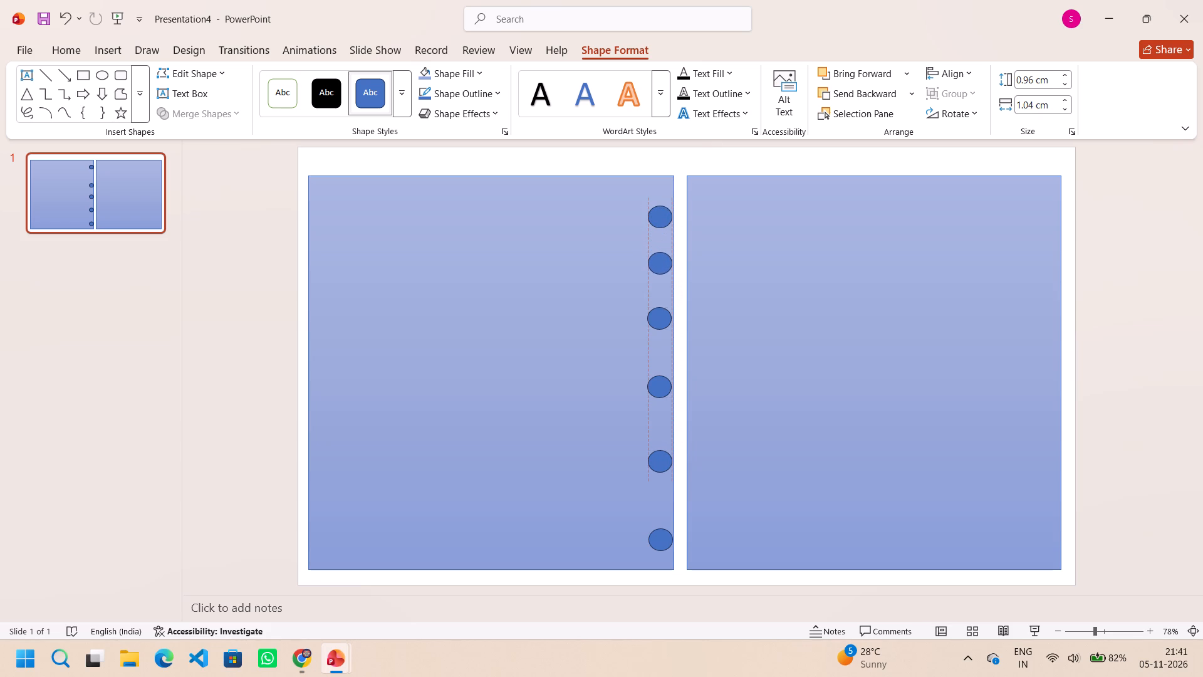
left_click_drag(660, 266, 662, 281)
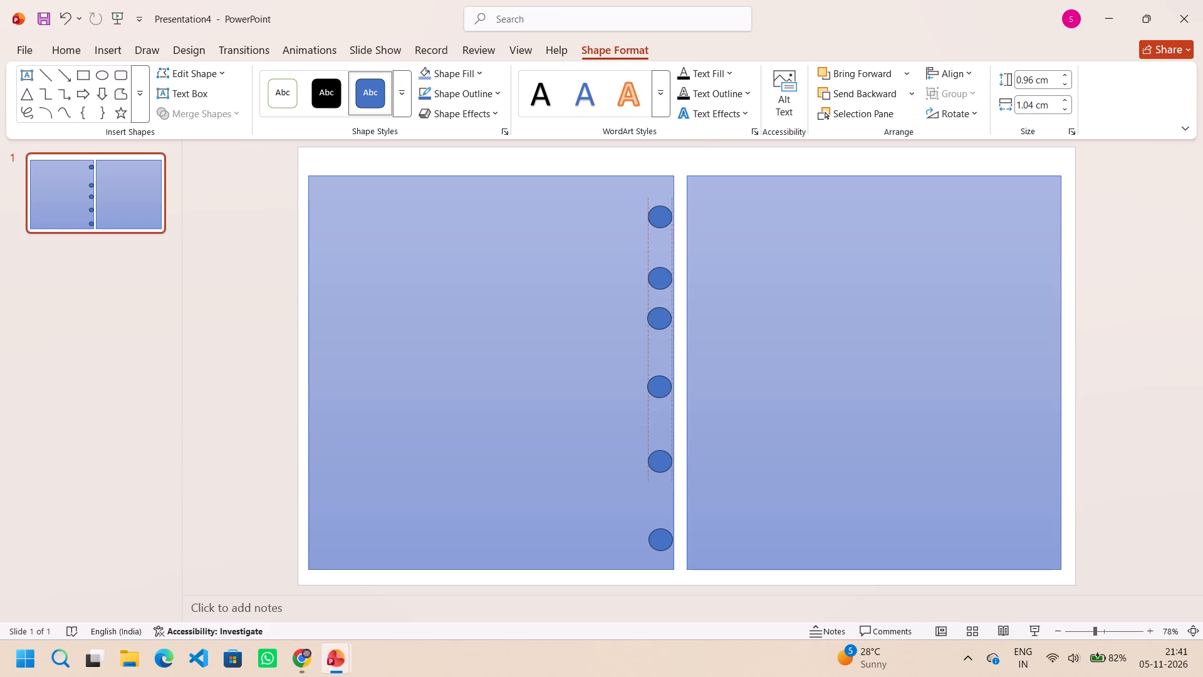
left_click_drag(662, 281, 663, 291)
left_click_drag(663, 291, 663, 290)
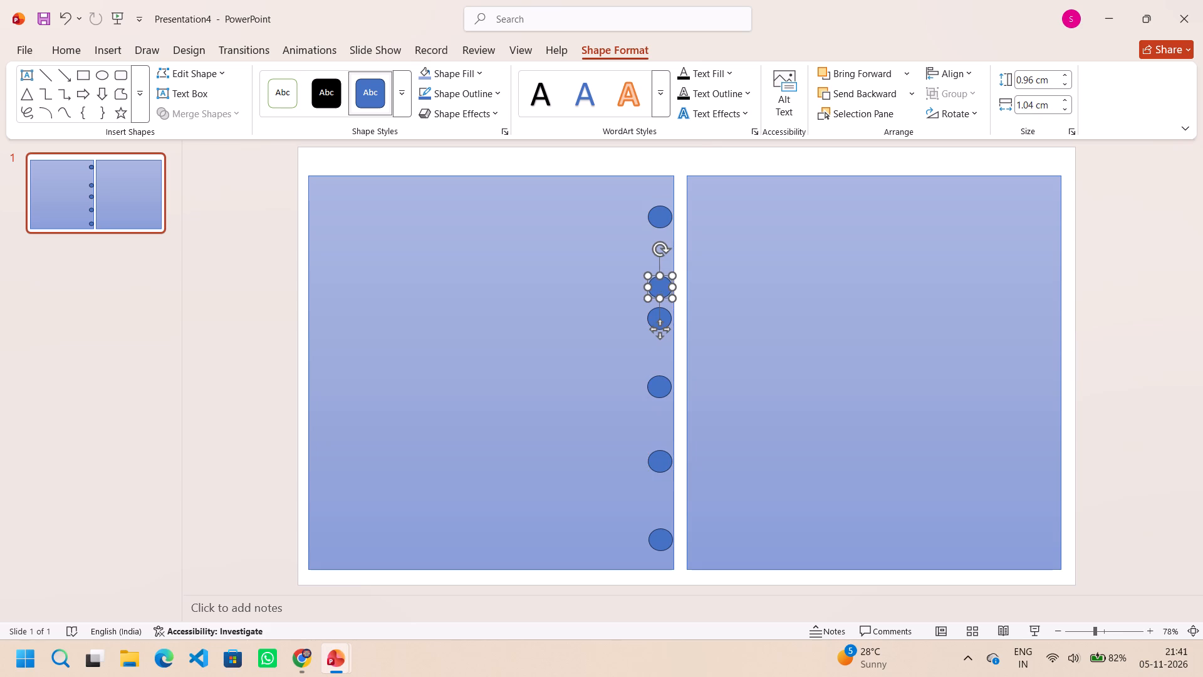
Move the third oval down to about mid-height of the left rectangle and the fourth to about two-thirds down, keeping both in the column.
left_click_drag(663, 315, 663, 319)
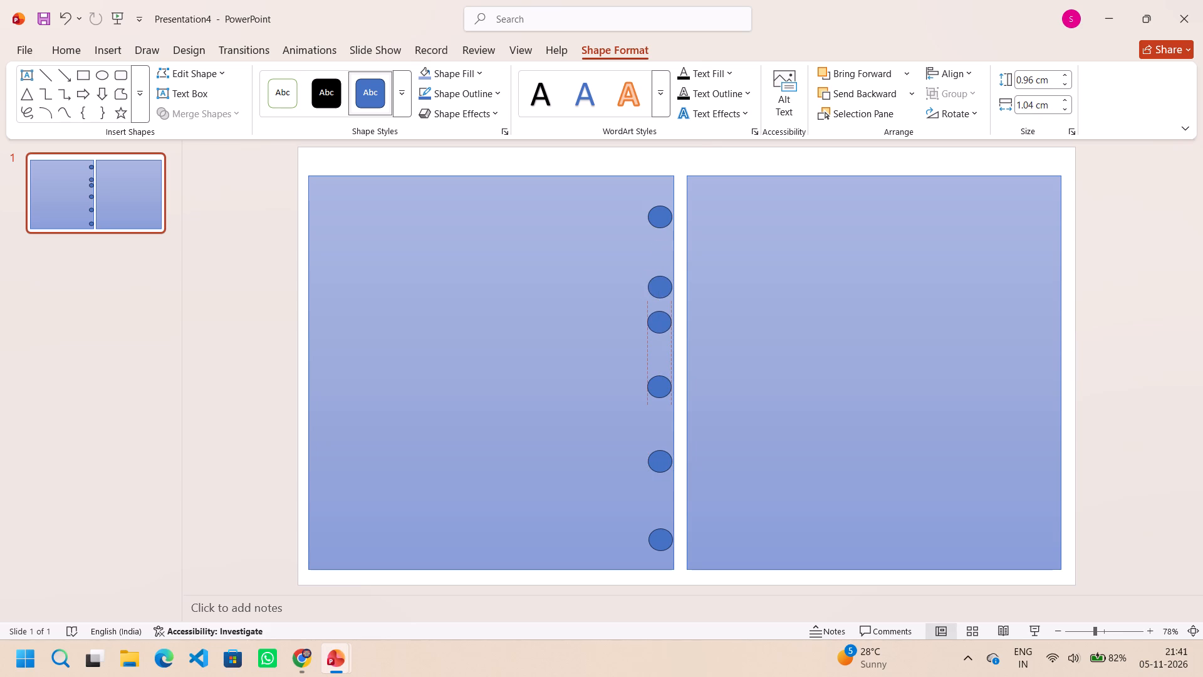
left_click_drag(663, 319, 665, 336)
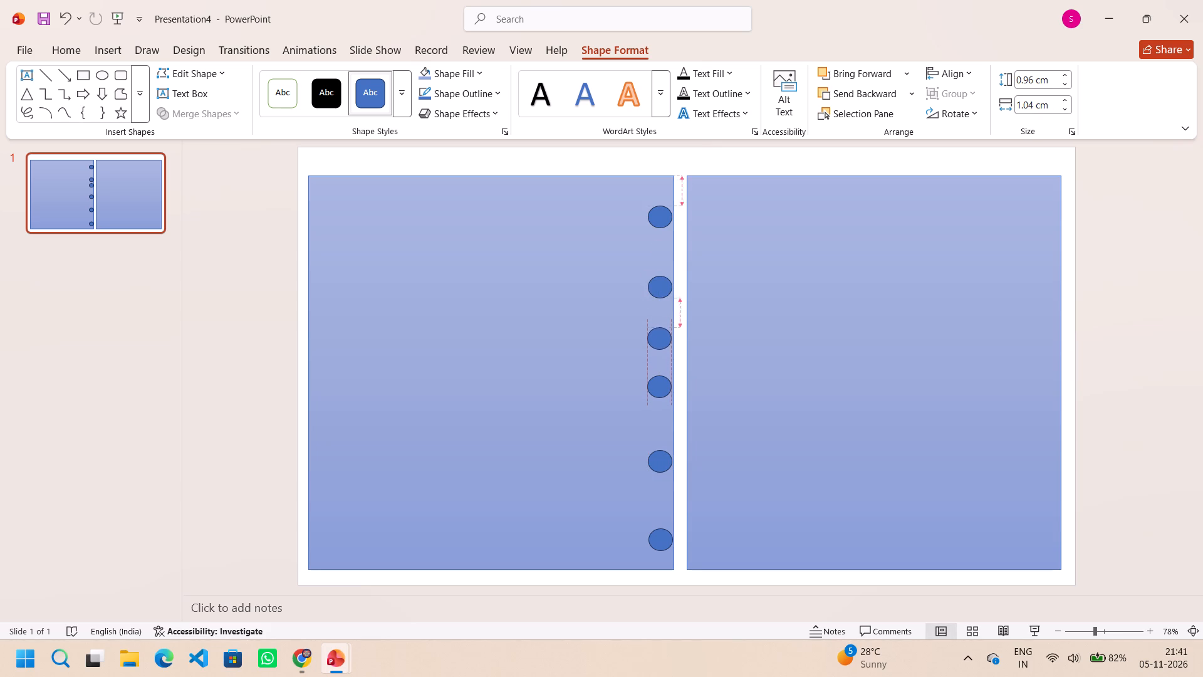
left_click_drag(665, 336, 666, 346)
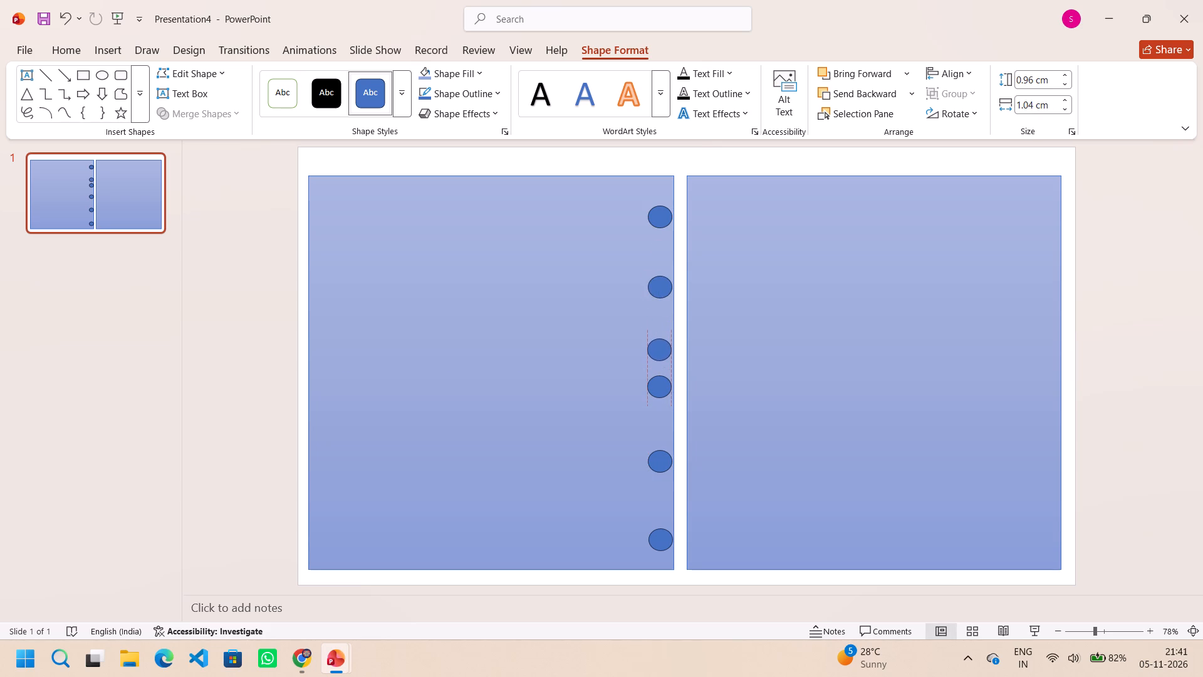
left_click_drag(666, 346, 667, 357)
left_click_drag(663, 389, 662, 387)
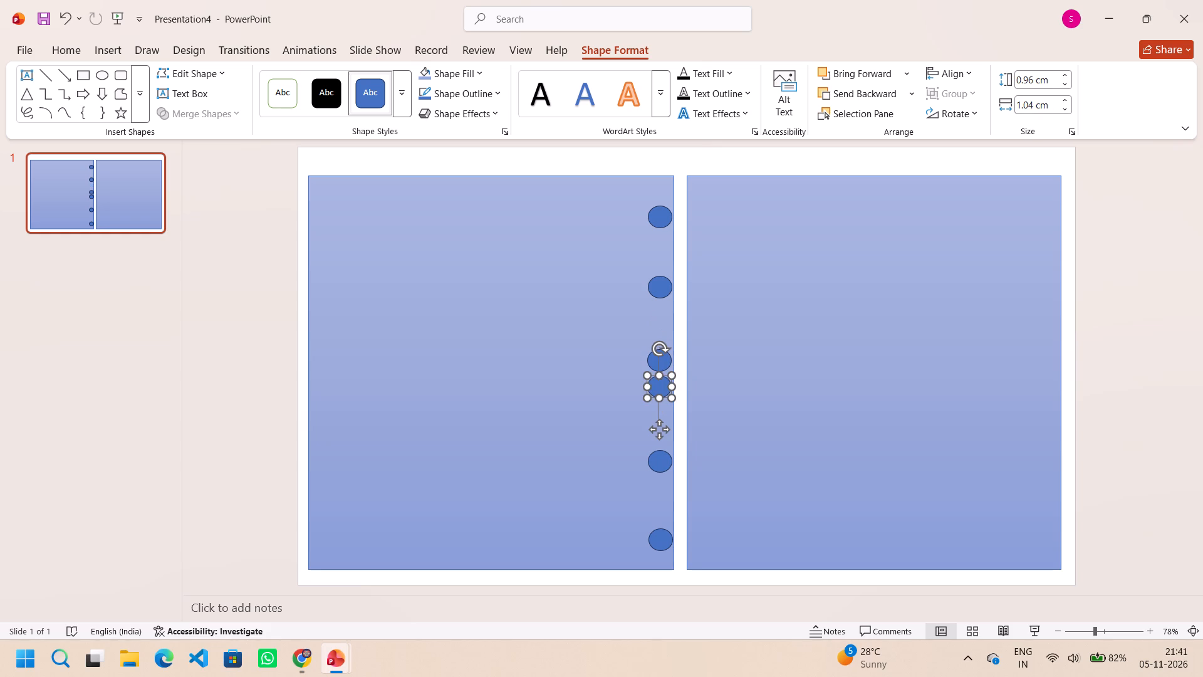
left_click_drag(662, 387, 666, 411)
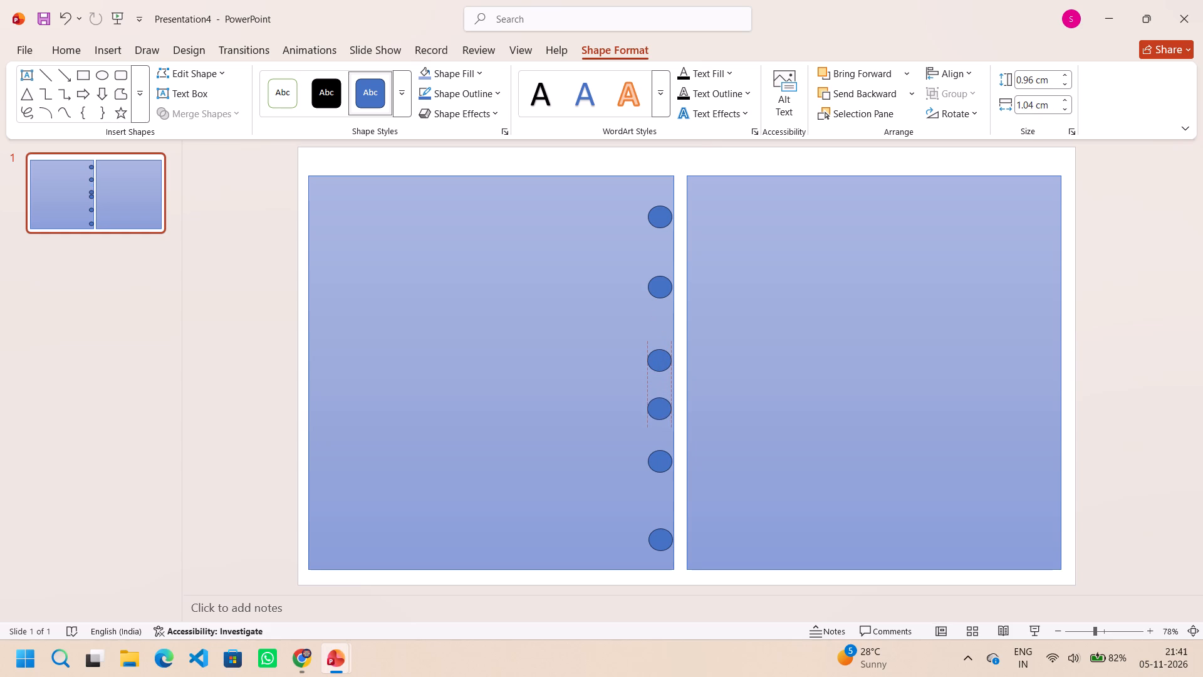
left_click_drag(666, 411, 667, 434)
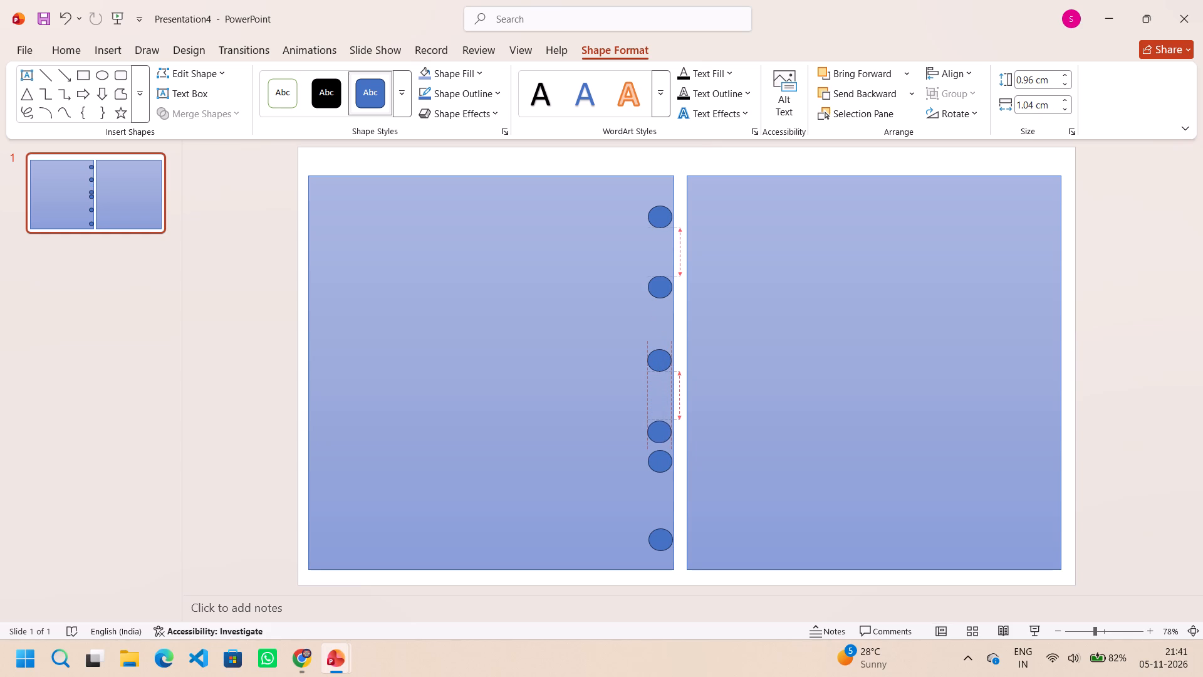
left_click_drag(667, 434, 668, 436)
Move the fifth oval down the column to near the left rectangle's lower inner corner, partly overlapping the bottom oval.
left_click_drag(664, 460, 663, 461)
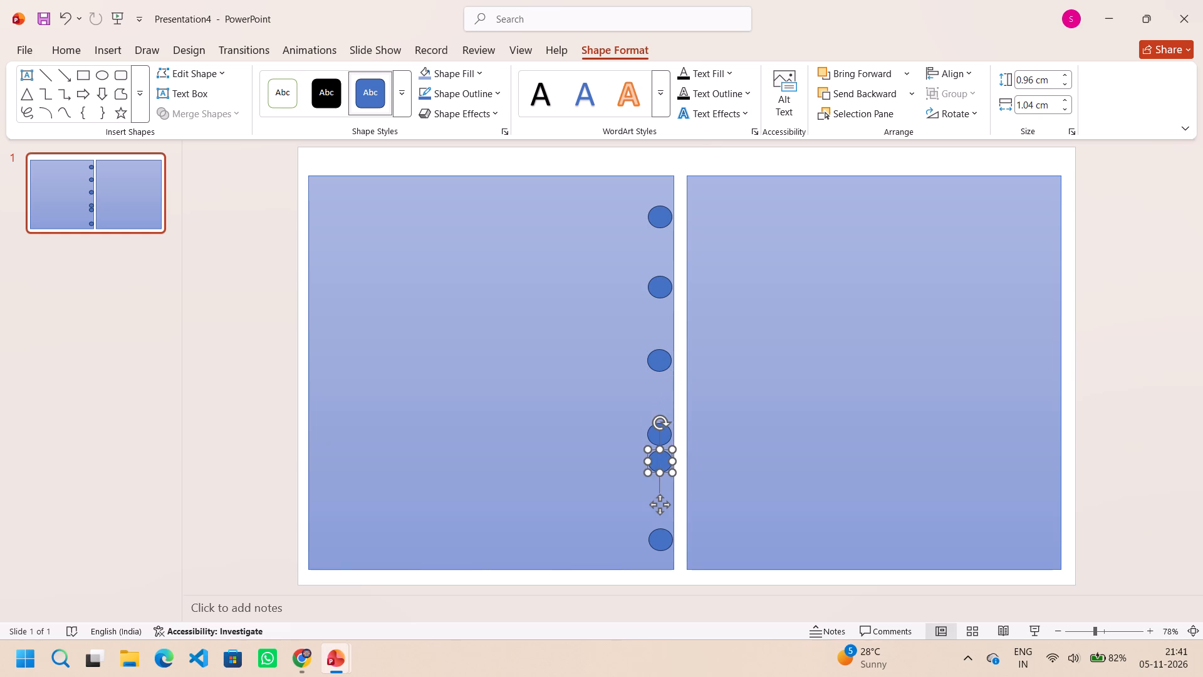
left_click_drag(663, 461, 664, 505)
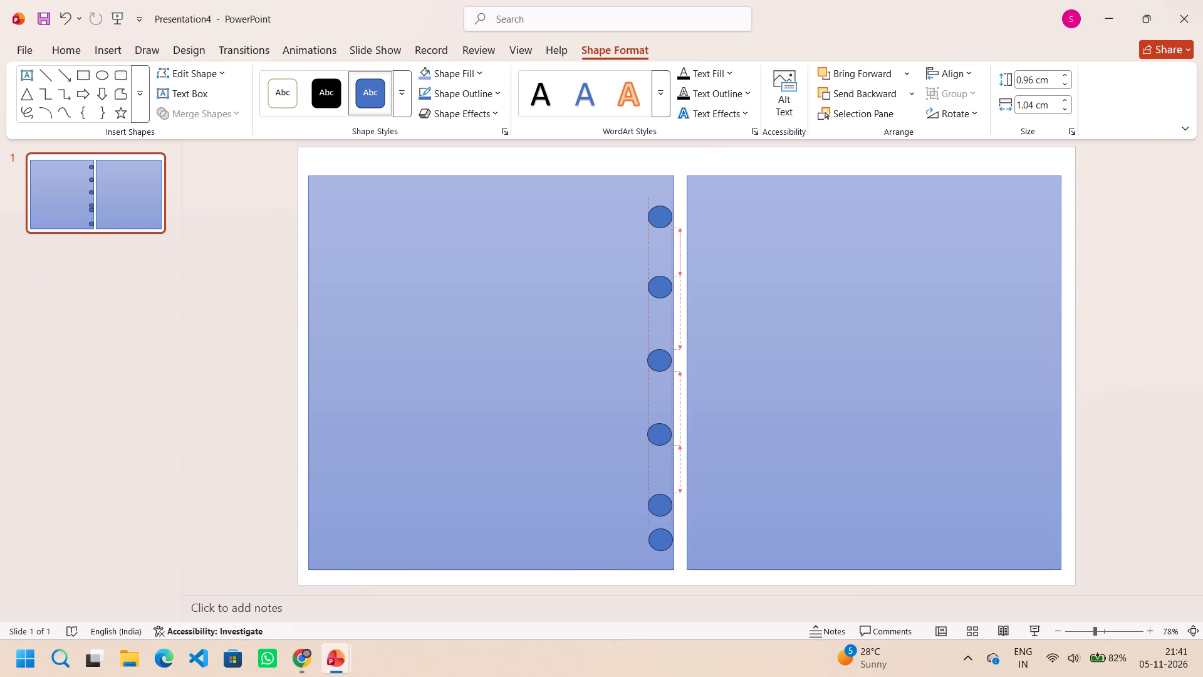
left_click_drag(664, 505, 664, 510)
left_click_drag(664, 510, 665, 517)
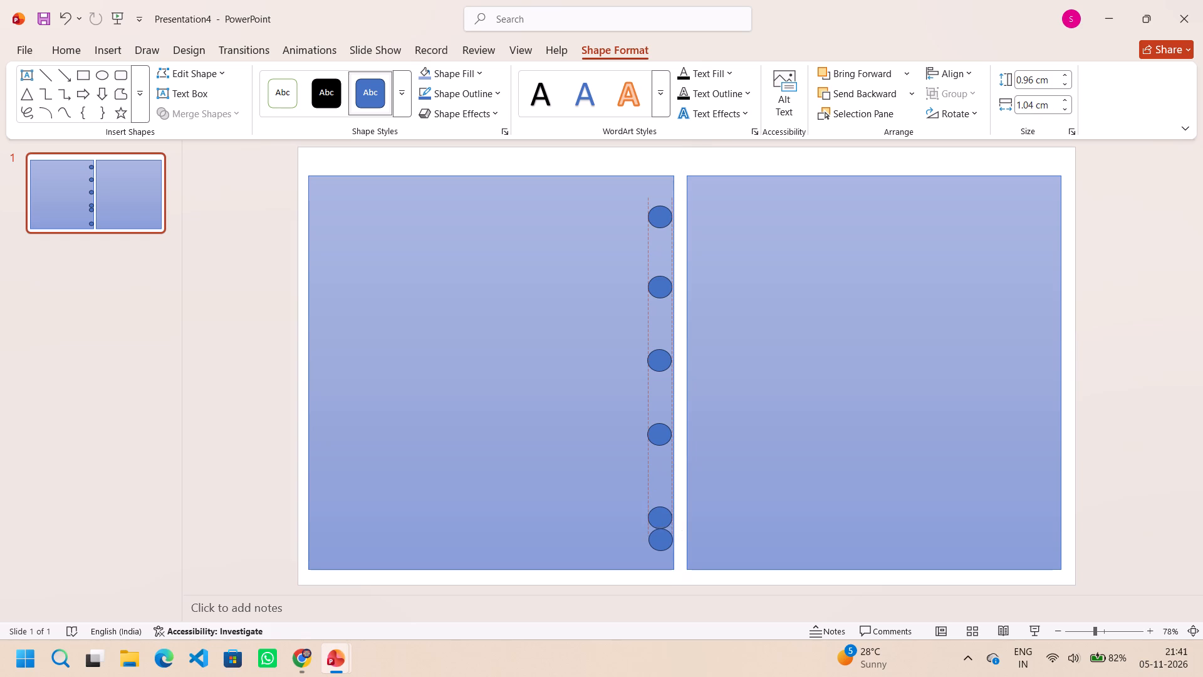
left_click_drag(665, 517, 666, 527)
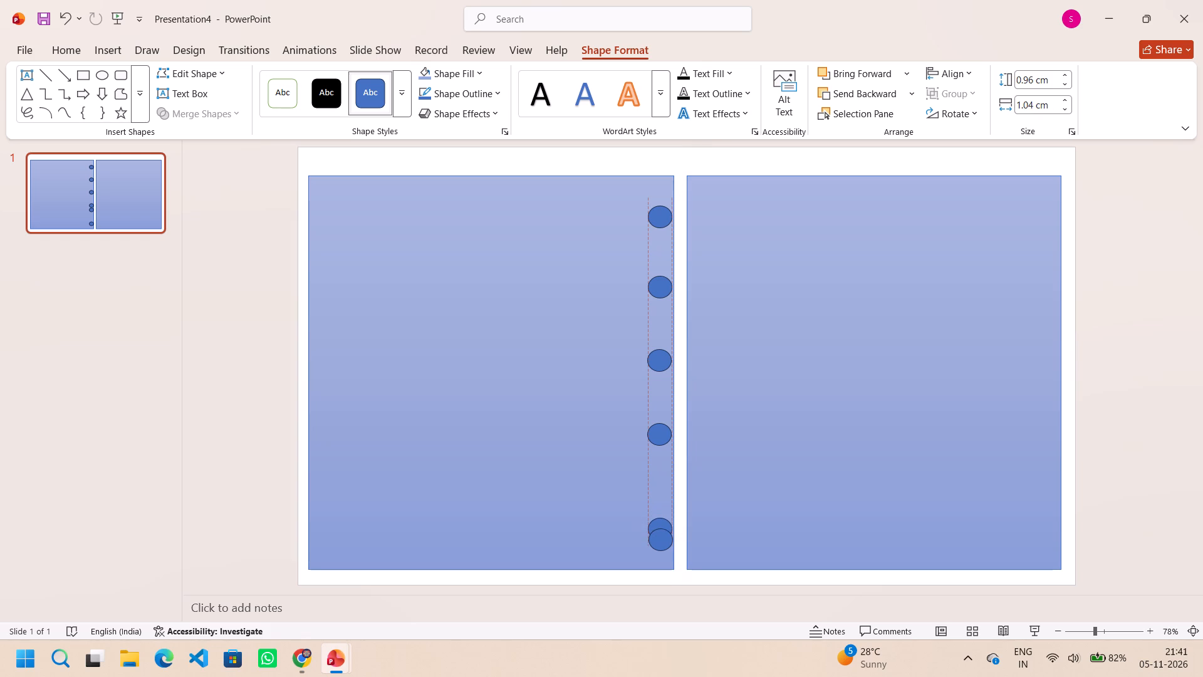
left_click_drag(666, 527, 667, 522)
Cut the bottom oval of the left column and paste five copies of it.
left_click(665, 540)
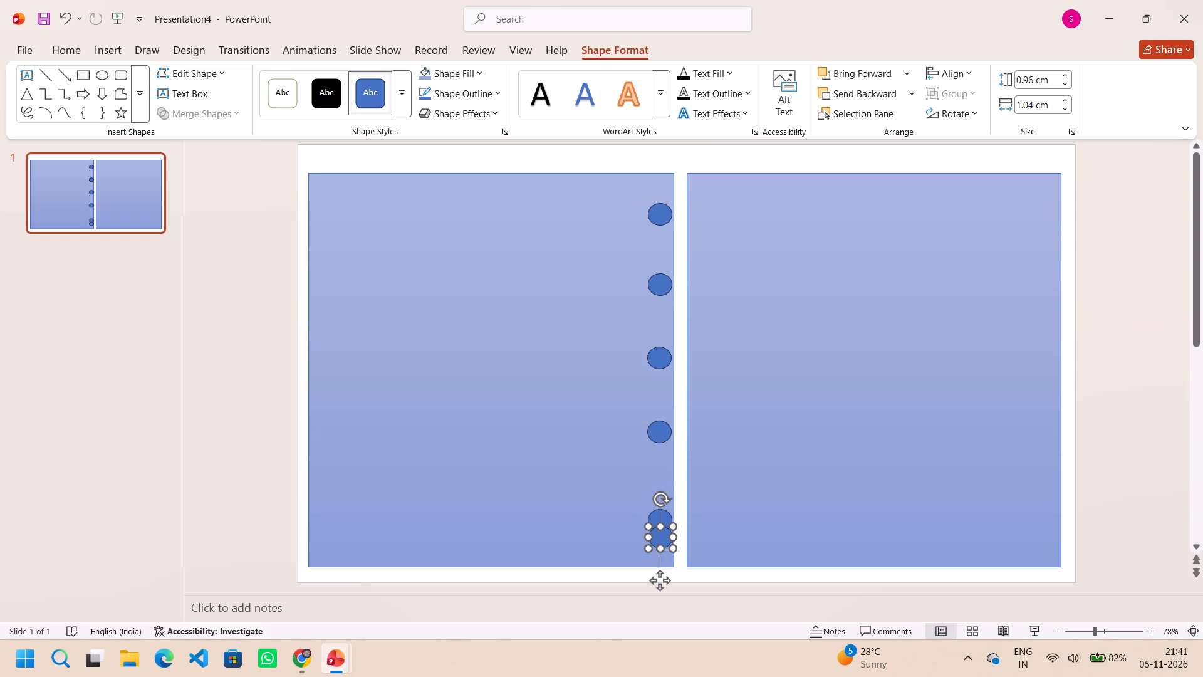
key("ctrl+x")
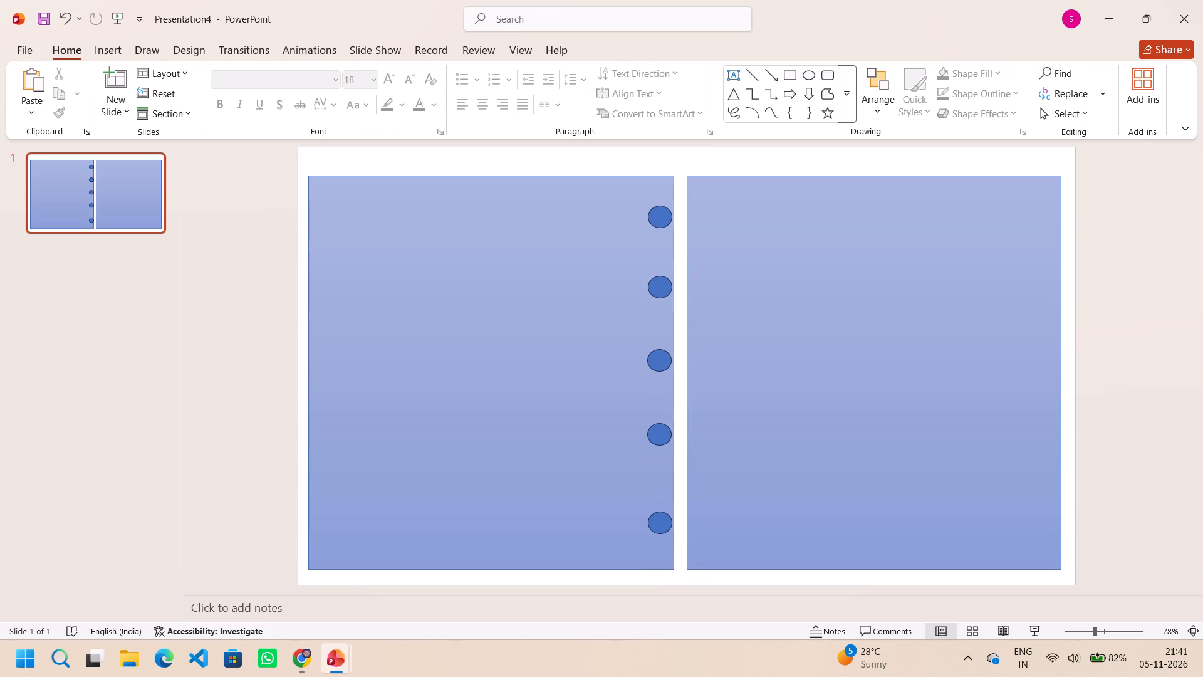
left_click(658, 217)
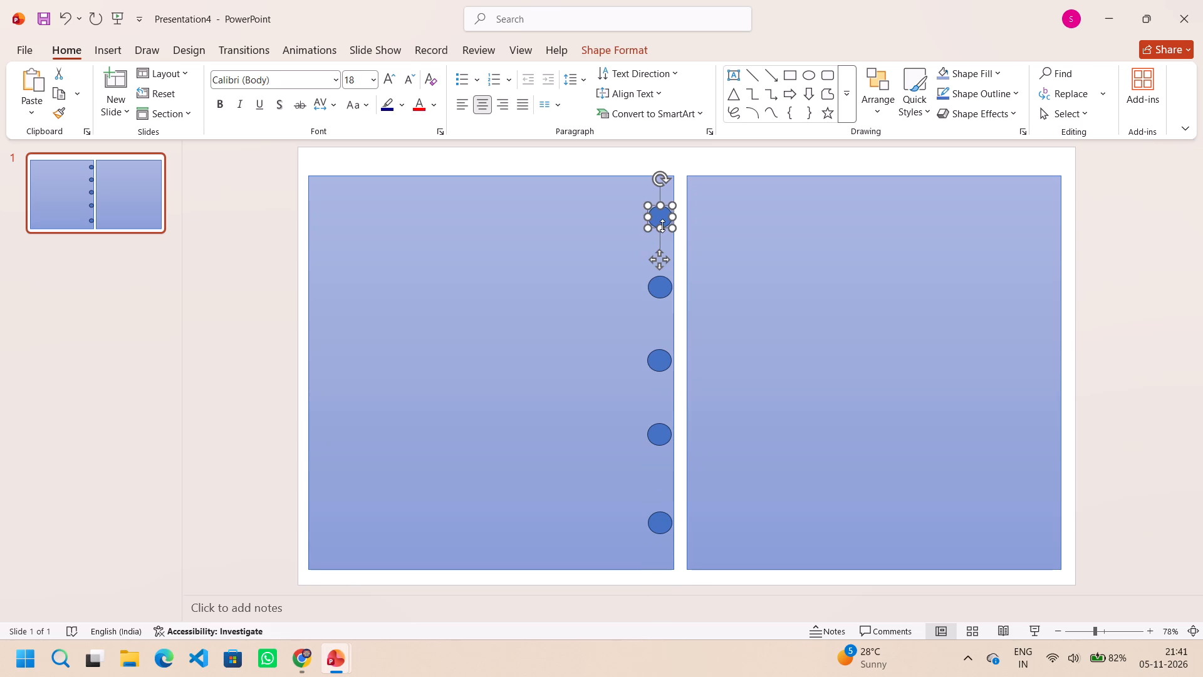
key("ctrl+v")
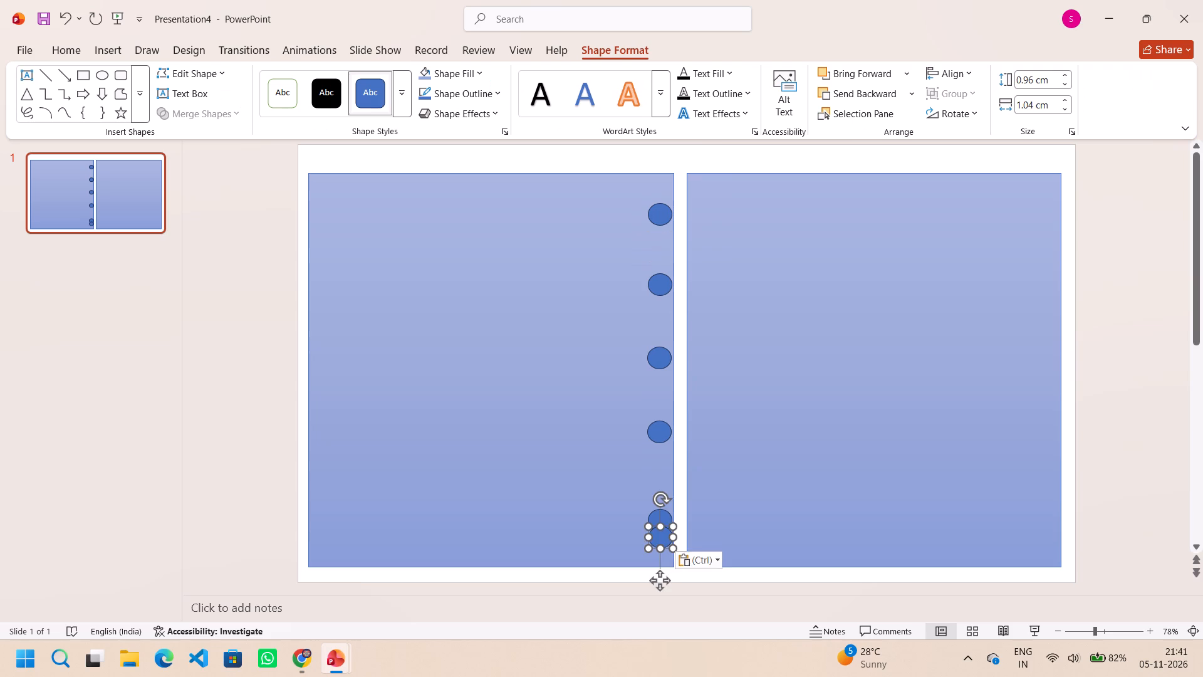
key("ctrl+v")
key("ctrl+v")
key("ctrl+v")
key("ctrl+v")
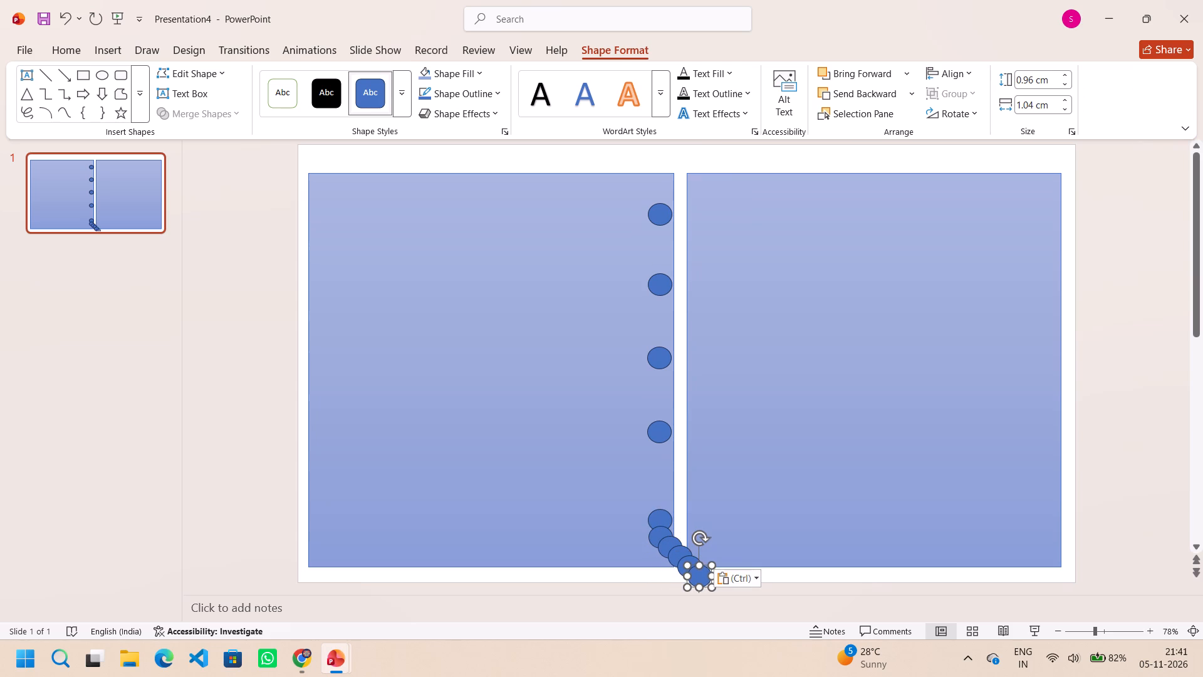
Move one pasted oval to the upper inner edge of the right rectangle, level with the left column's top oval.
left_click_drag(664, 535, 685, 466)
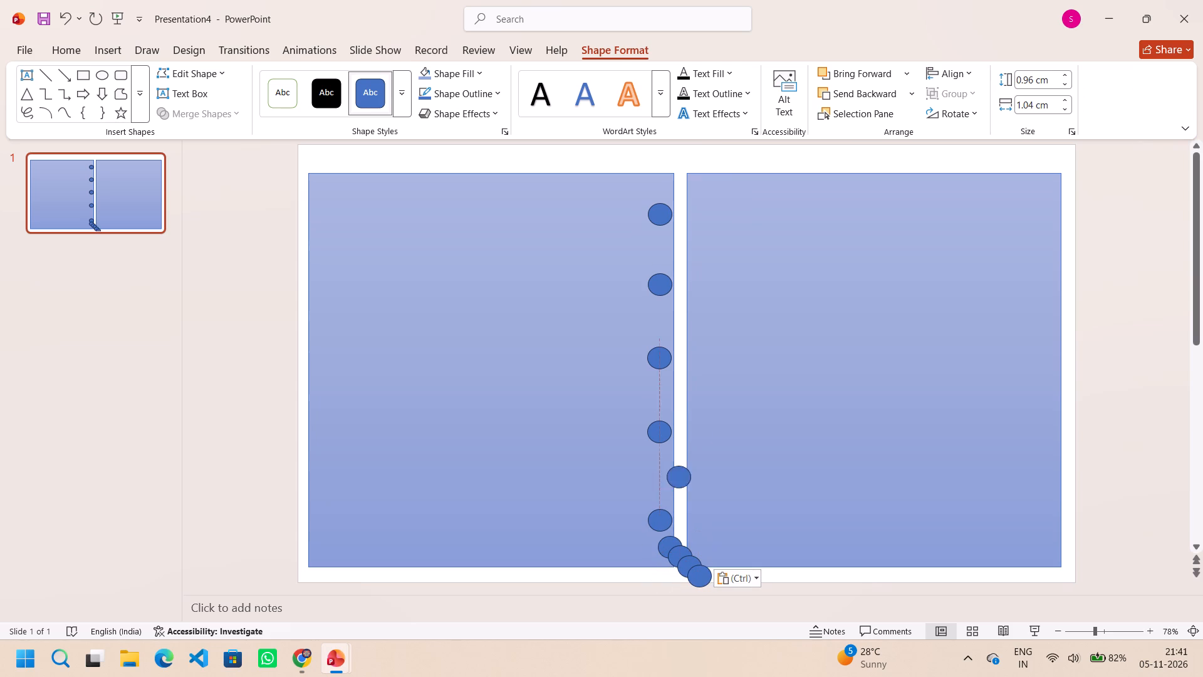
left_click_drag(685, 466, 710, 213)
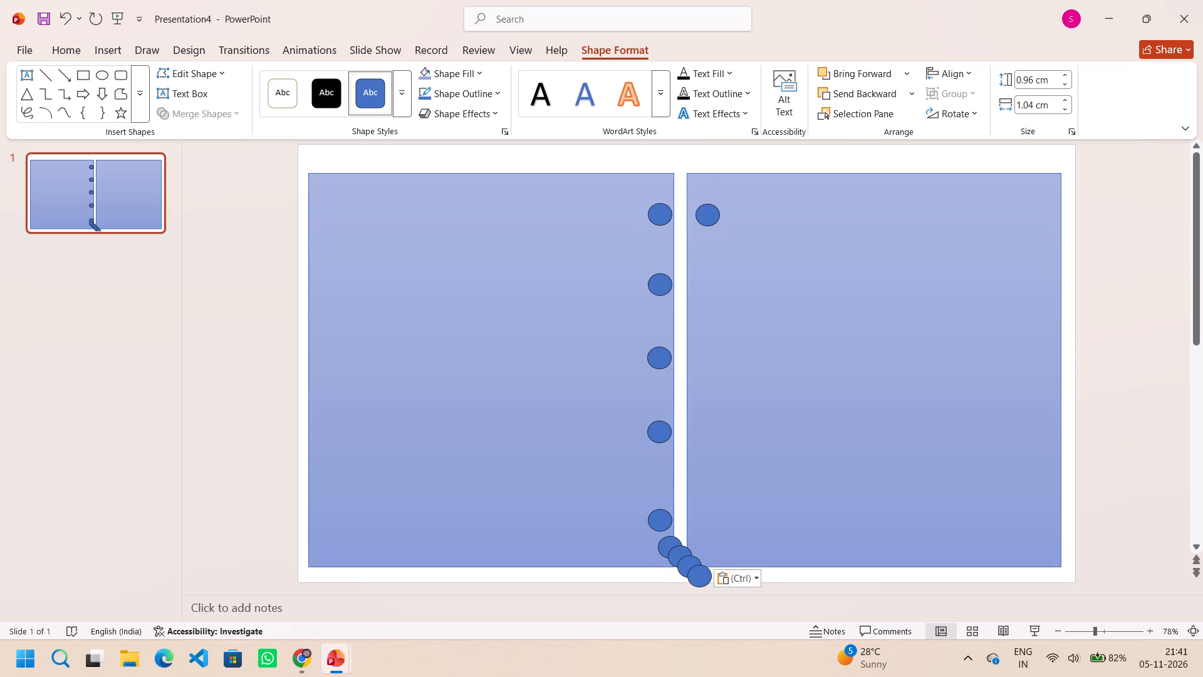
left_click_drag(710, 213, 707, 219)
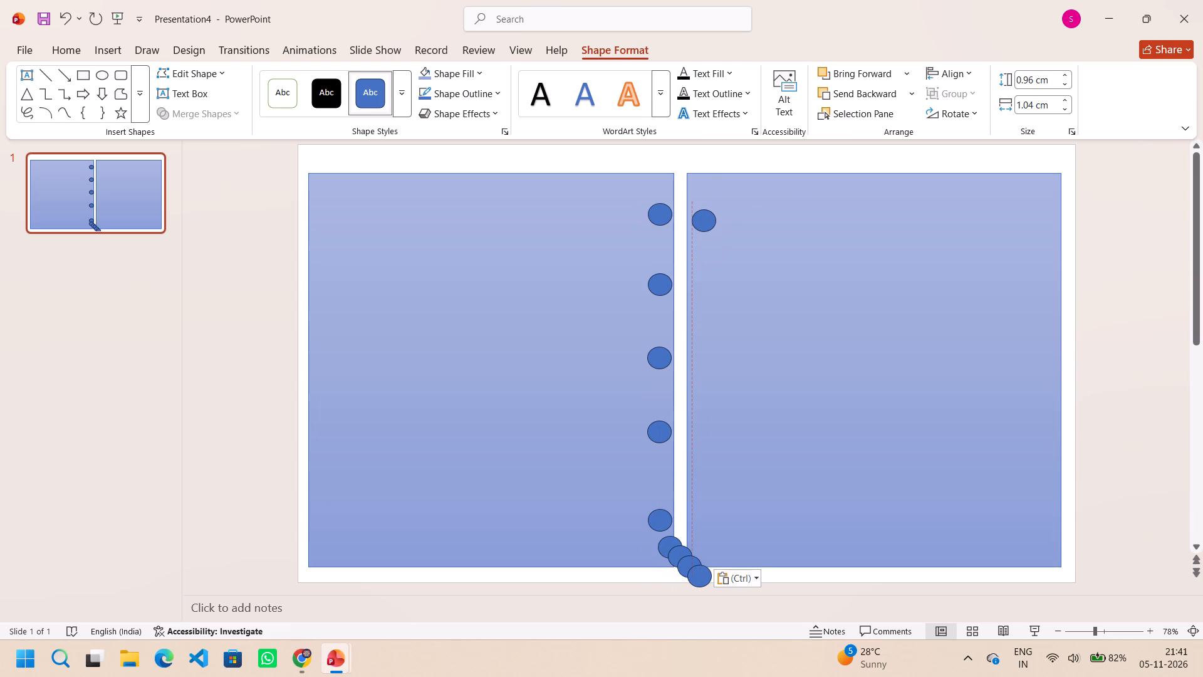
left_click_drag(707, 219, 713, 211)
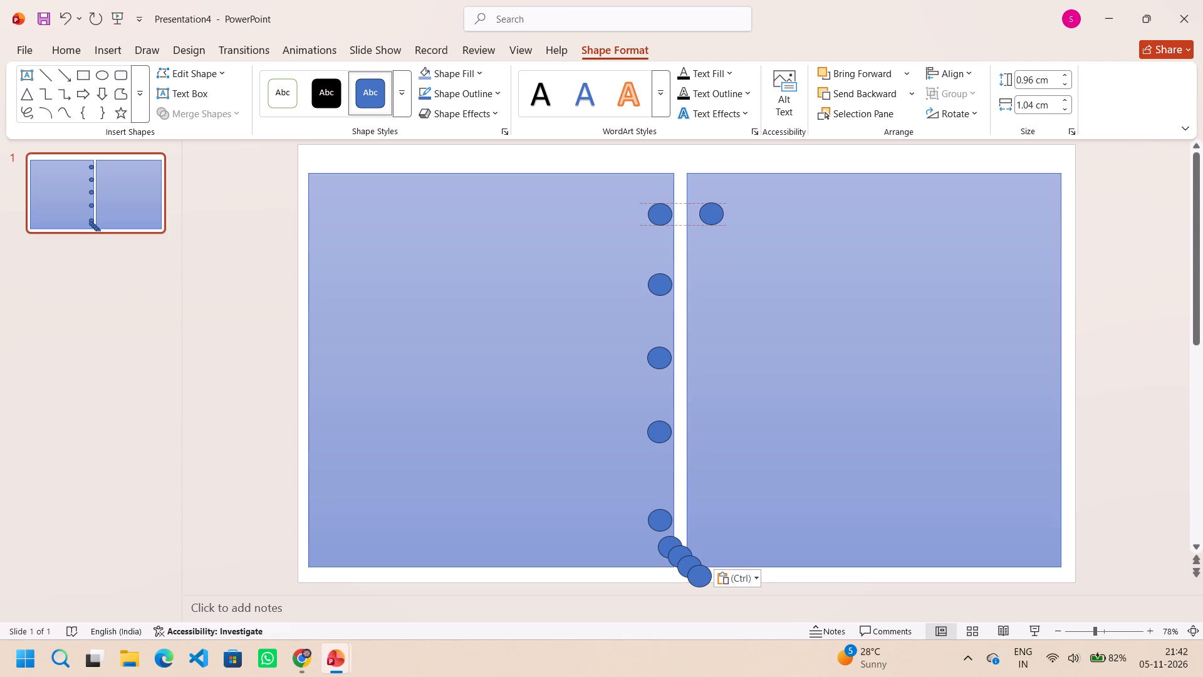
left_click_drag(713, 211, 714, 211)
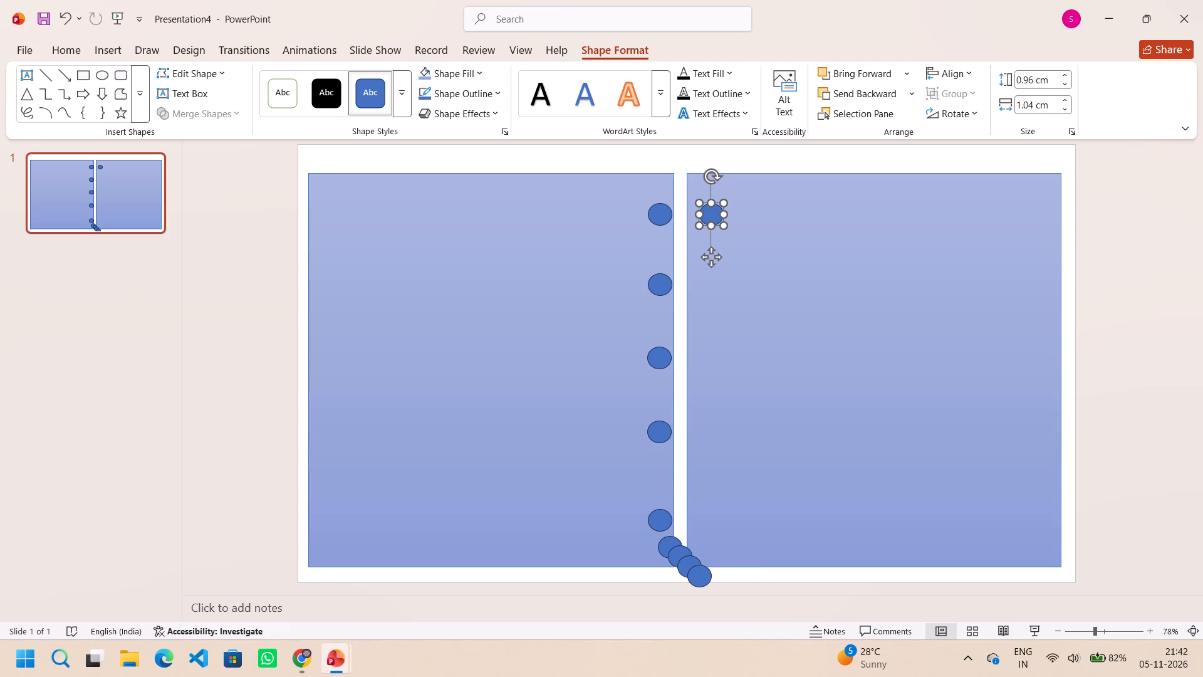
Place two more pasted ovals below it on the right rectangle, level with the left column's second and third ovals.
left_click_drag(700, 577, 711, 293)
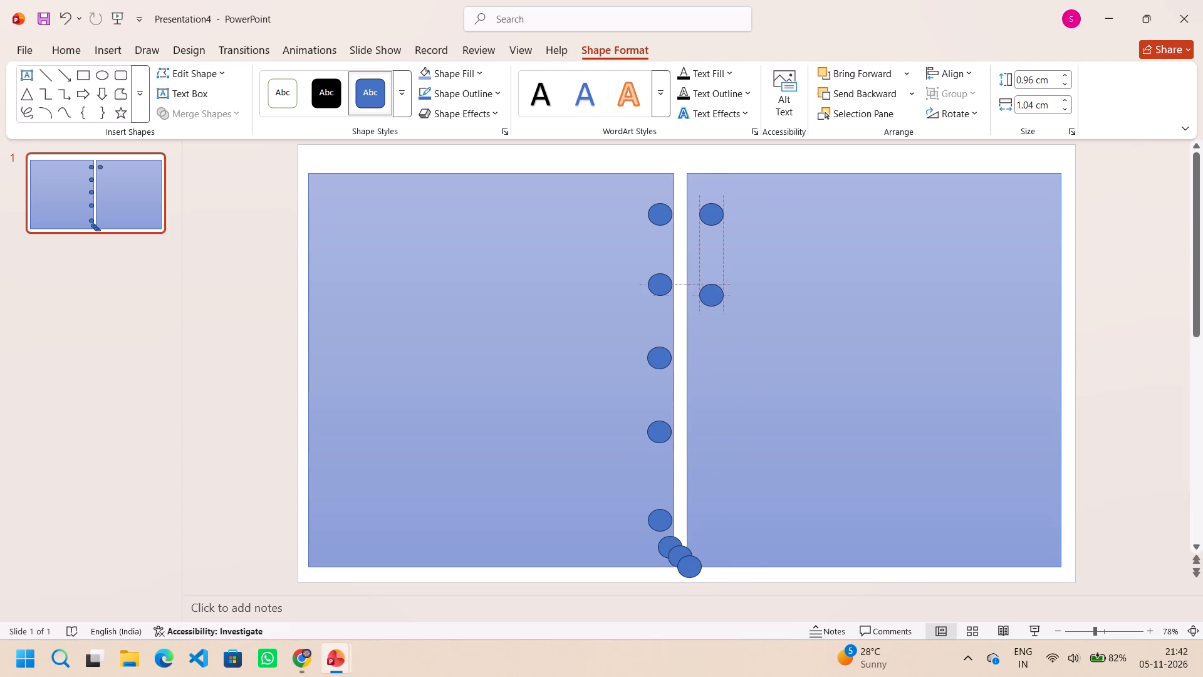
left_click_drag(711, 293, 709, 284)
left_click_drag(691, 572, 707, 359)
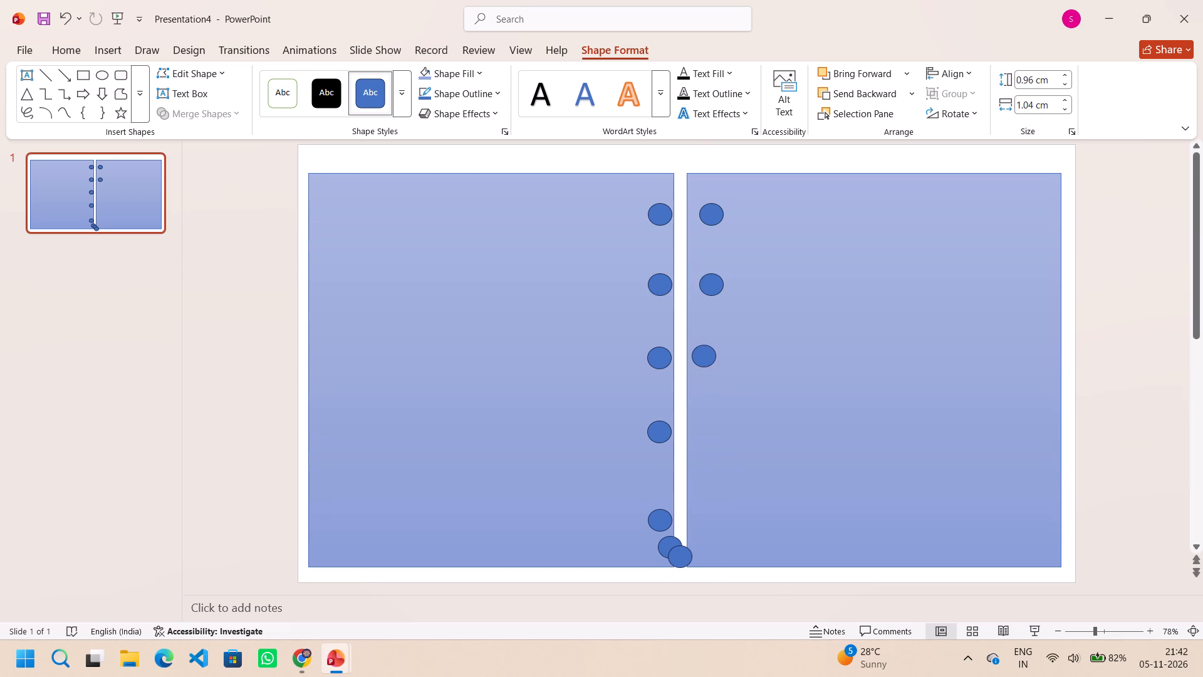
left_click_drag(707, 359, 713, 363)
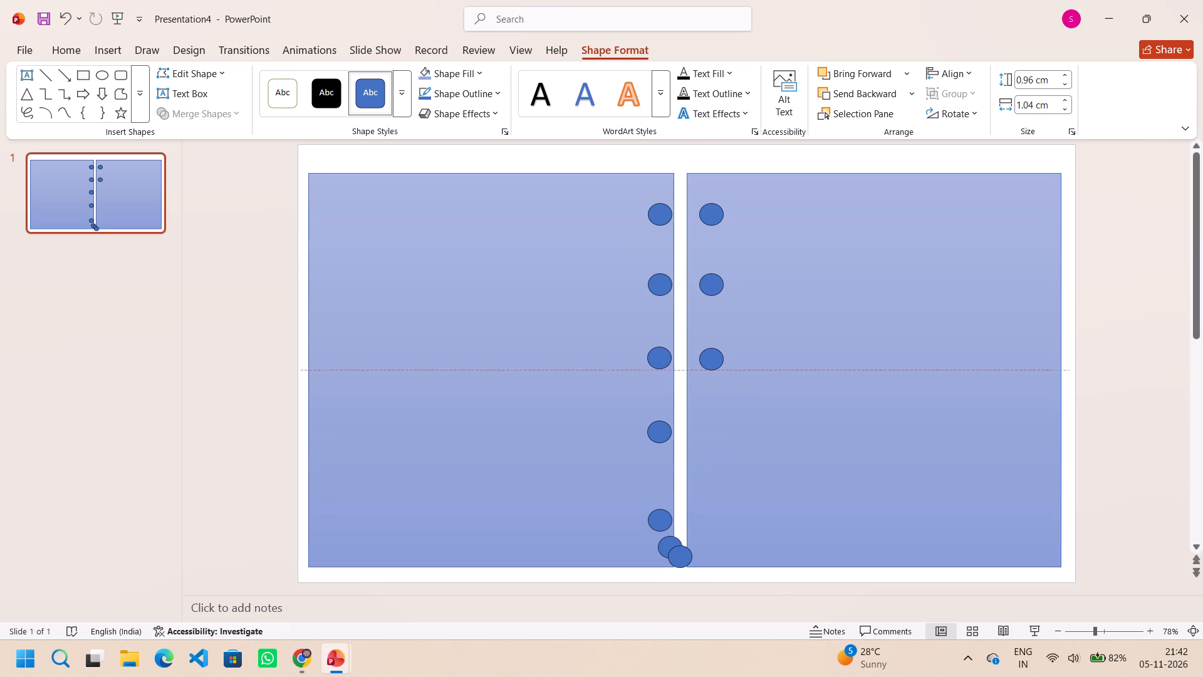
left_click_drag(713, 363, 715, 361)
left_click_drag(715, 361, 716, 362)
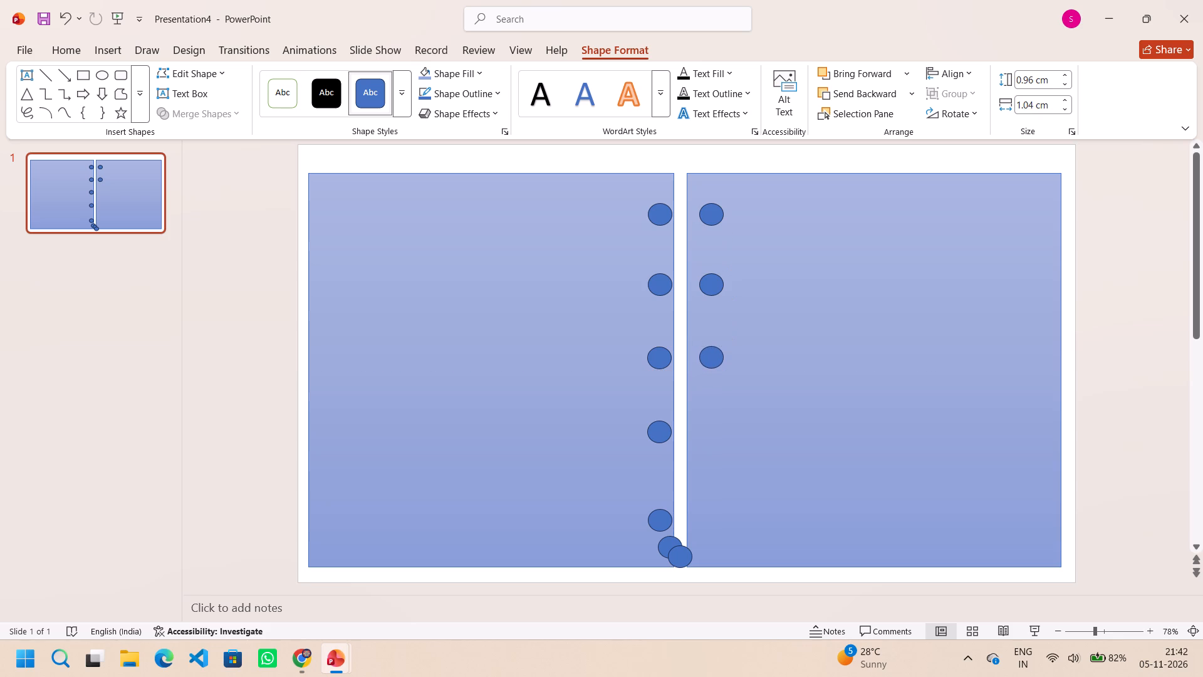
Adjust the third oval on the right rectangle so it sits level with the left column's third oval.
left_click_drag(716, 362, 718, 362)
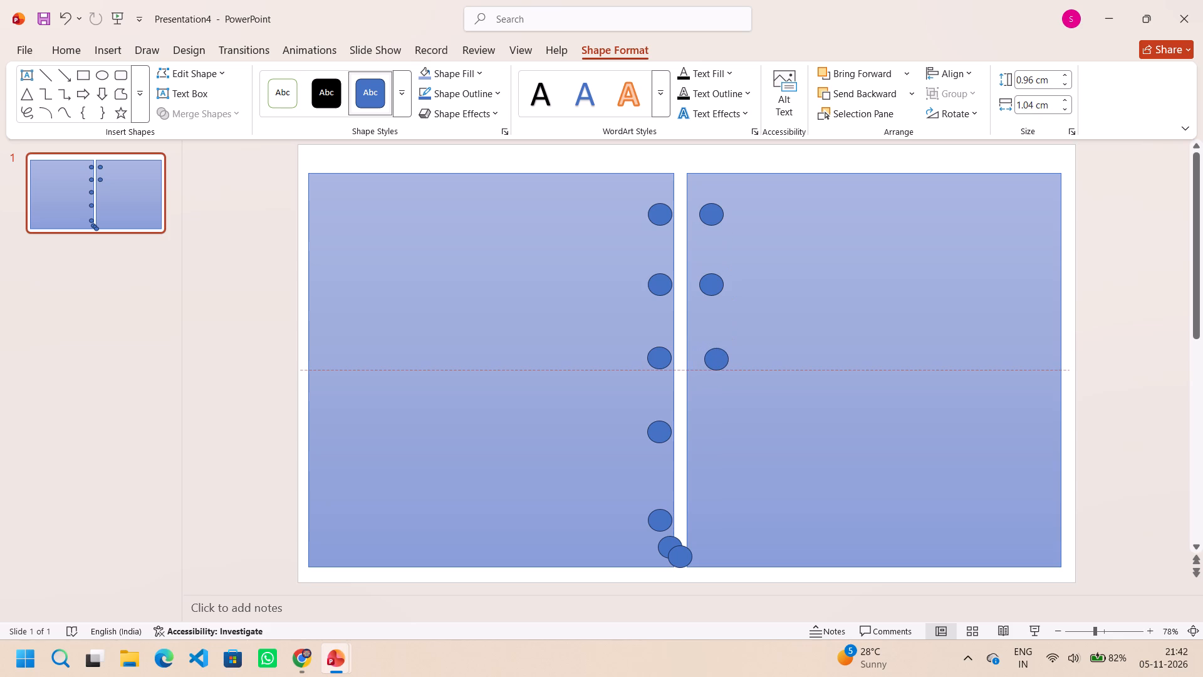
left_click_drag(718, 362, 721, 361)
left_click_drag(721, 361, 717, 353)
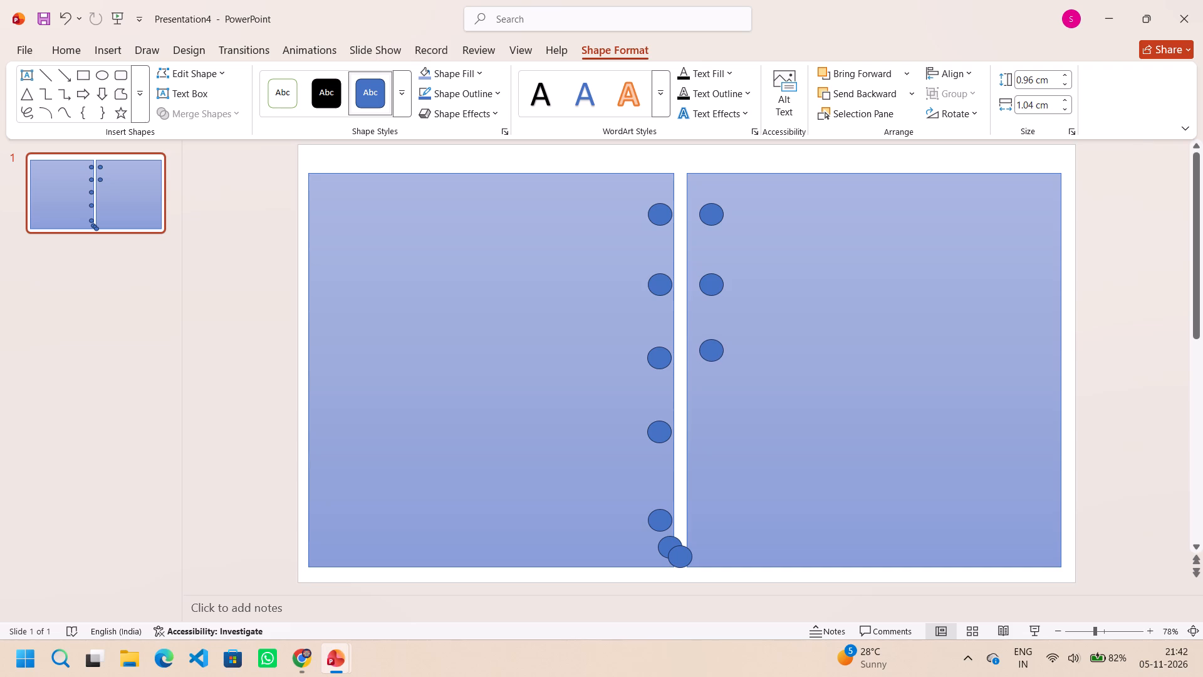
left_click_drag(717, 353, 715, 285)
left_click_drag(715, 285, 718, 360)
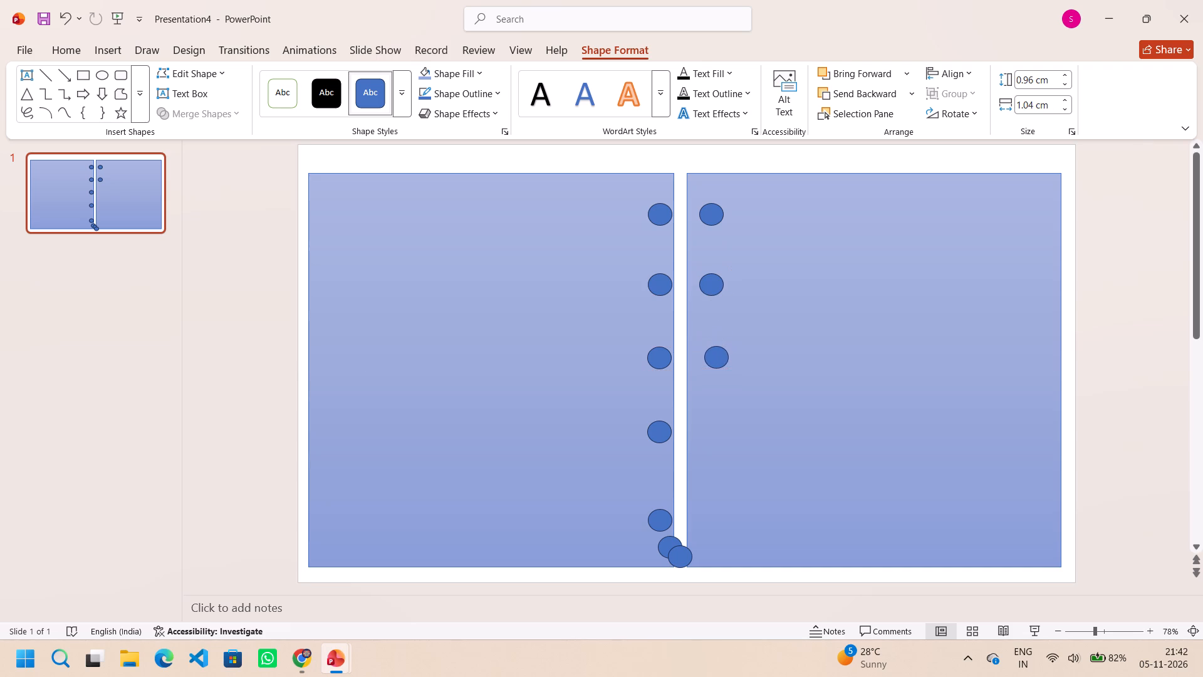
left_click_drag(718, 360, 719, 360)
left_click_drag(719, 360, 717, 362)
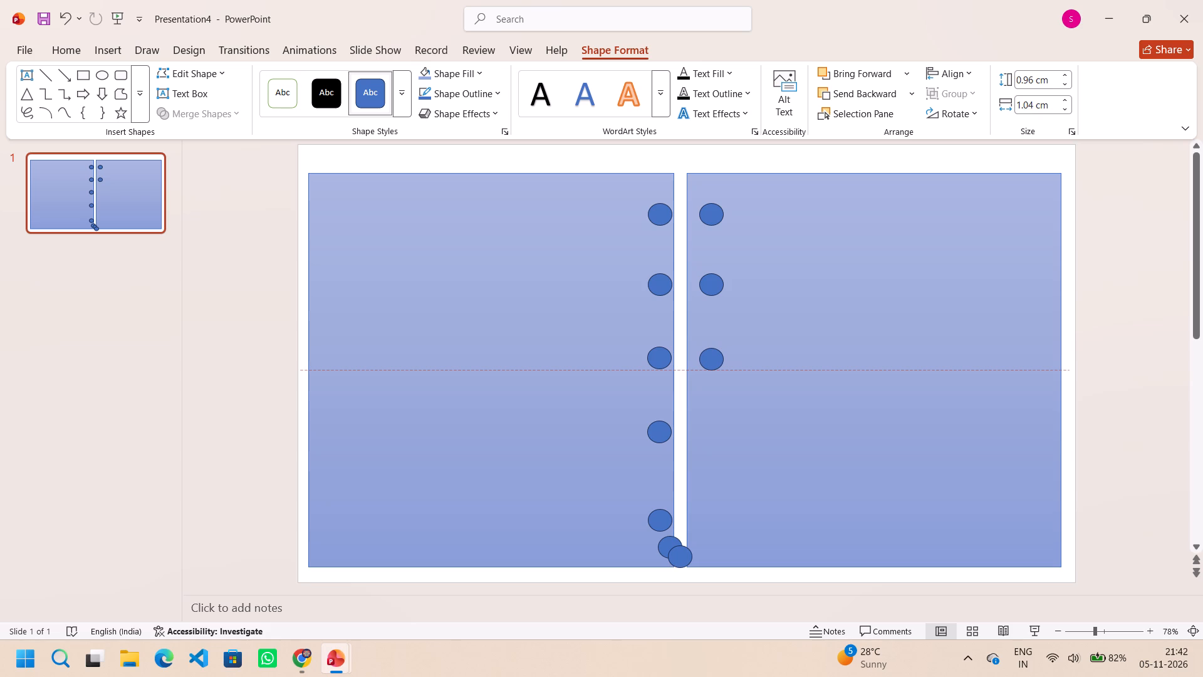
left_click_drag(717, 362, 717, 360)
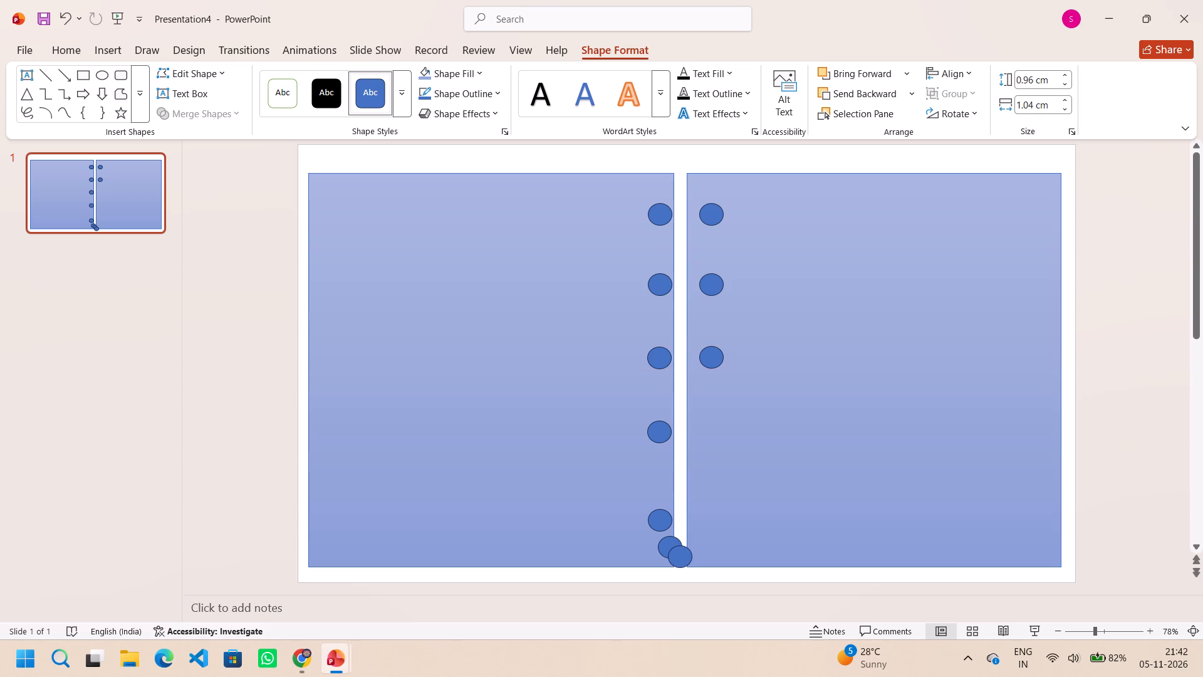
left_click_drag(717, 360, 718, 361)
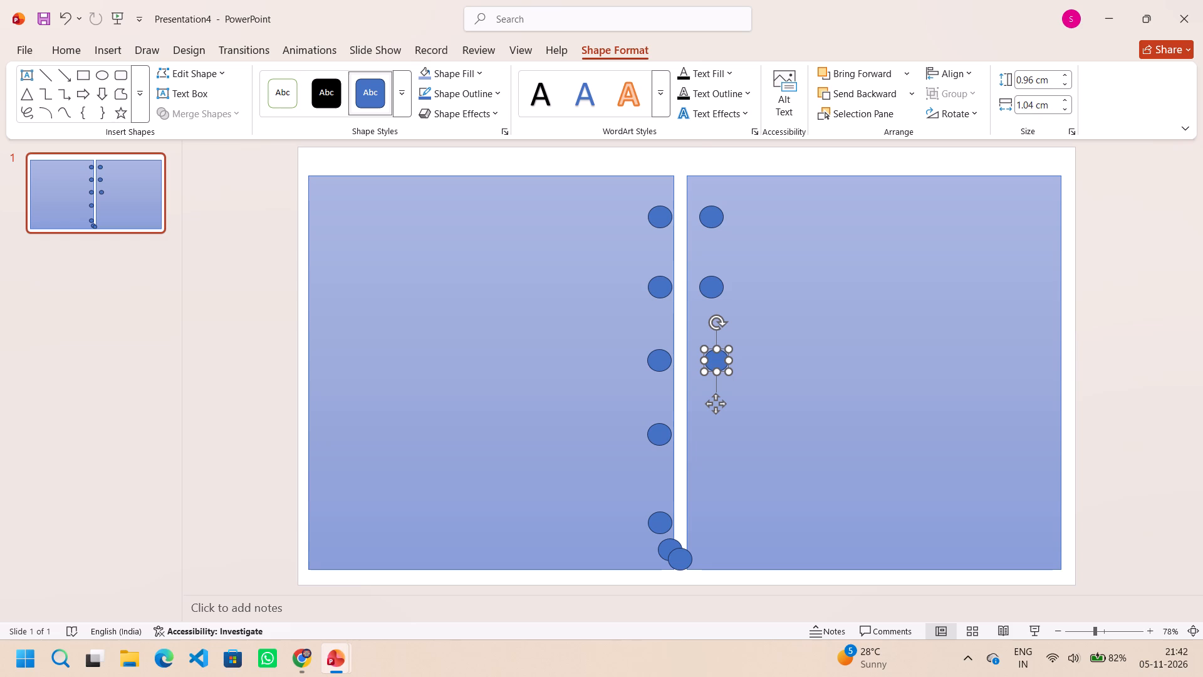
Move a spare pasted oval onto the right rectangle as its fourth hole, level with the left column's fourth oval.
left_click_drag(677, 559, 713, 480)
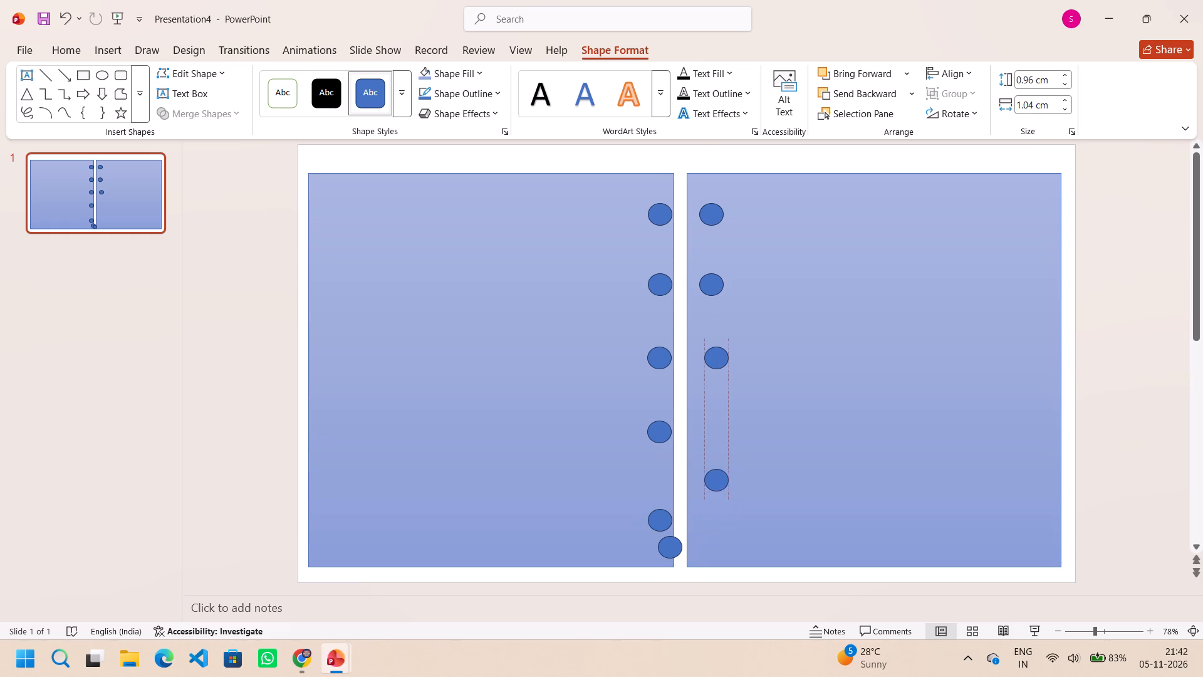
left_click_drag(713, 480, 708, 443)
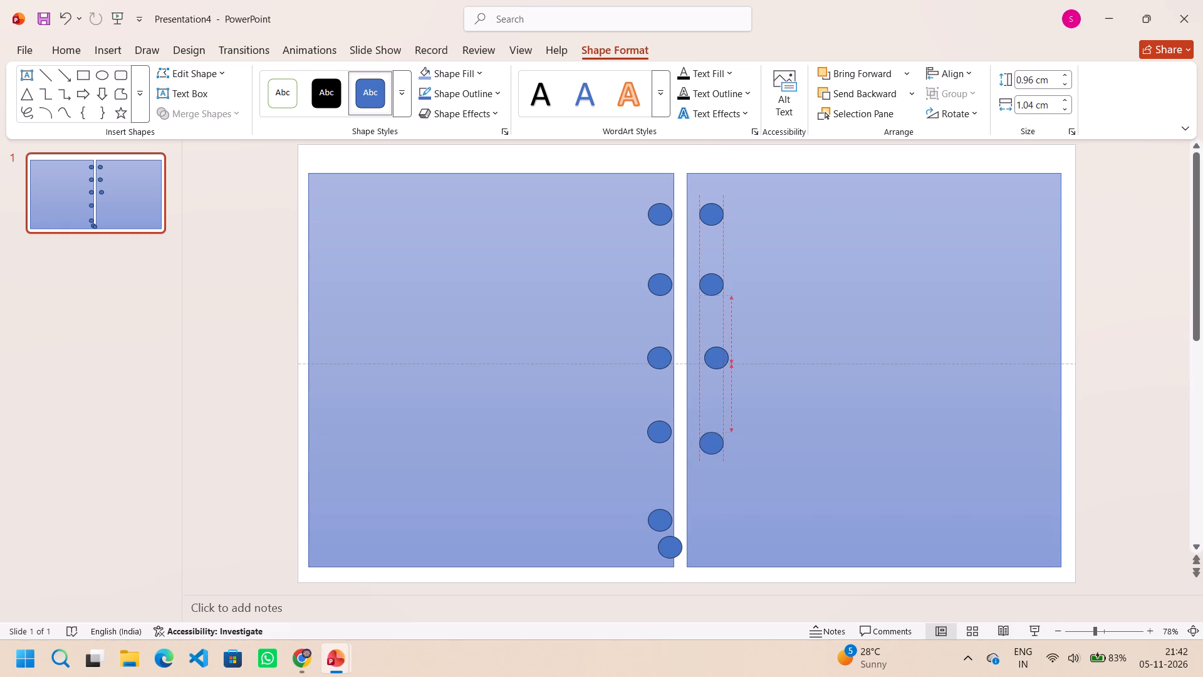
left_click_drag(708, 443, 709, 430)
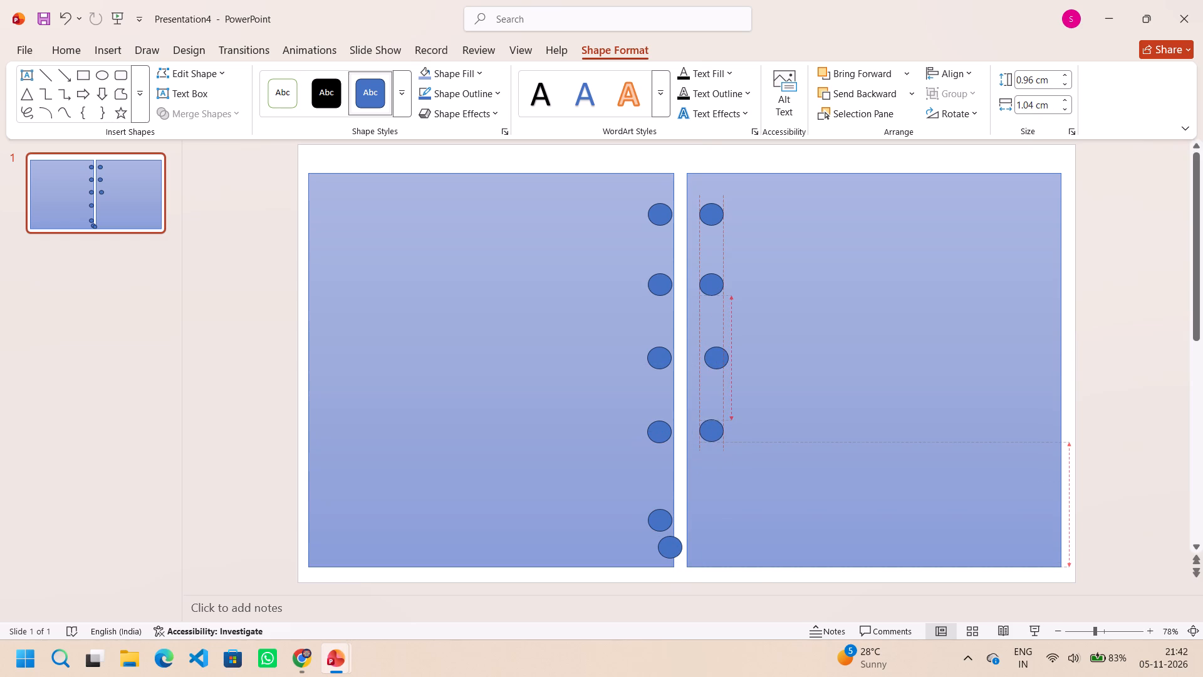
left_click_drag(709, 430, 708, 433)
left_click_drag(708, 433, 707, 433)
Shift the right column's third oval sideways into line with the ovals above and below it.
left_click(715, 365)
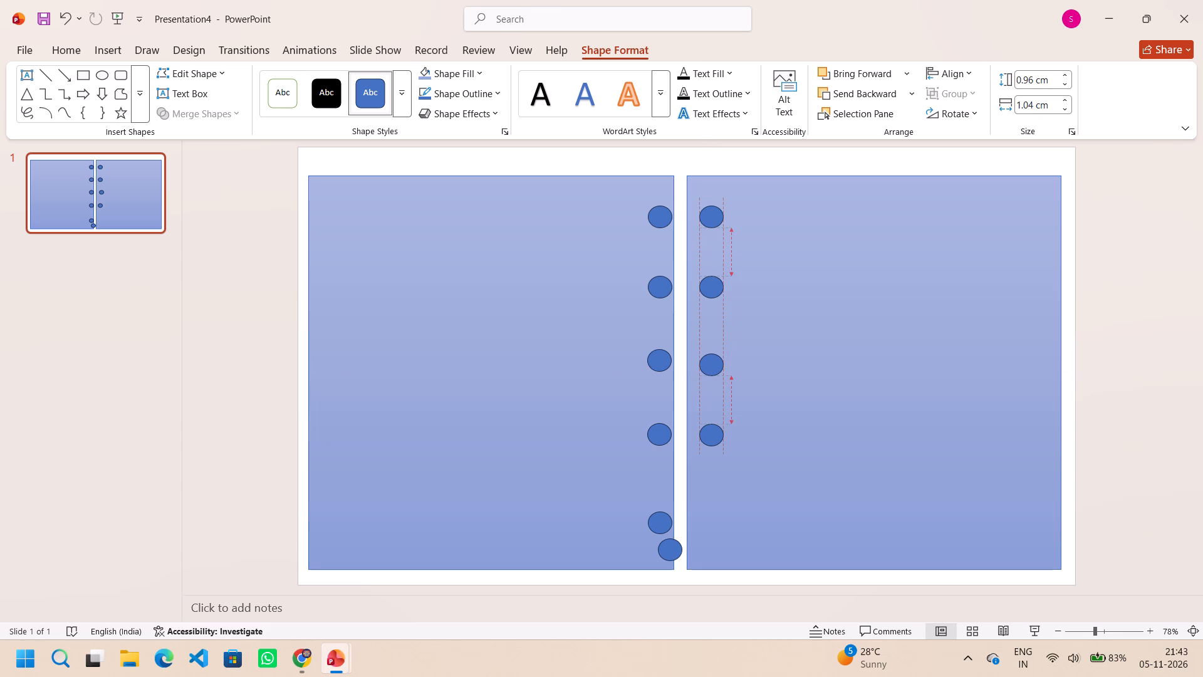
Place the last pasted oval at the bottom of the right column, level with the left column's bottom oval.
left_click_drag(676, 548, 712, 517)
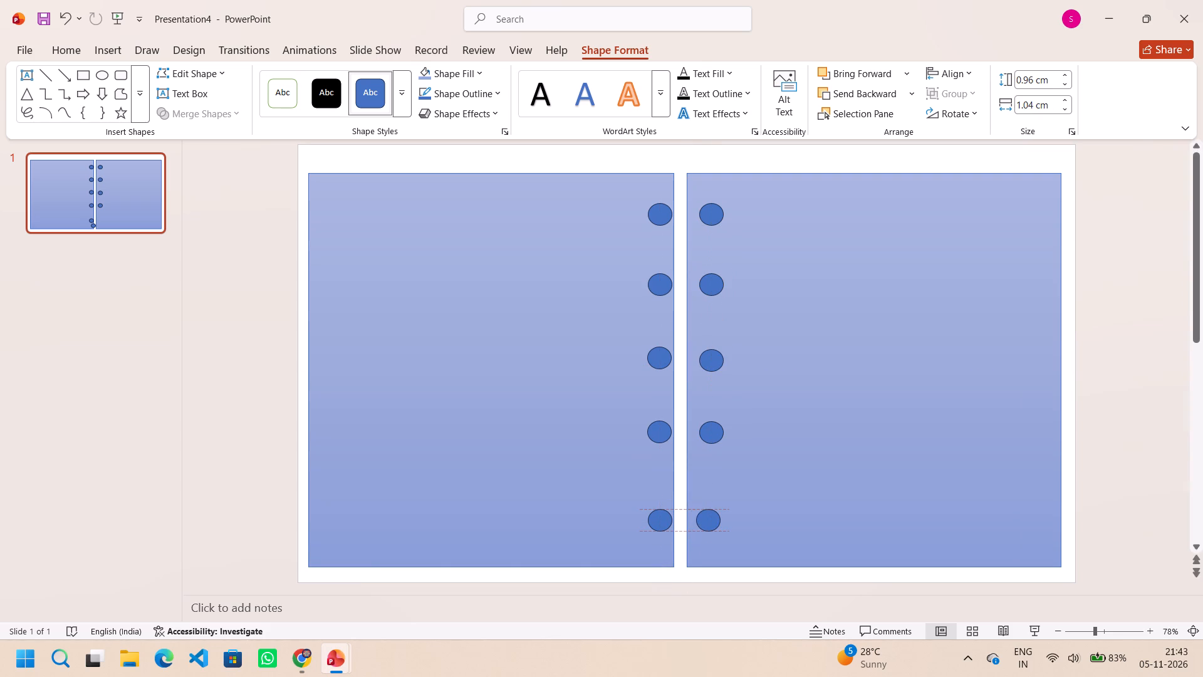
left_click_drag(712, 517, 718, 517)
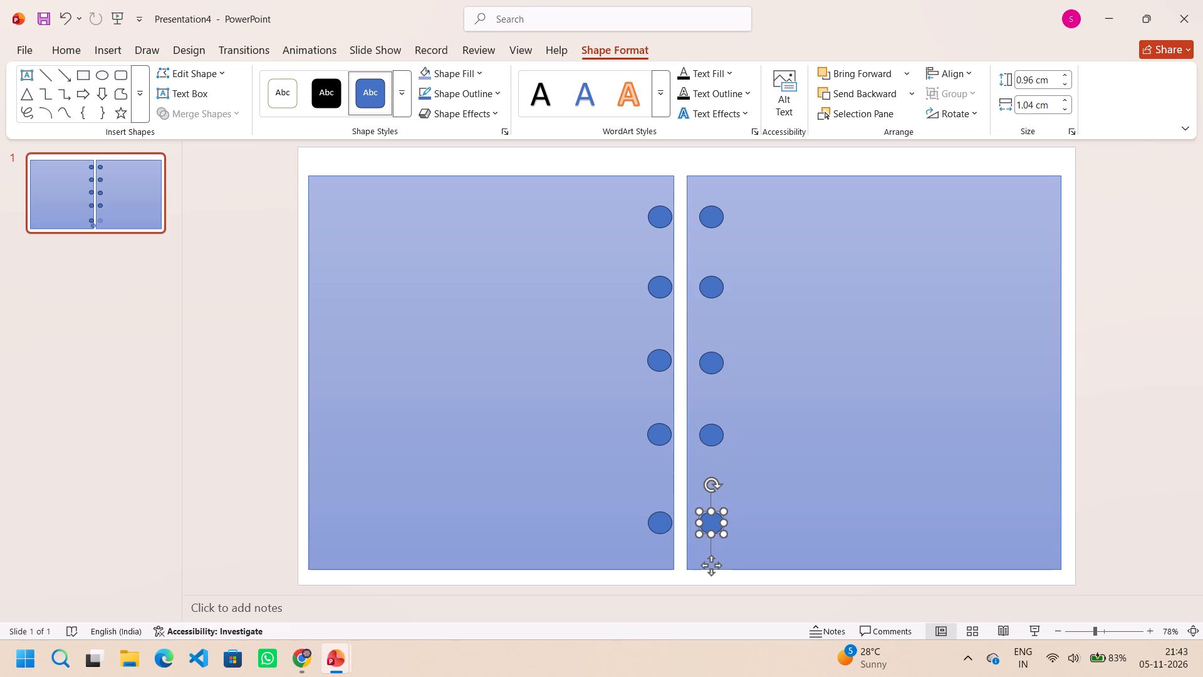
left_click(749, 605)
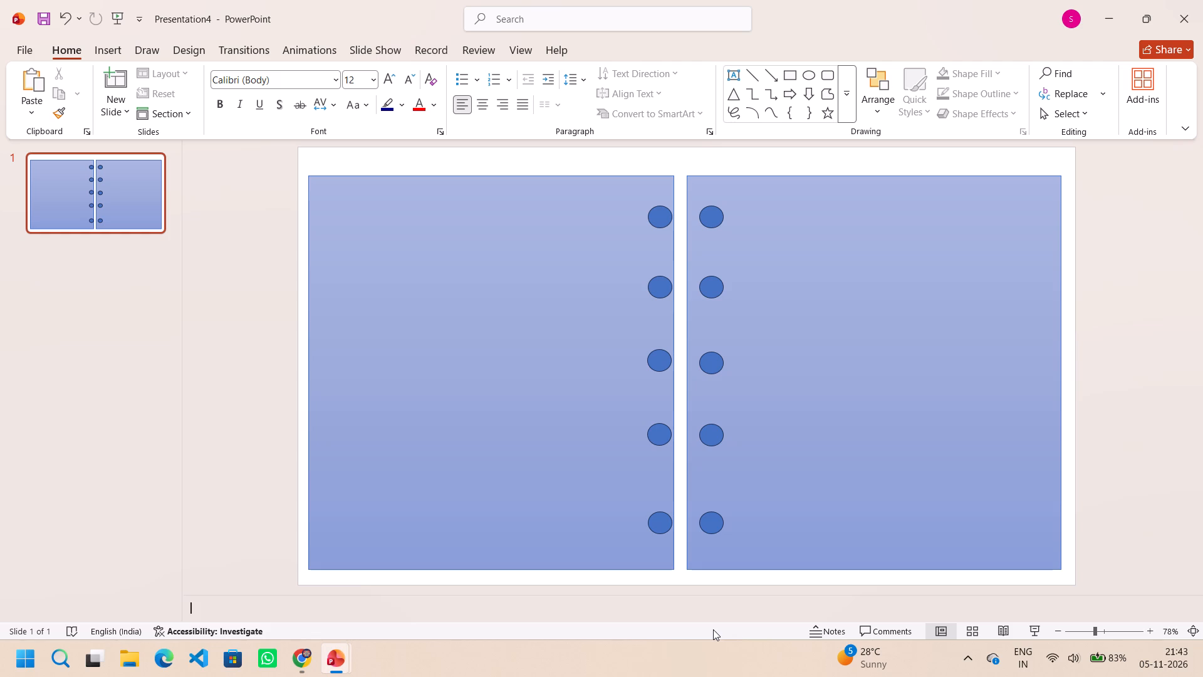
scroll(713, 629, "down", 1)
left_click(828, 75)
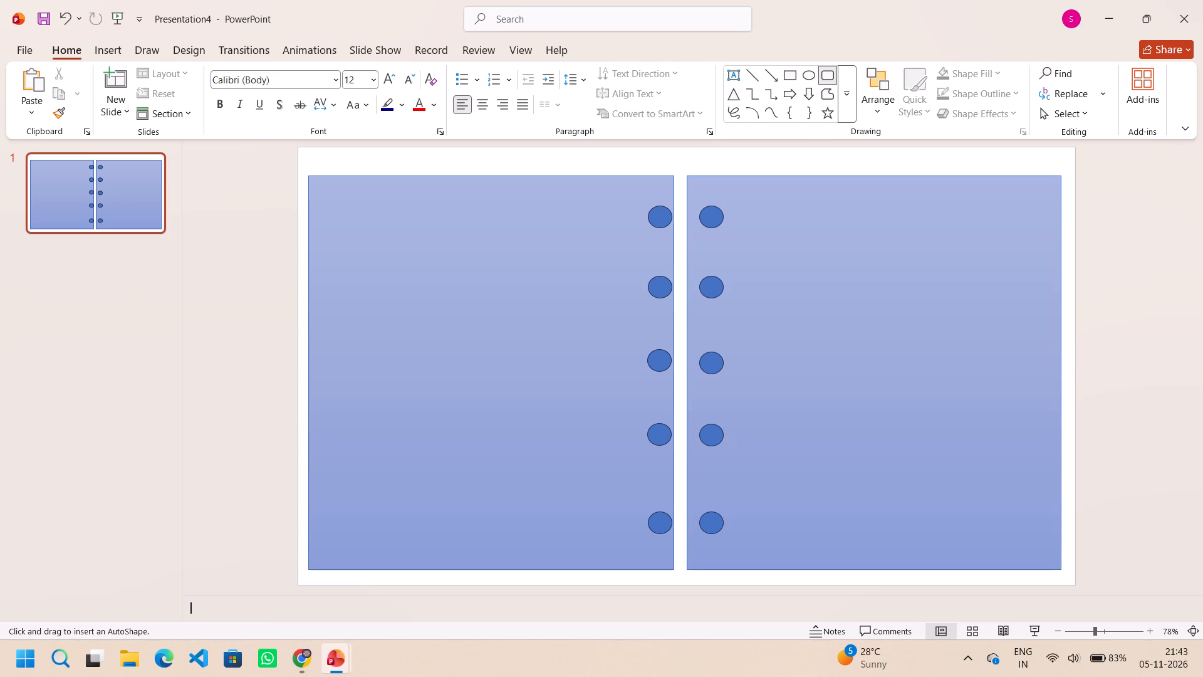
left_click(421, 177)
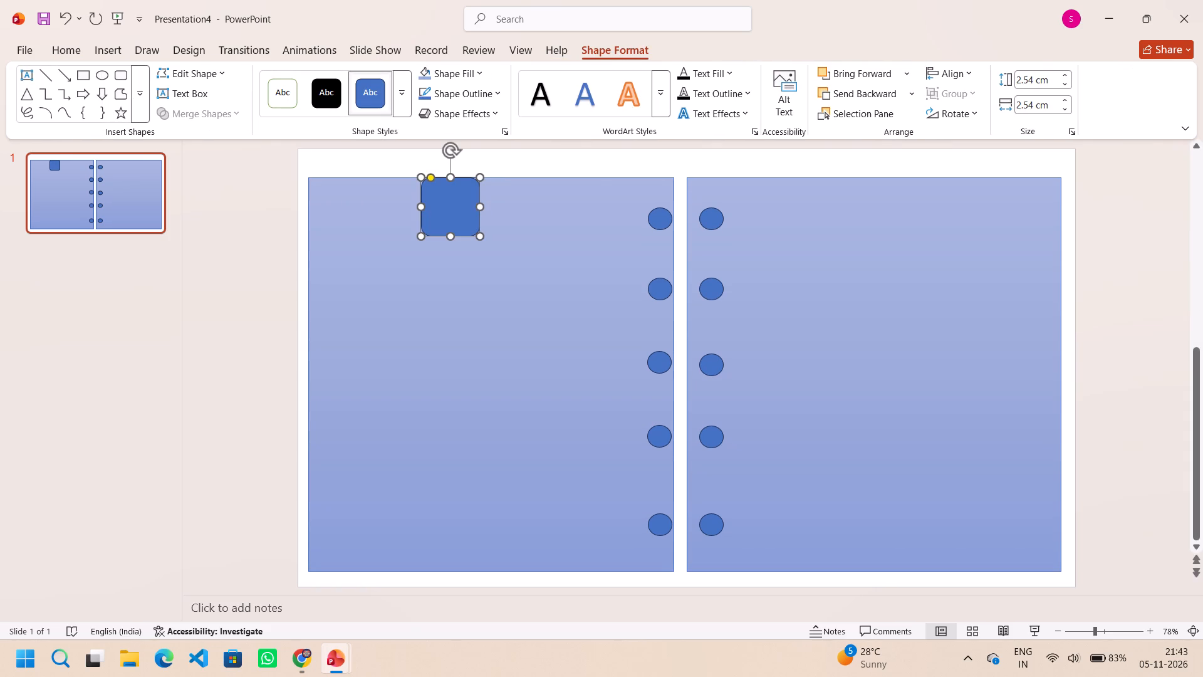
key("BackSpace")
Delete both large gradient rectangles, keeping the two columns of ovals on the slide.
left_click(482, 172)
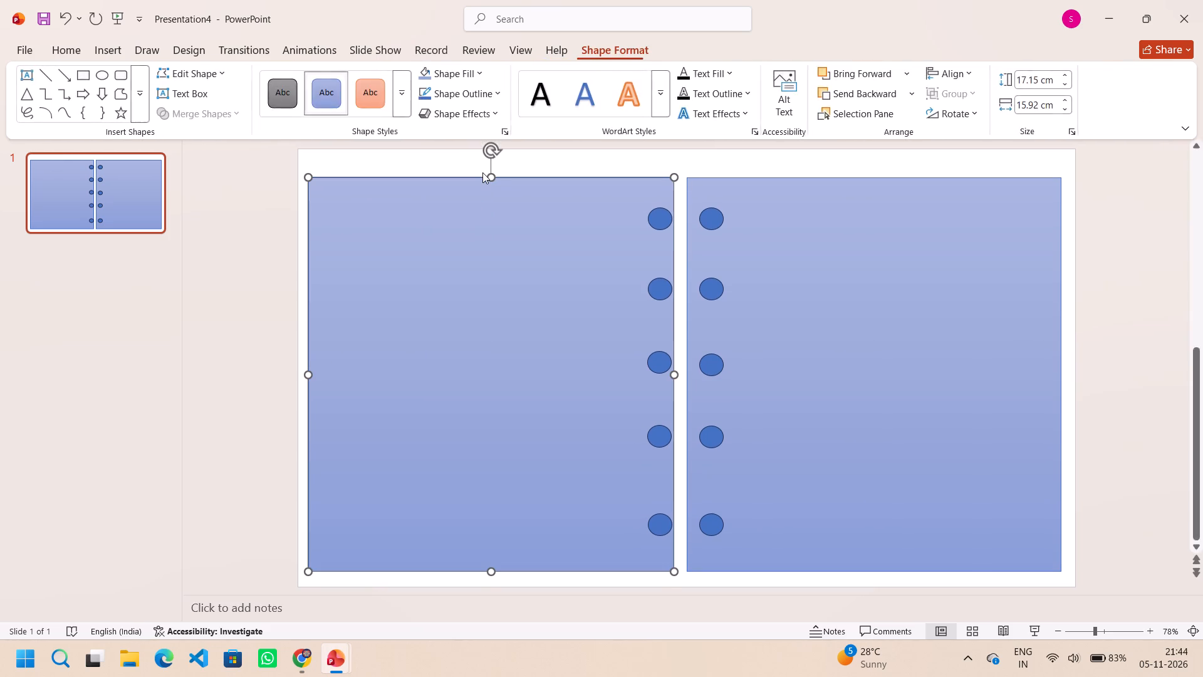
left_click(482, 172)
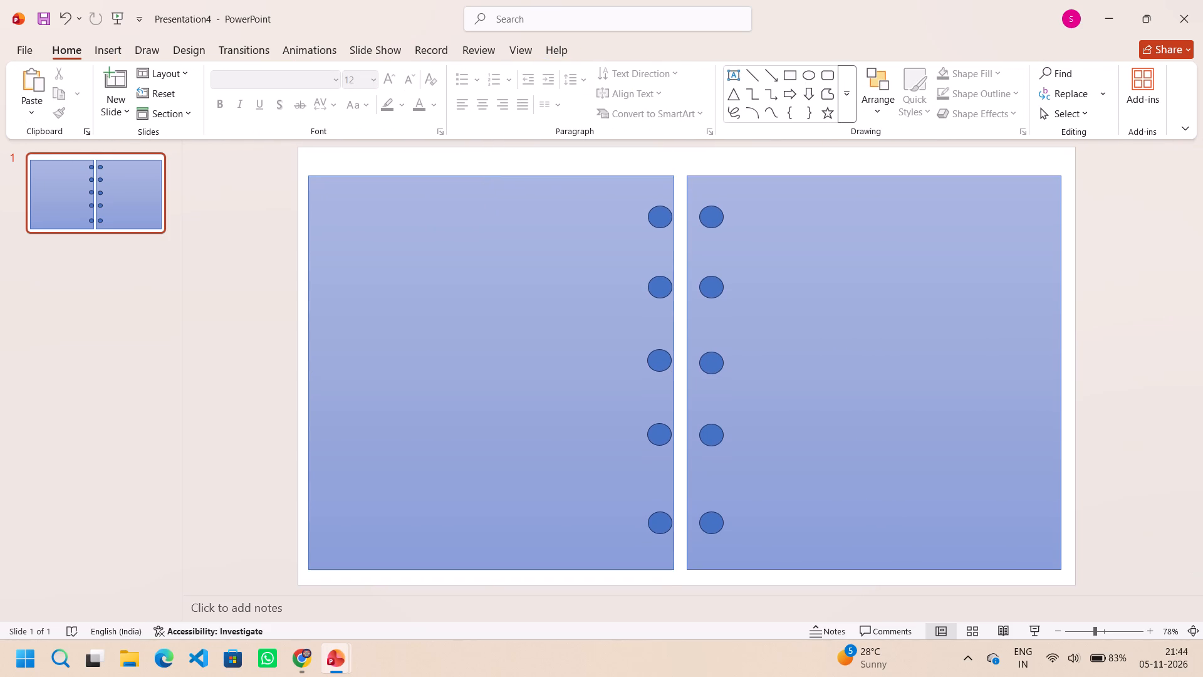
left_click(484, 178)
key("BackSpace")
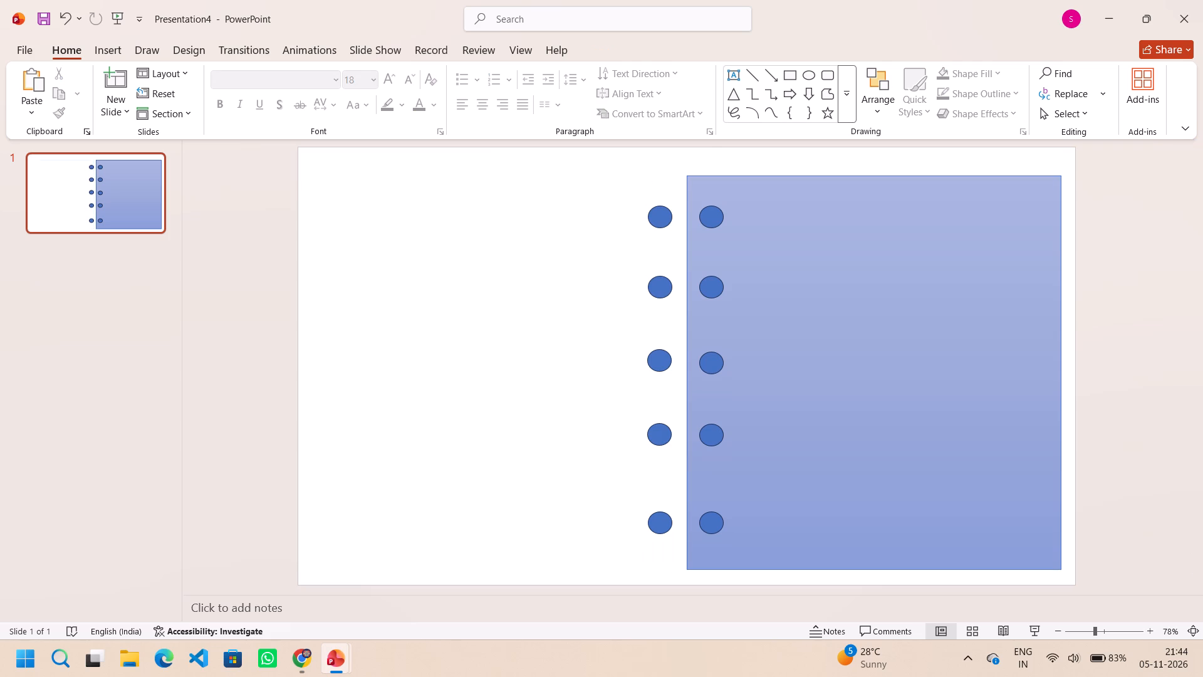
left_click(709, 179)
key("BackSpace")
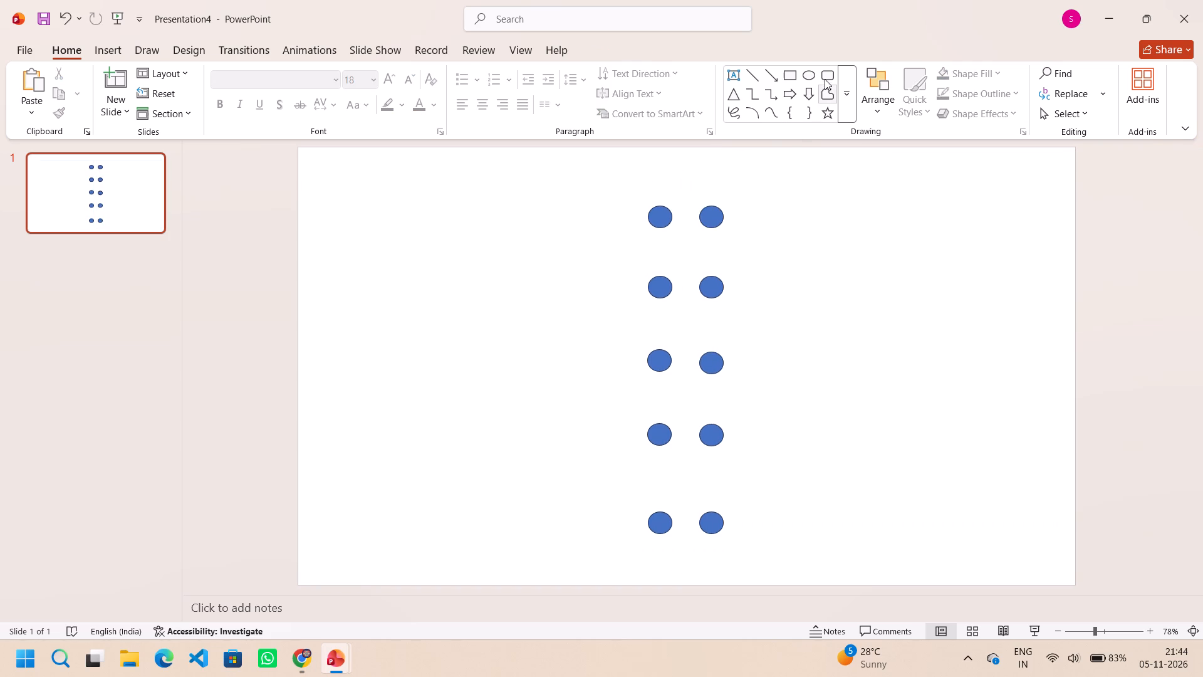
Draw a rounded rectangle over the slide's left half and size it to about 18 cm high by 15.87 cm wide.
left_click(824, 77)
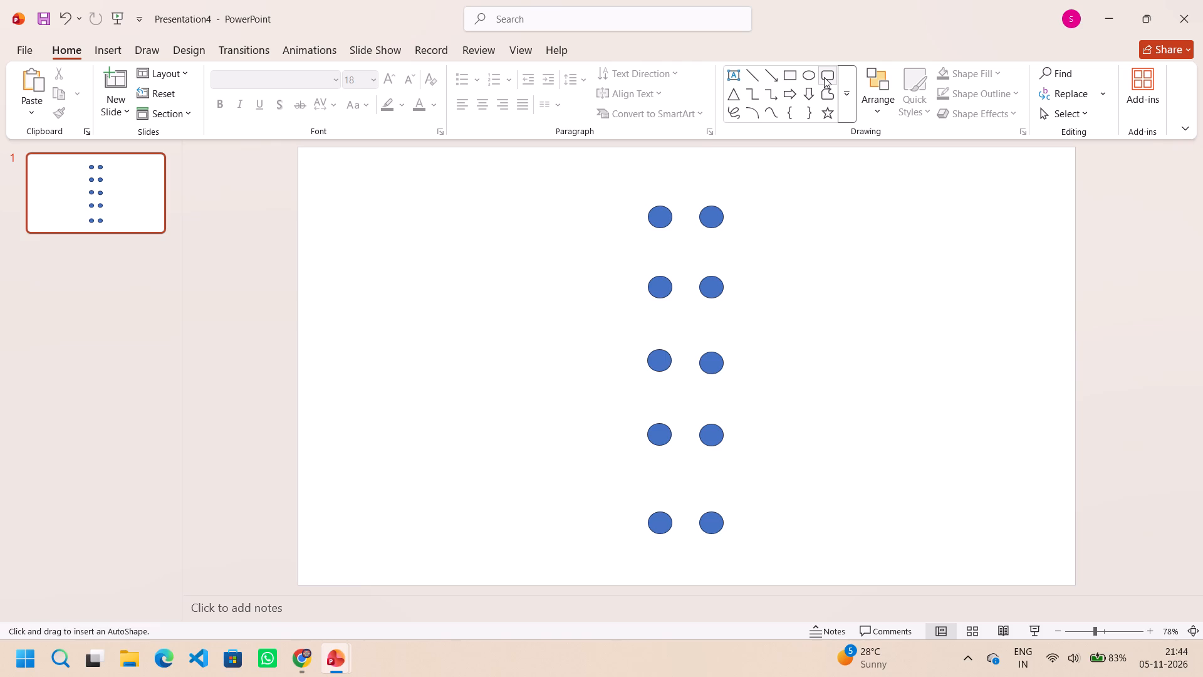
left_click_drag(338, 189, 695, 489)
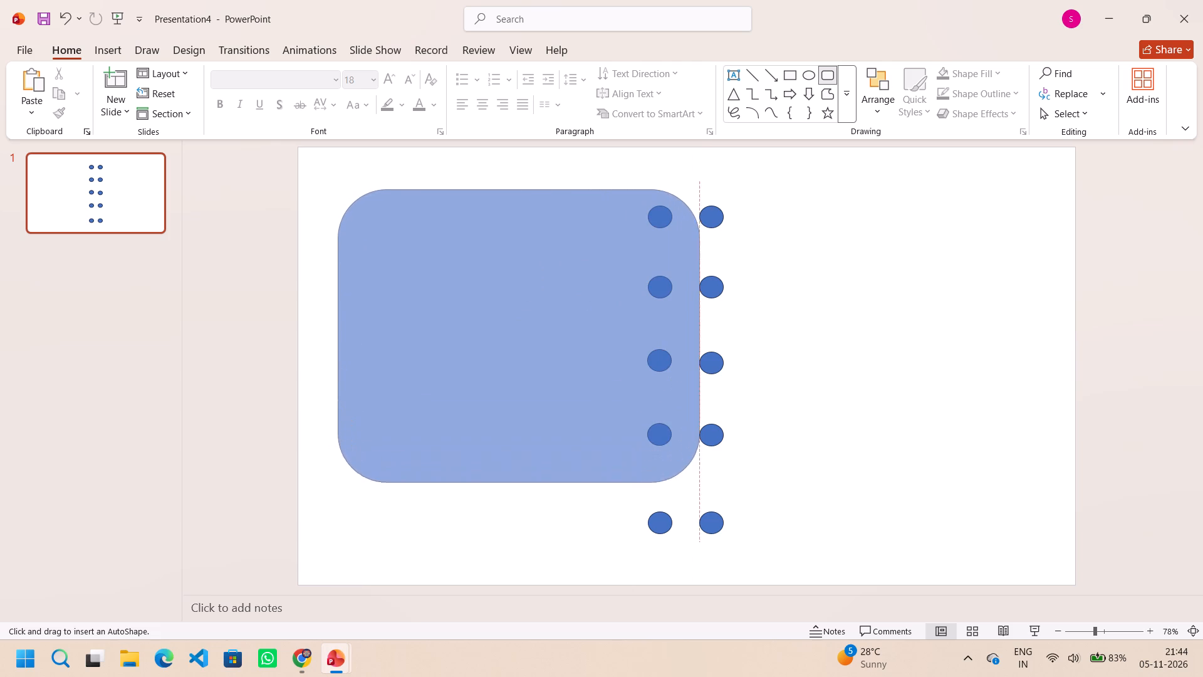
left_click_drag(695, 489, 690, 571)
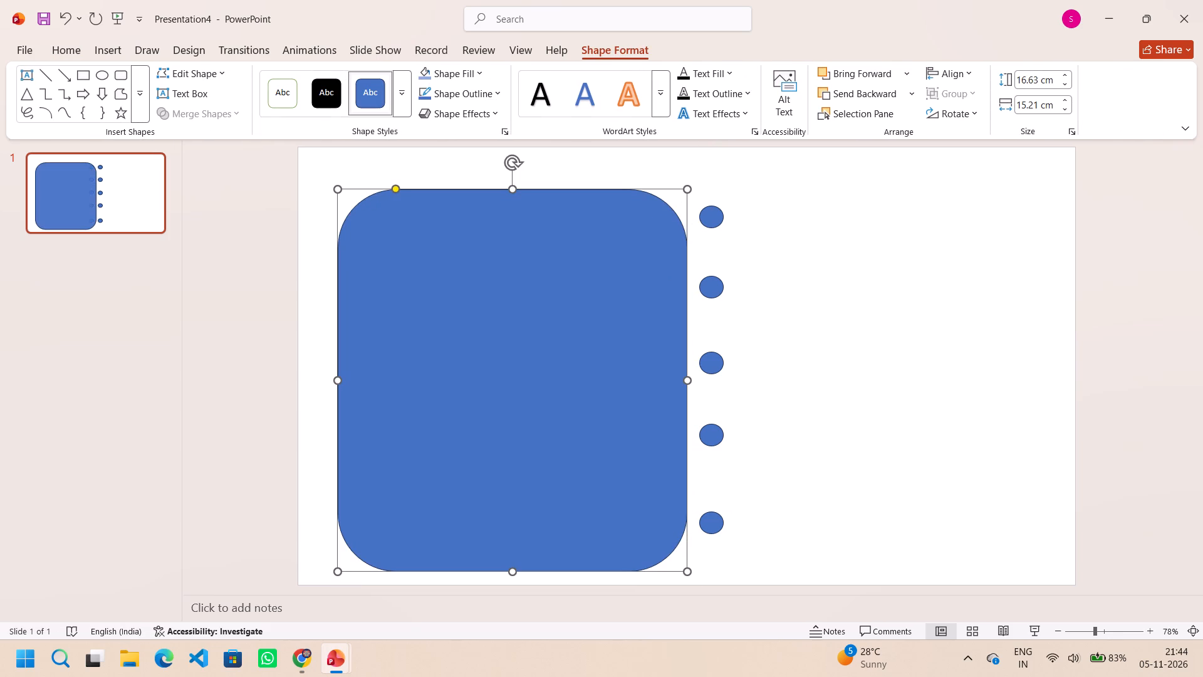
left_click_drag(336, 381, 326, 384)
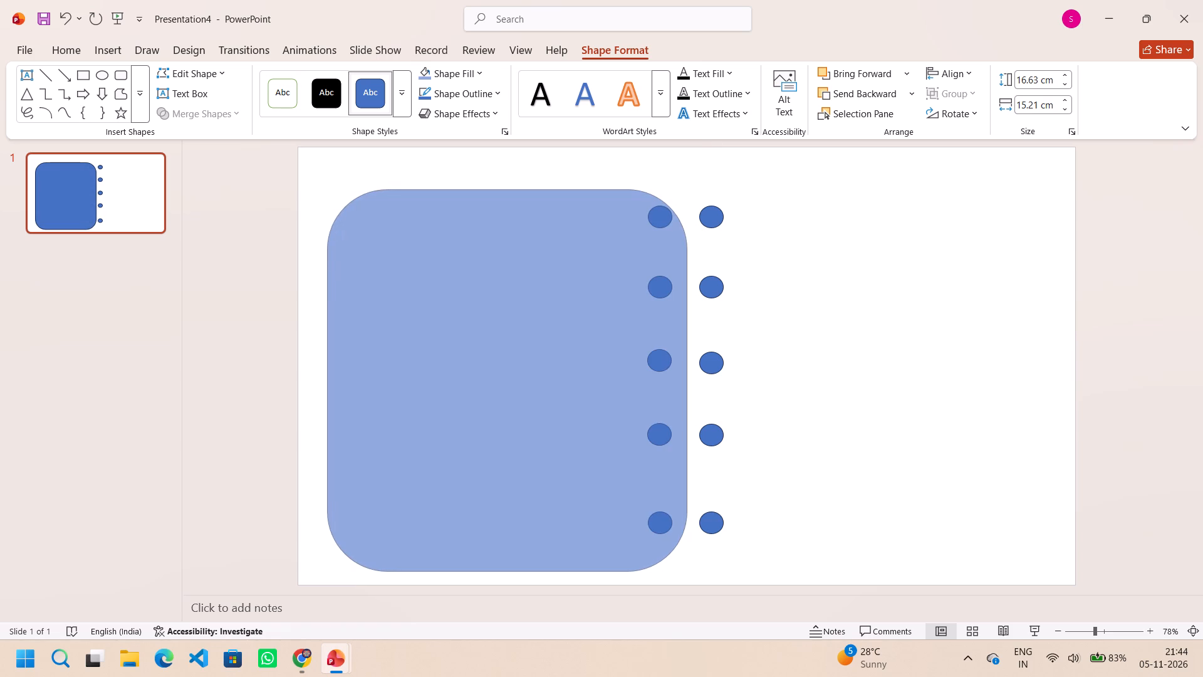
left_click_drag(326, 384, 323, 384)
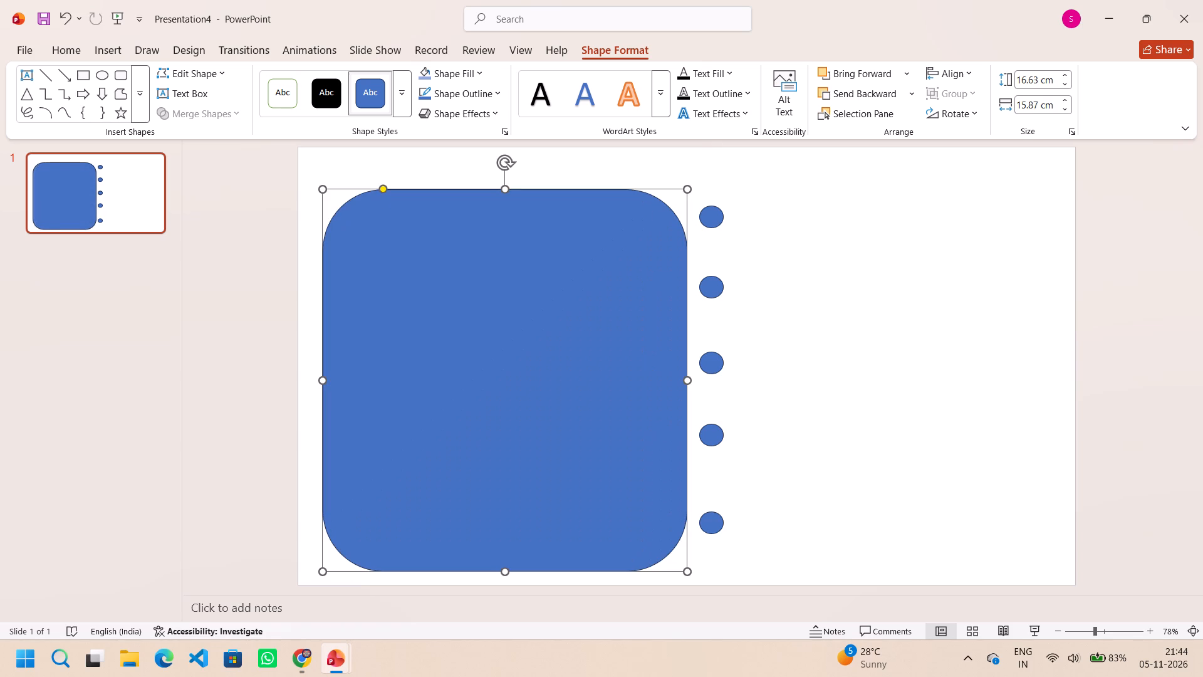
left_click_drag(506, 192, 508, 162)
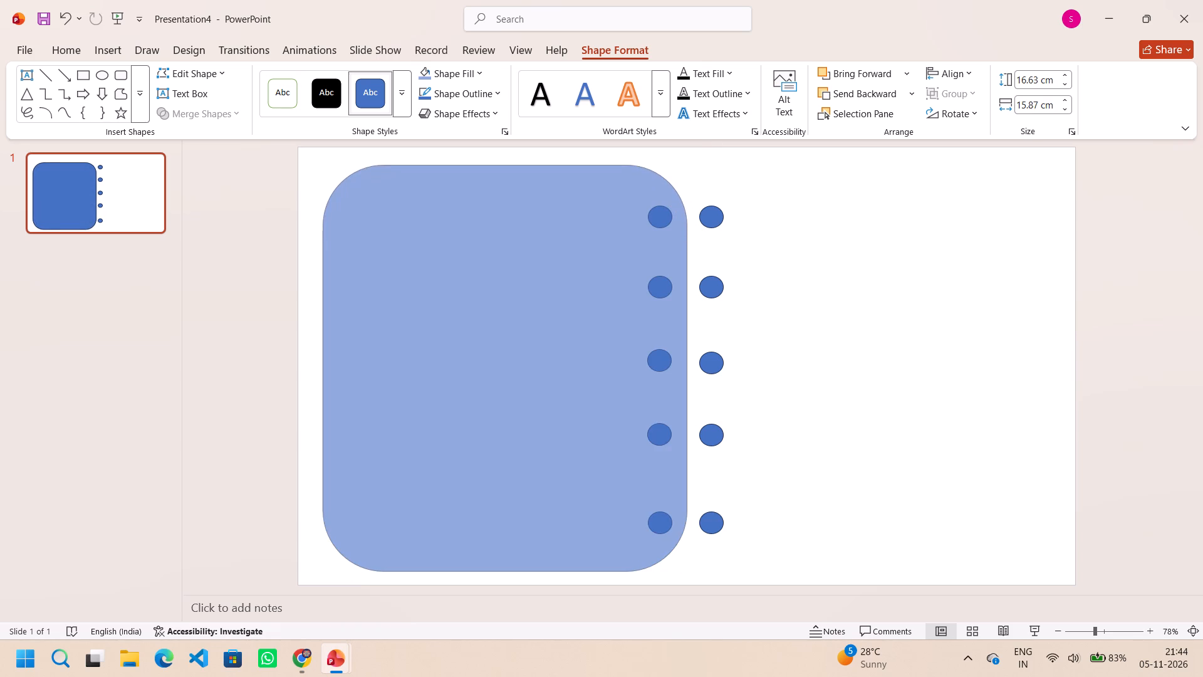
left_click_drag(508, 162, 508, 158)
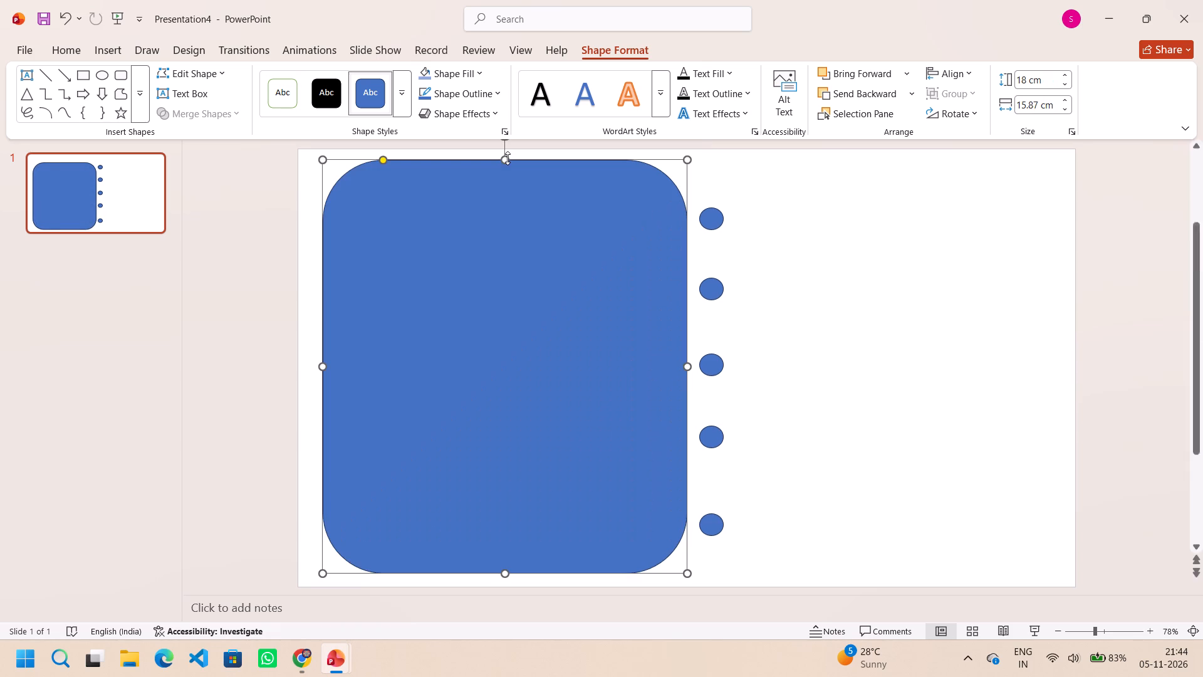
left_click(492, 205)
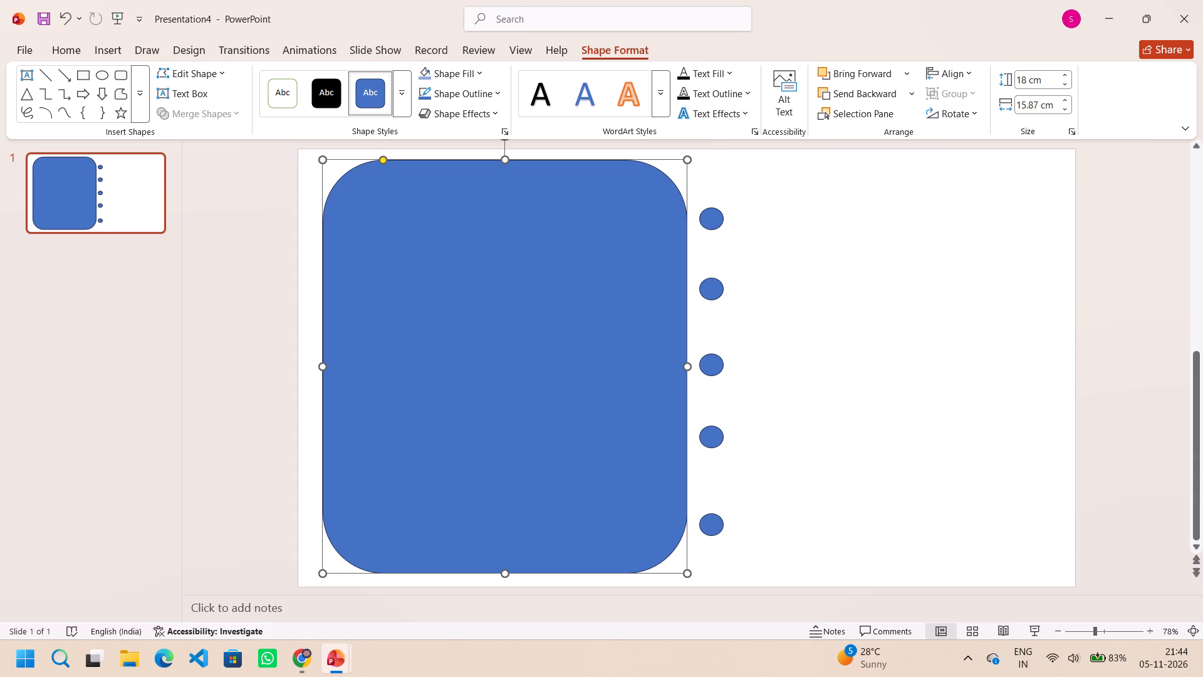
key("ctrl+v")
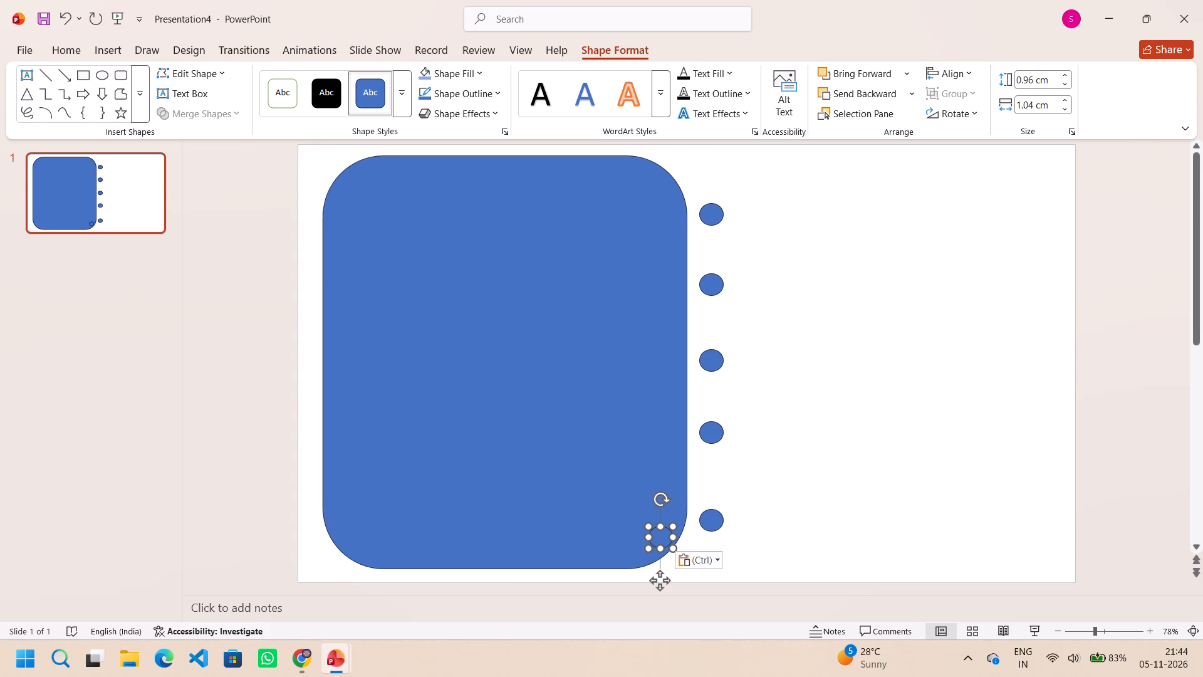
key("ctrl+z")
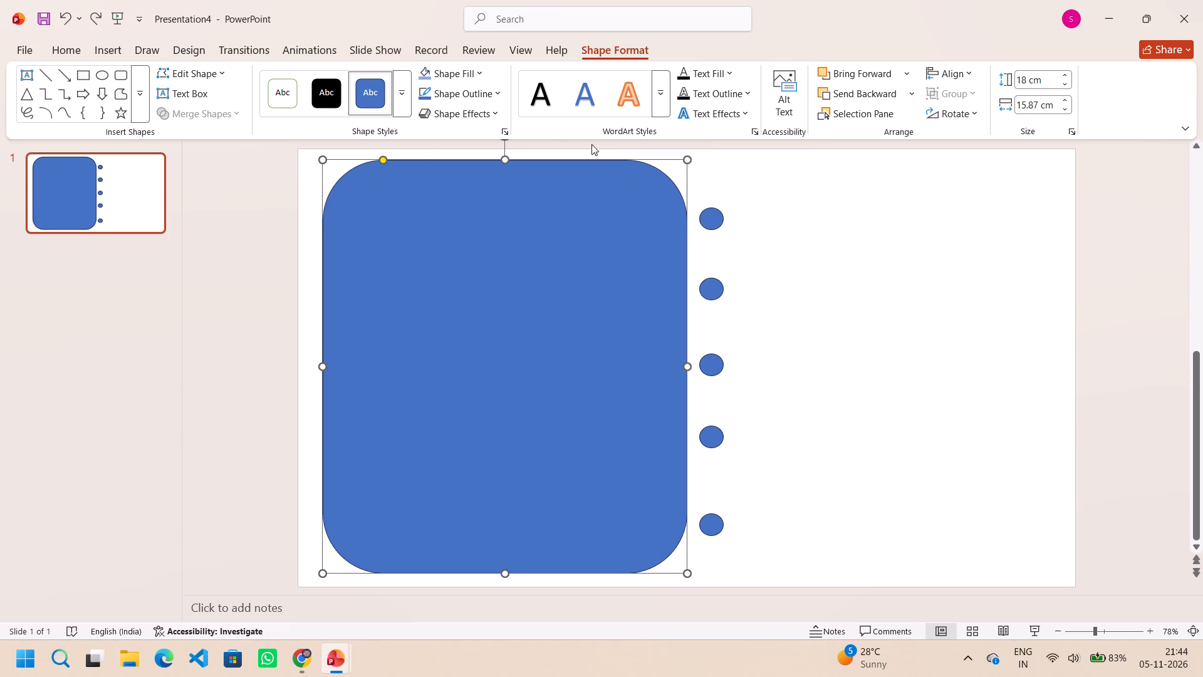
Give the large rounded rectangle a very light grey outline and a medium grey fill from the theme colours.
right_click(483, 248)
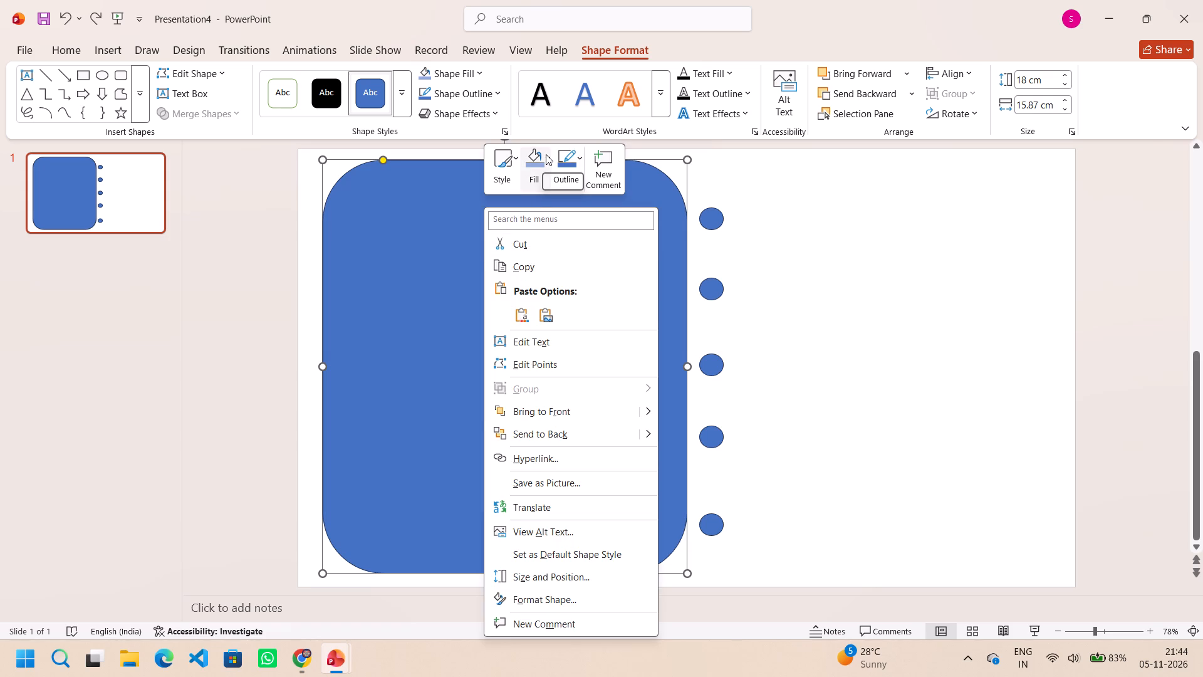
left_click(546, 154)
left_click(571, 169)
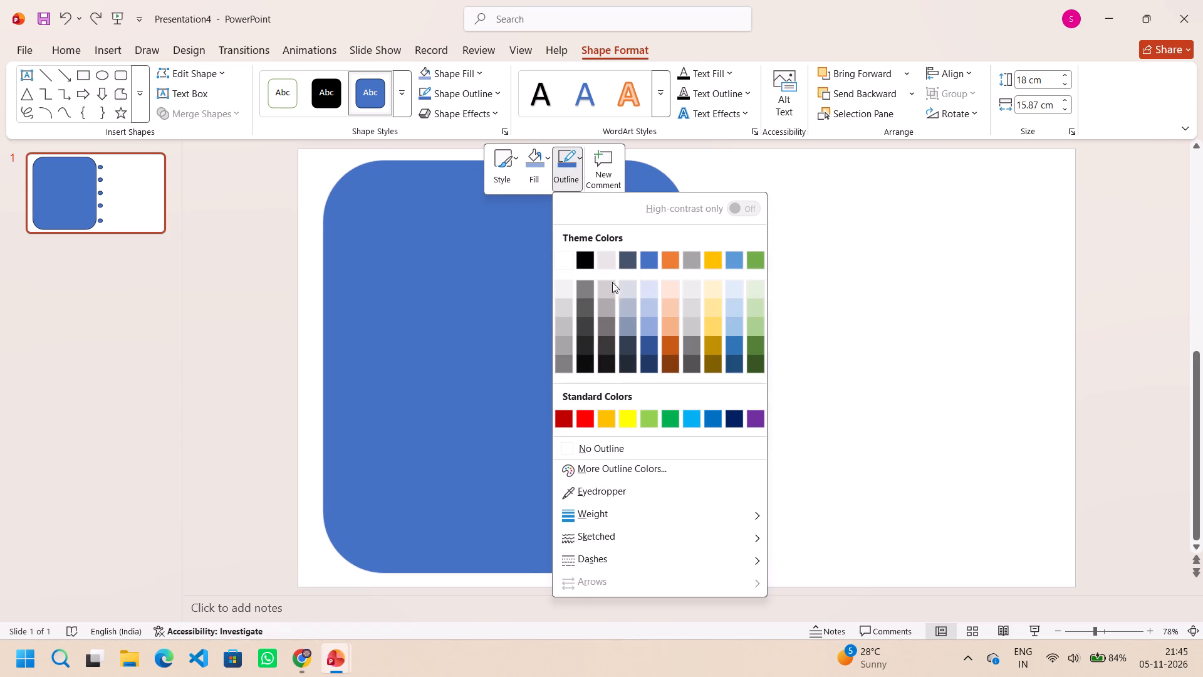
left_click(573, 281)
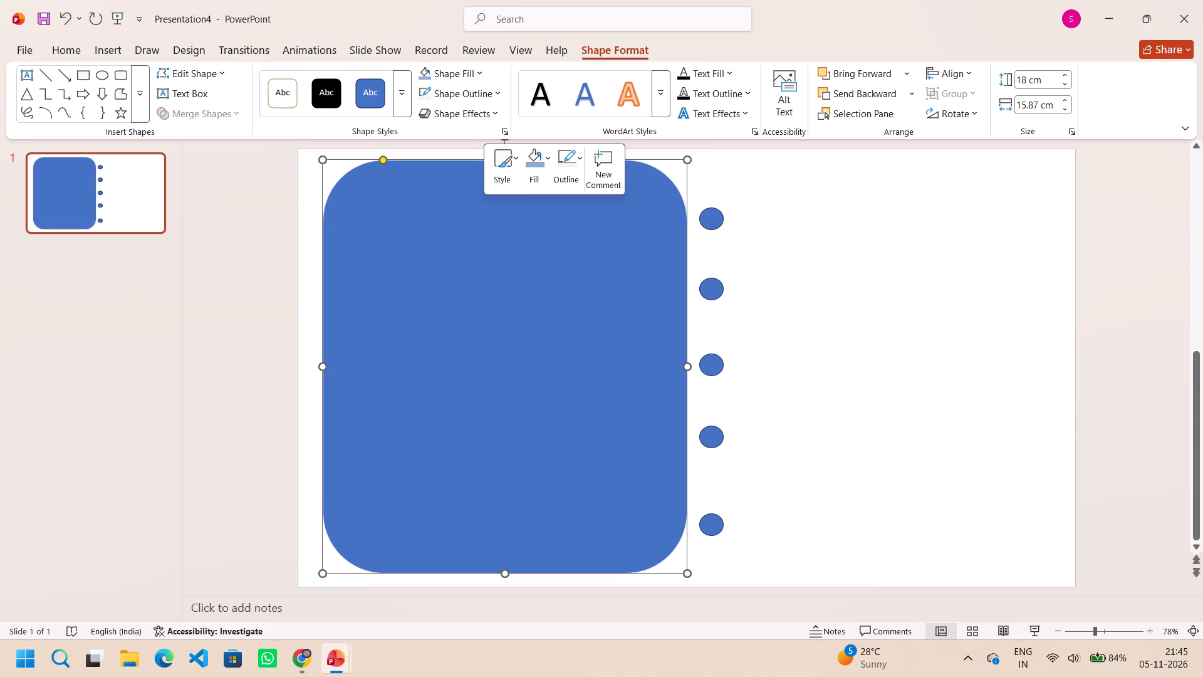
left_click(528, 155)
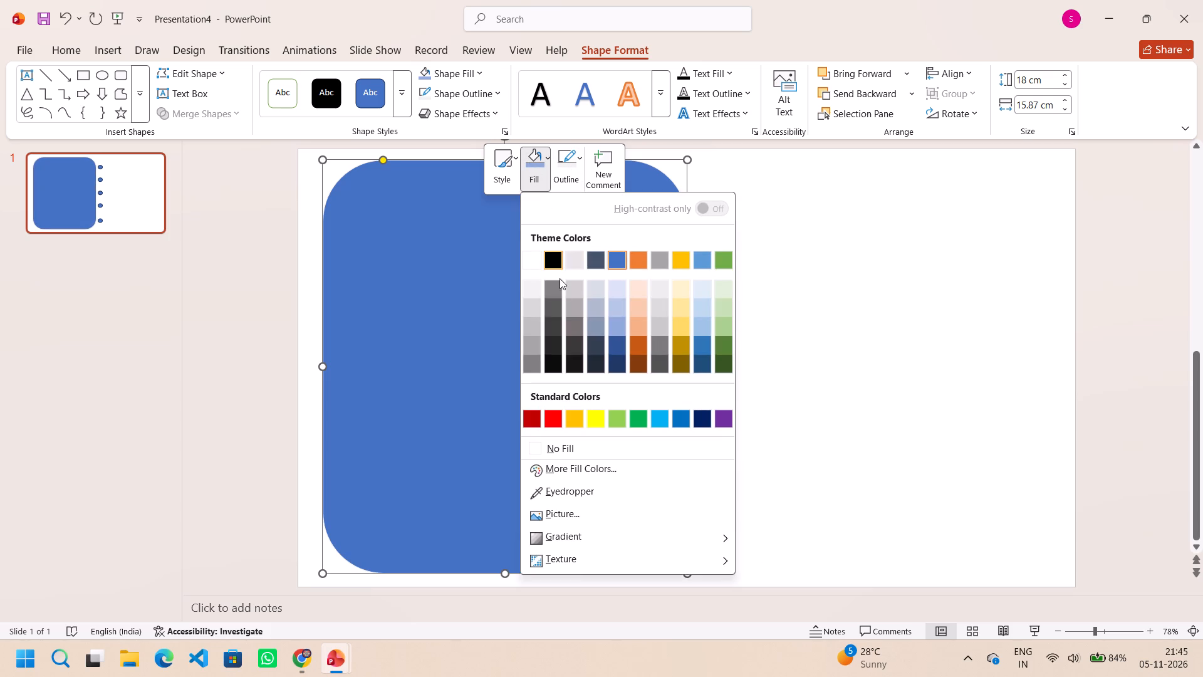
left_click(555, 296)
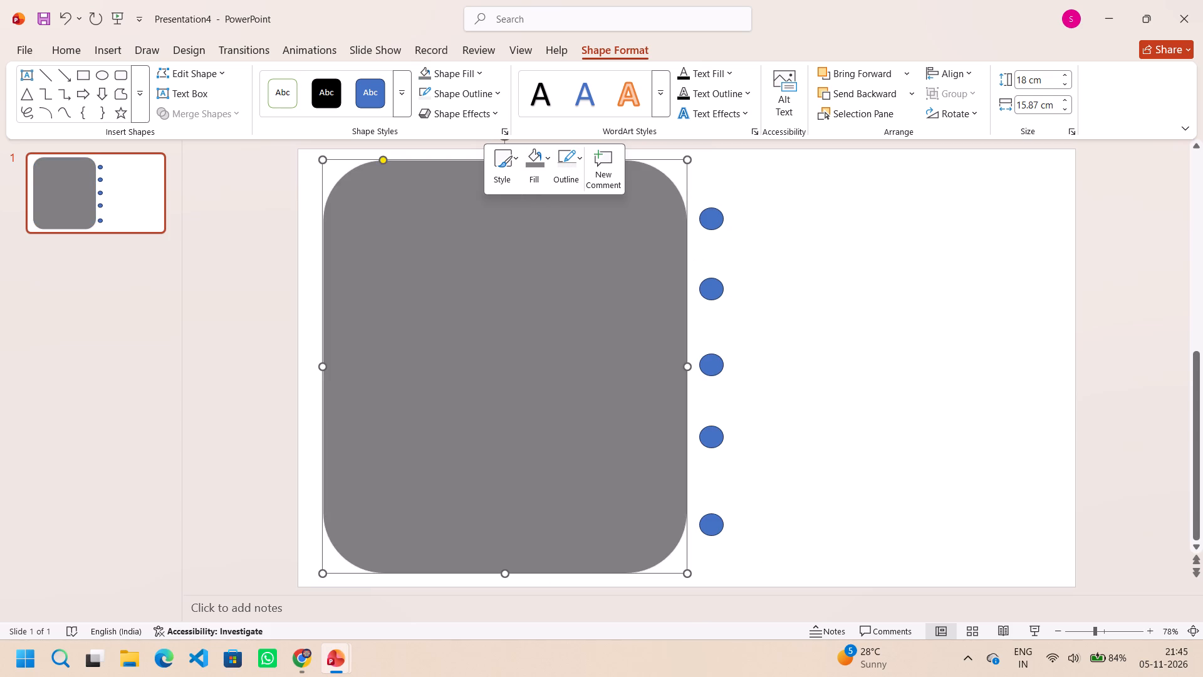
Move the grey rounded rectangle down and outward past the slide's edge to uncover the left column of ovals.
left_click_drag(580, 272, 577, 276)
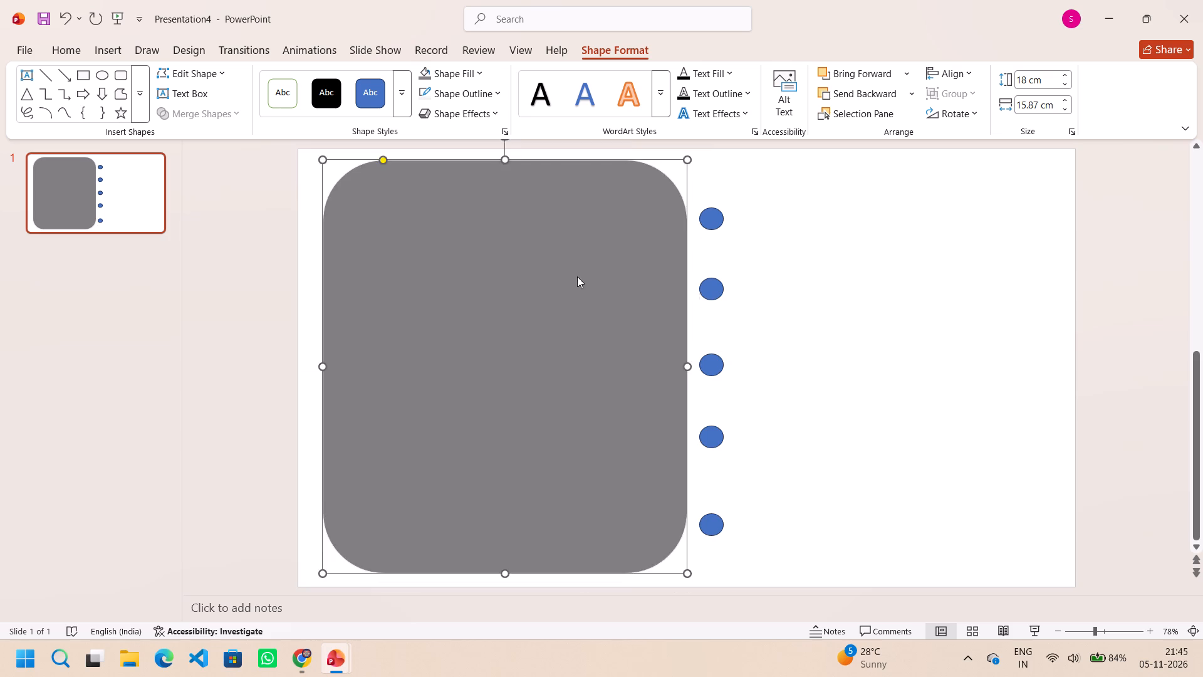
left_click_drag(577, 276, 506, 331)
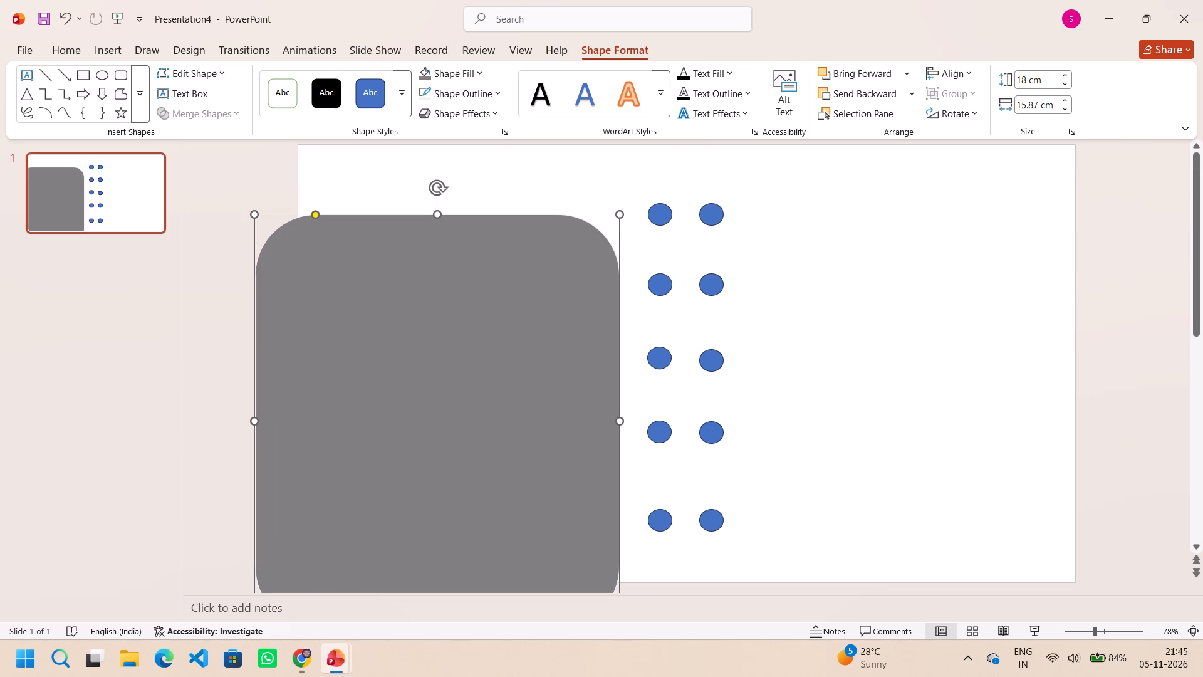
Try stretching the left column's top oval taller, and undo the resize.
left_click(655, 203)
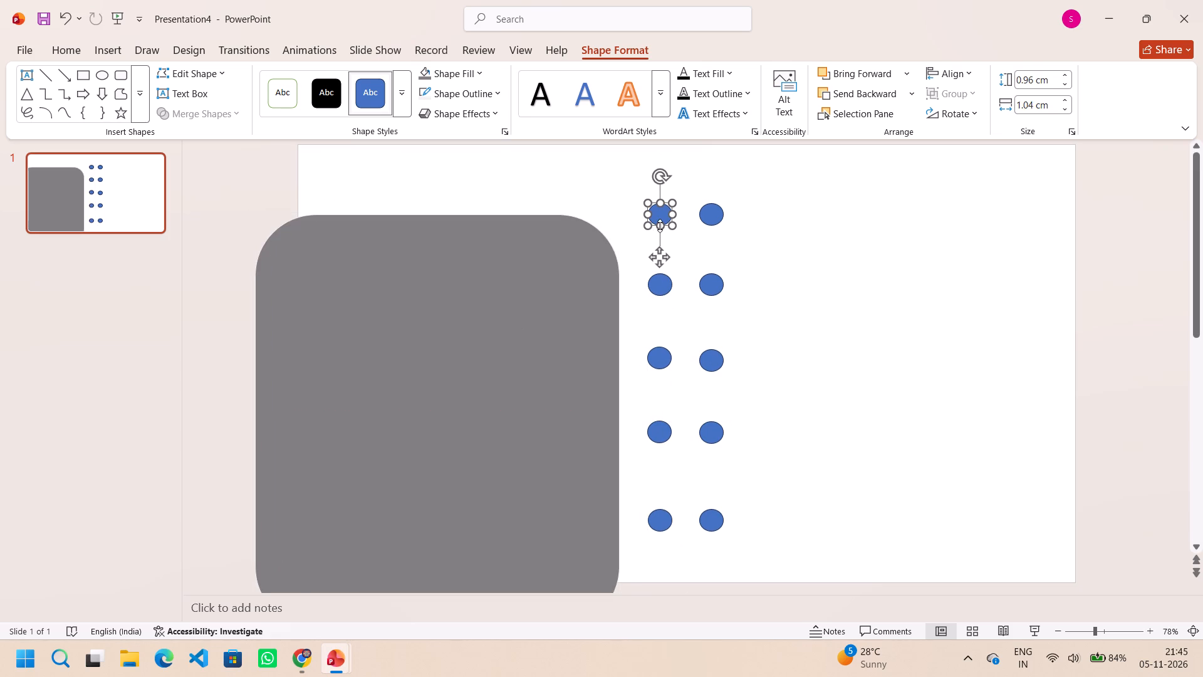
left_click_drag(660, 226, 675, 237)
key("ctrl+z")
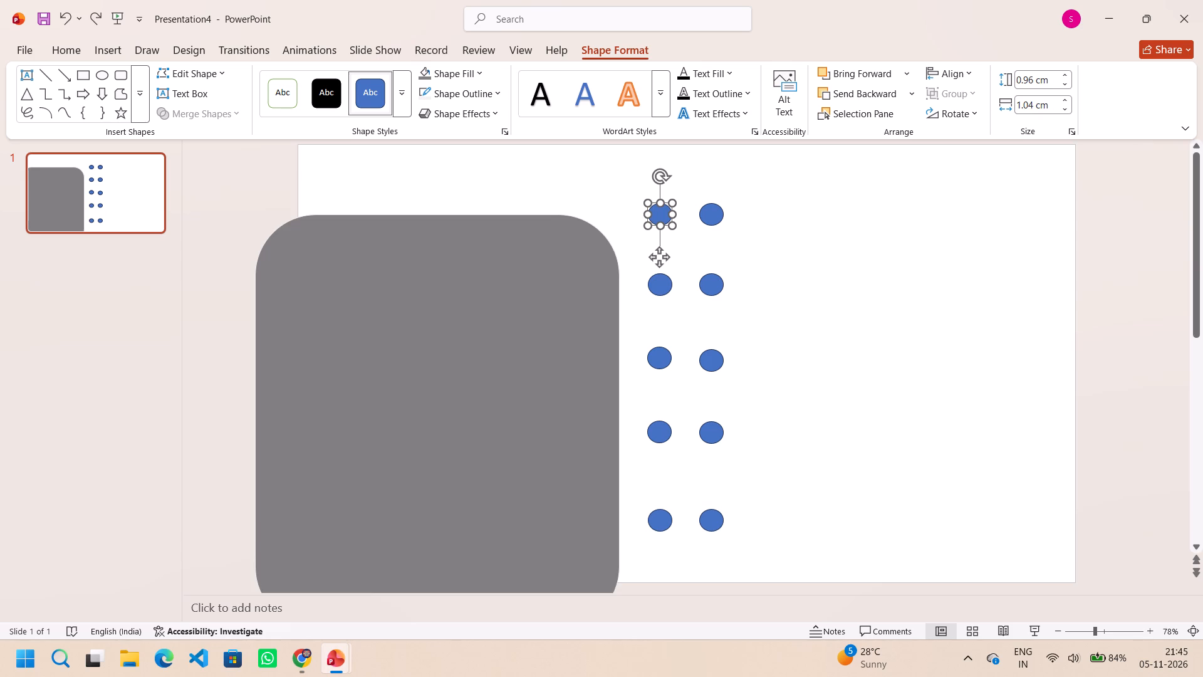
Move the grey rounded rectangle back over the slide's left half, with its inner edge just past the left column of ovals.
left_click_drag(475, 327, 516, 260)
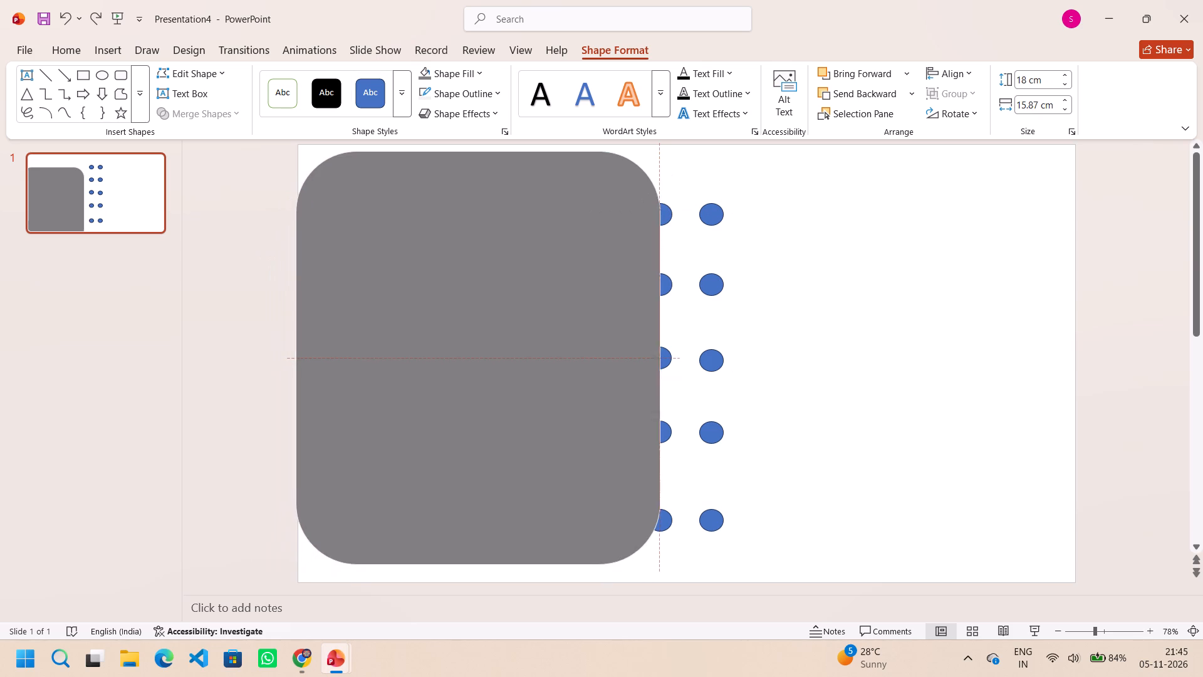
left_click_drag(516, 260, 531, 270)
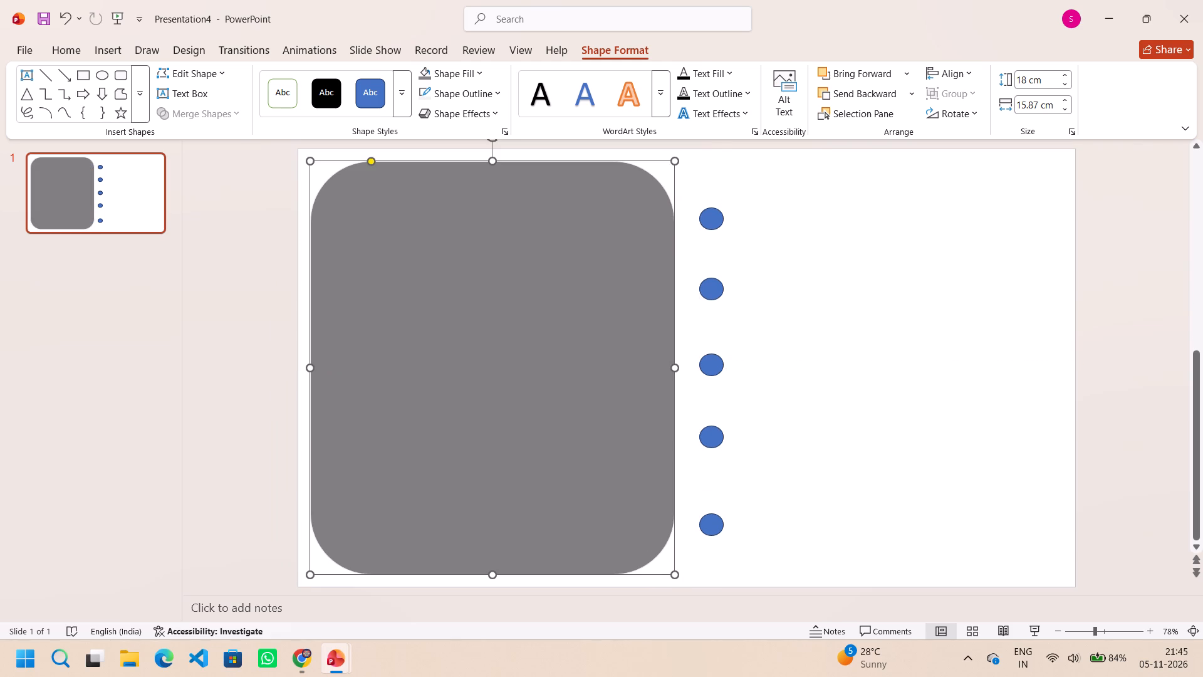
Send the grey rounded rectangle to the back, behind the left column of ovals.
left_click(875, 95)
left_click(888, 90)
left_click(910, 97)
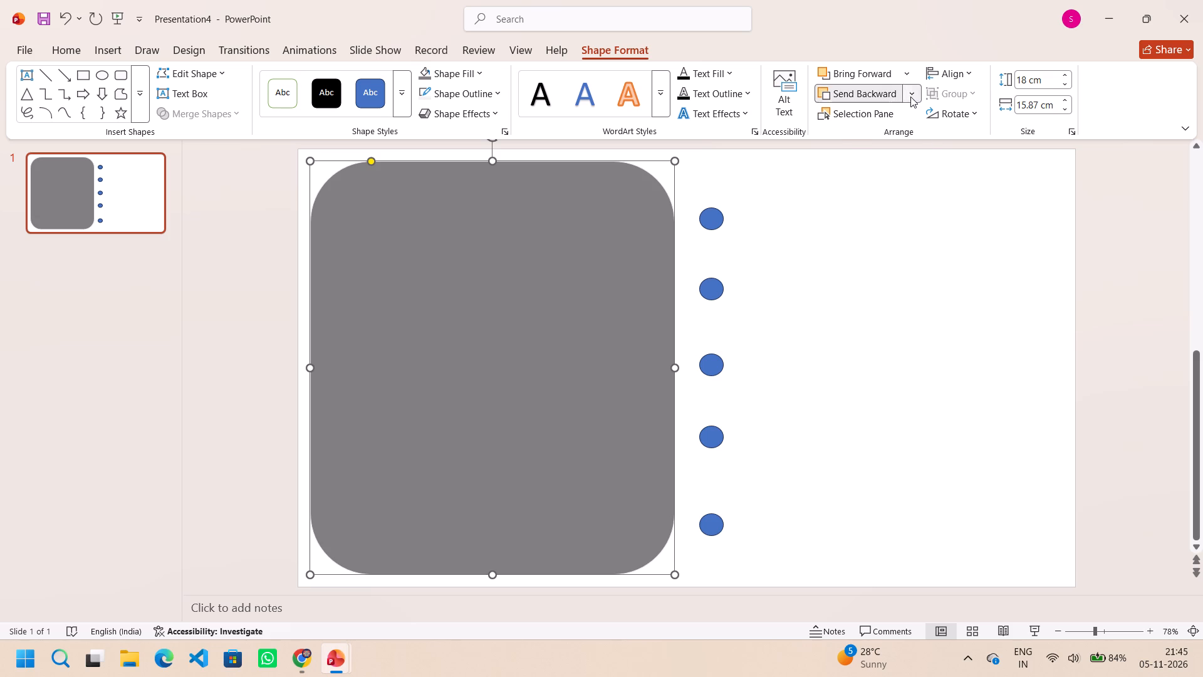
left_click(896, 113)
left_click(905, 98)
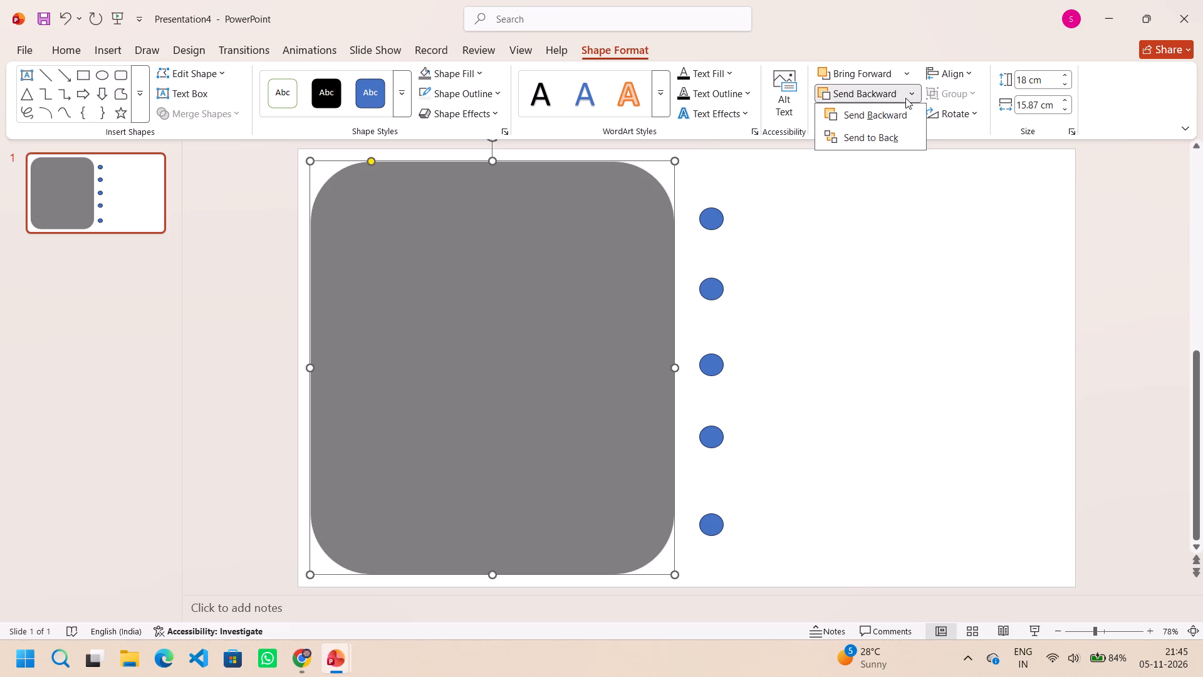
left_click(910, 75)
left_click(900, 92)
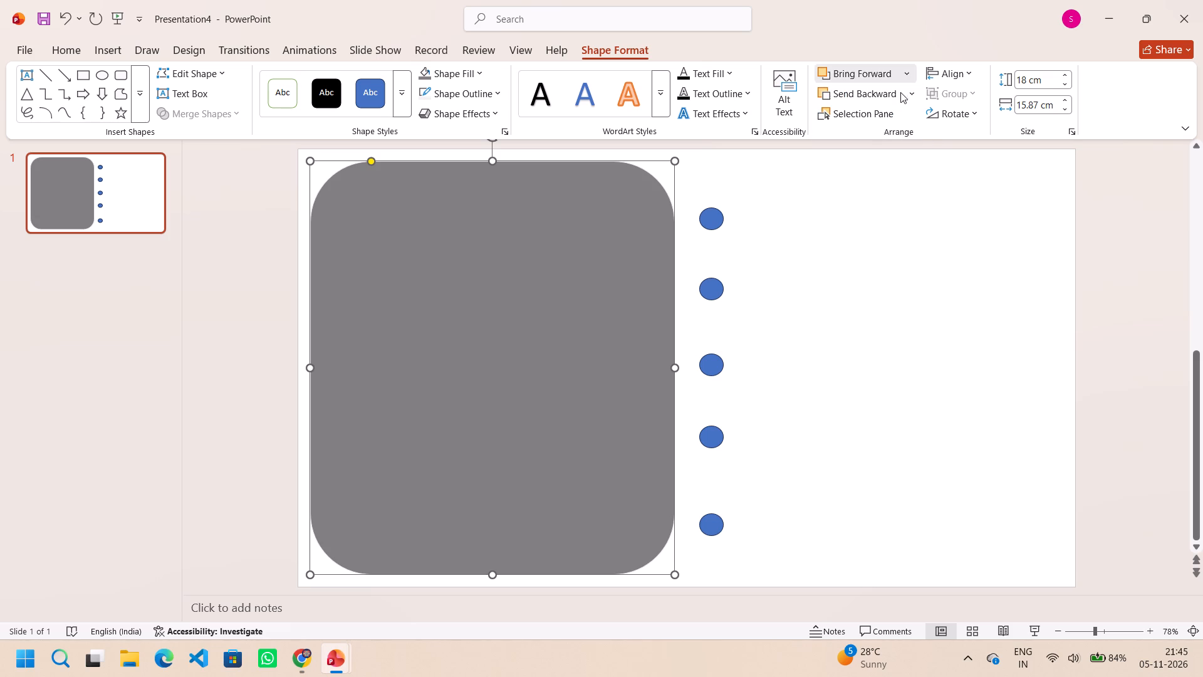
left_click(912, 94)
left_click(890, 137)
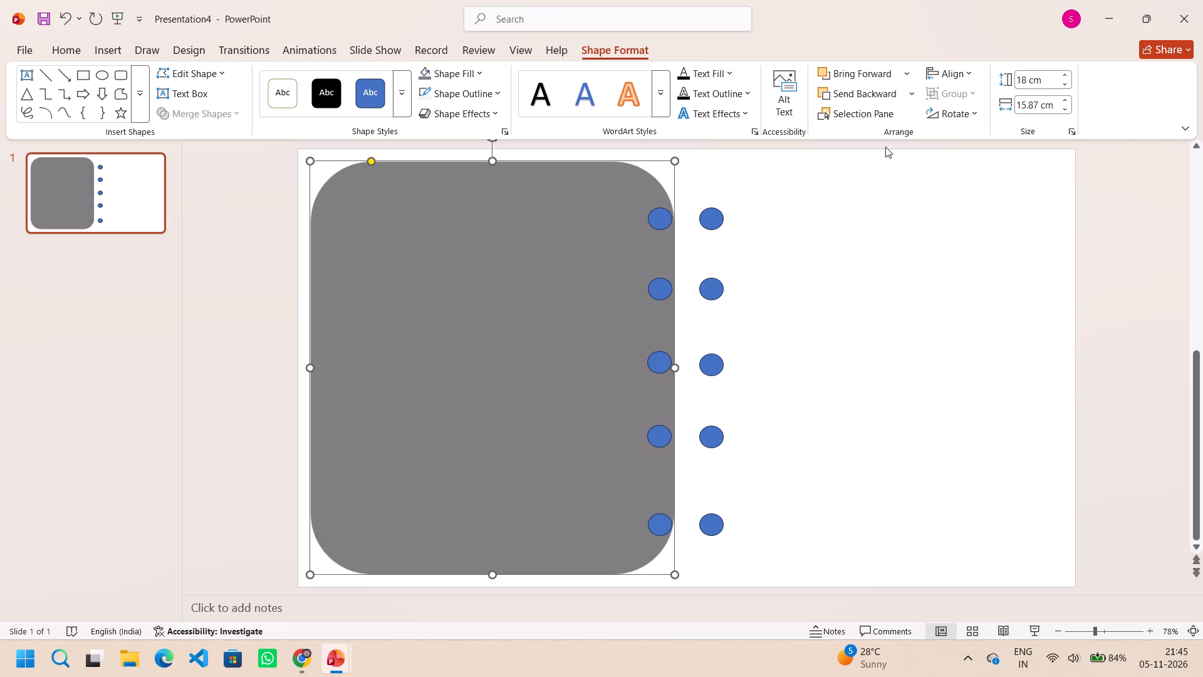
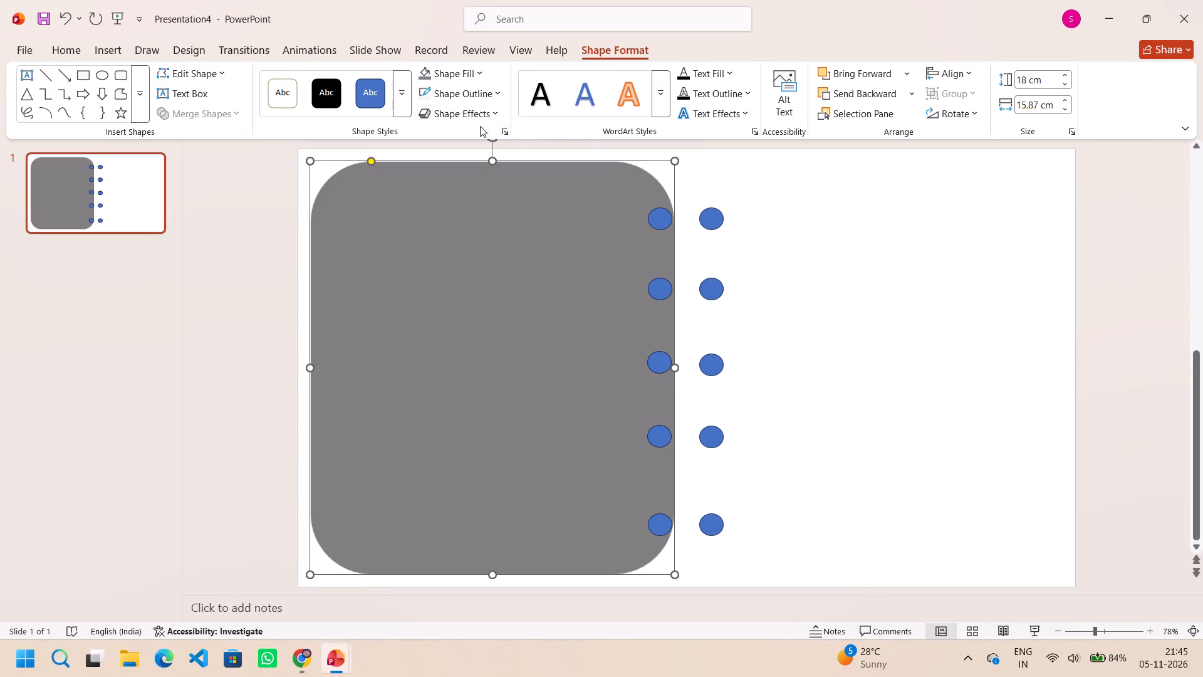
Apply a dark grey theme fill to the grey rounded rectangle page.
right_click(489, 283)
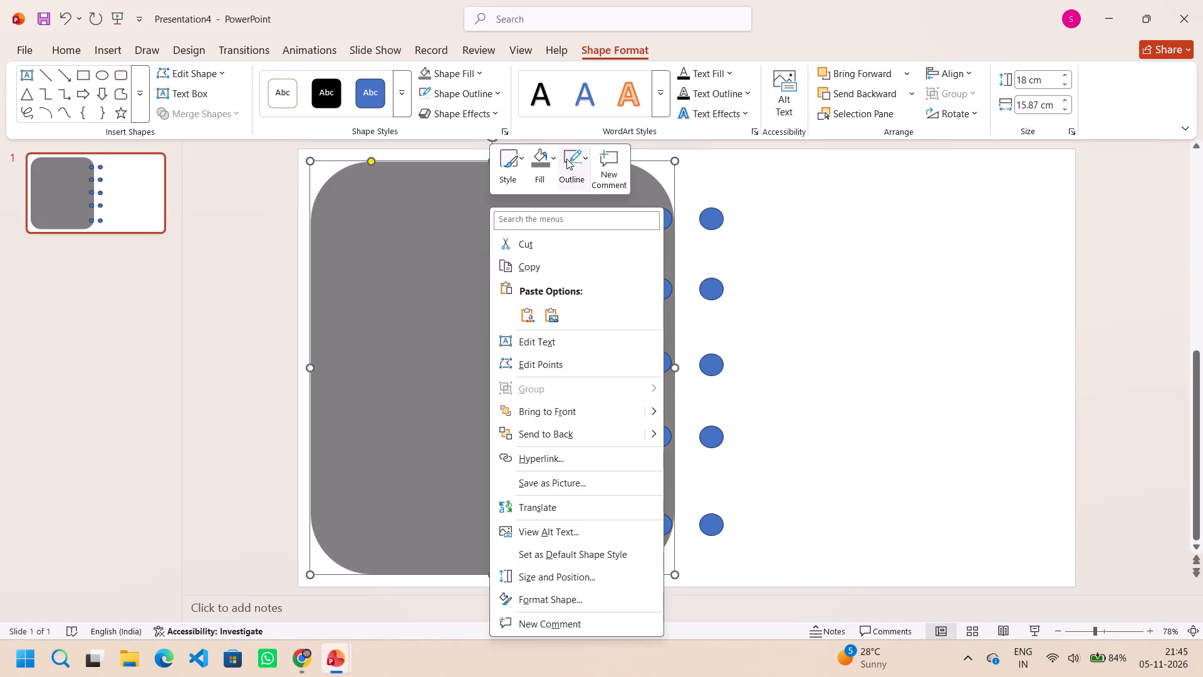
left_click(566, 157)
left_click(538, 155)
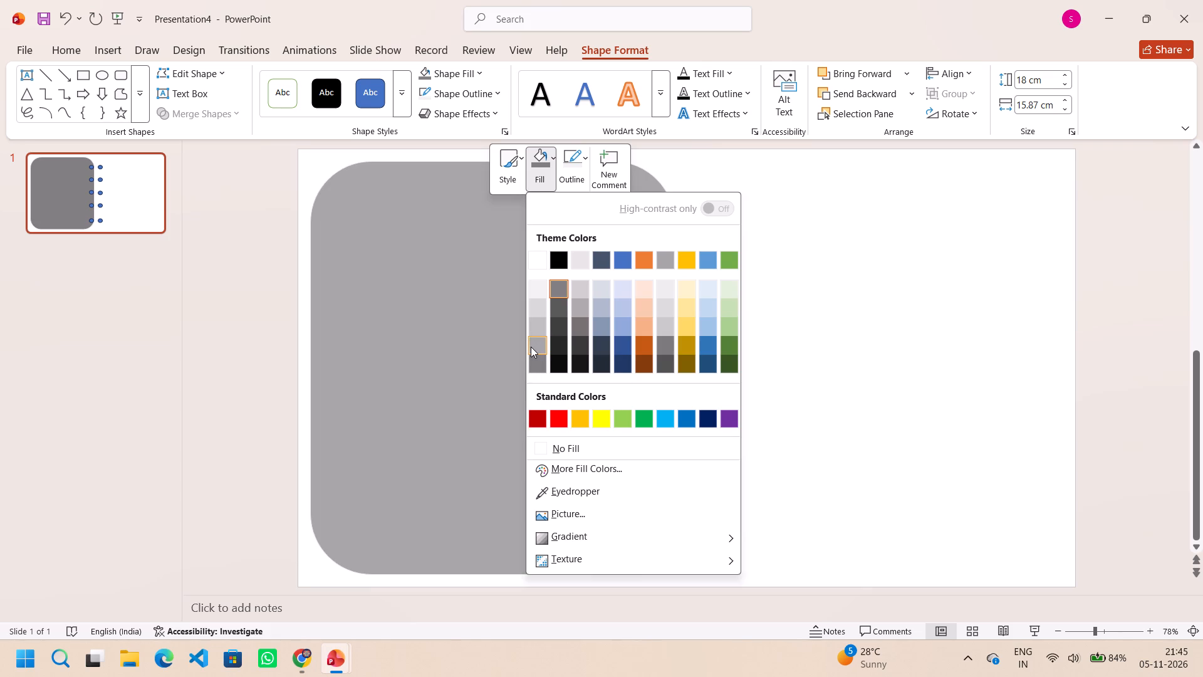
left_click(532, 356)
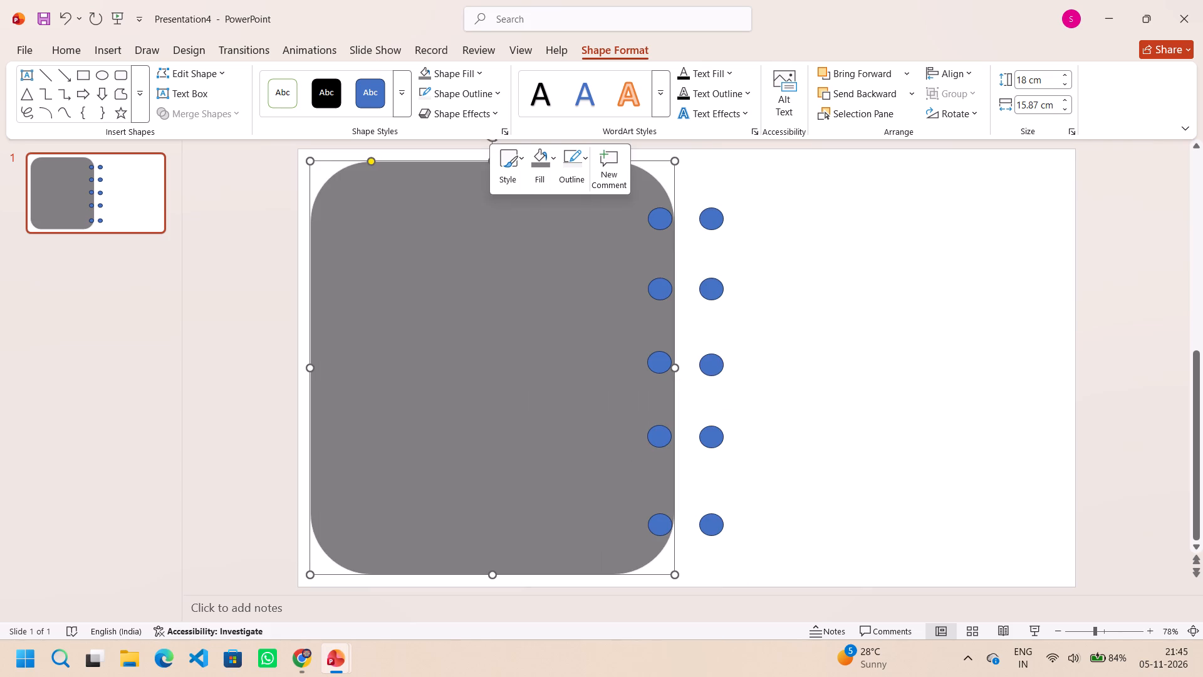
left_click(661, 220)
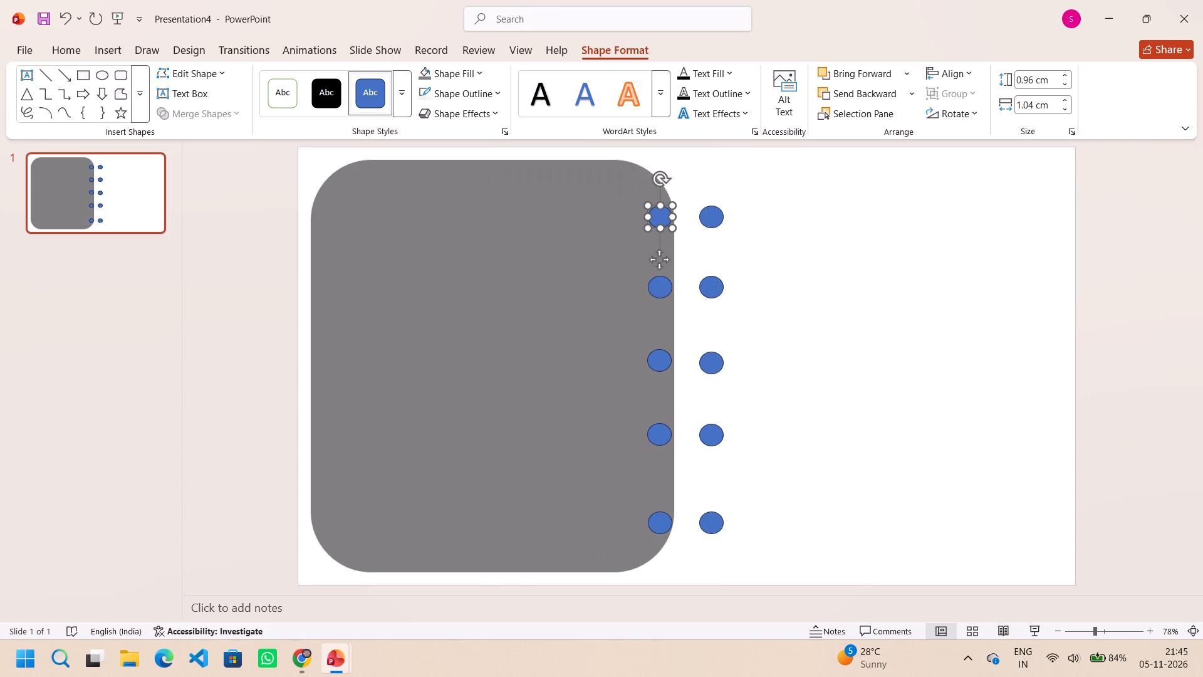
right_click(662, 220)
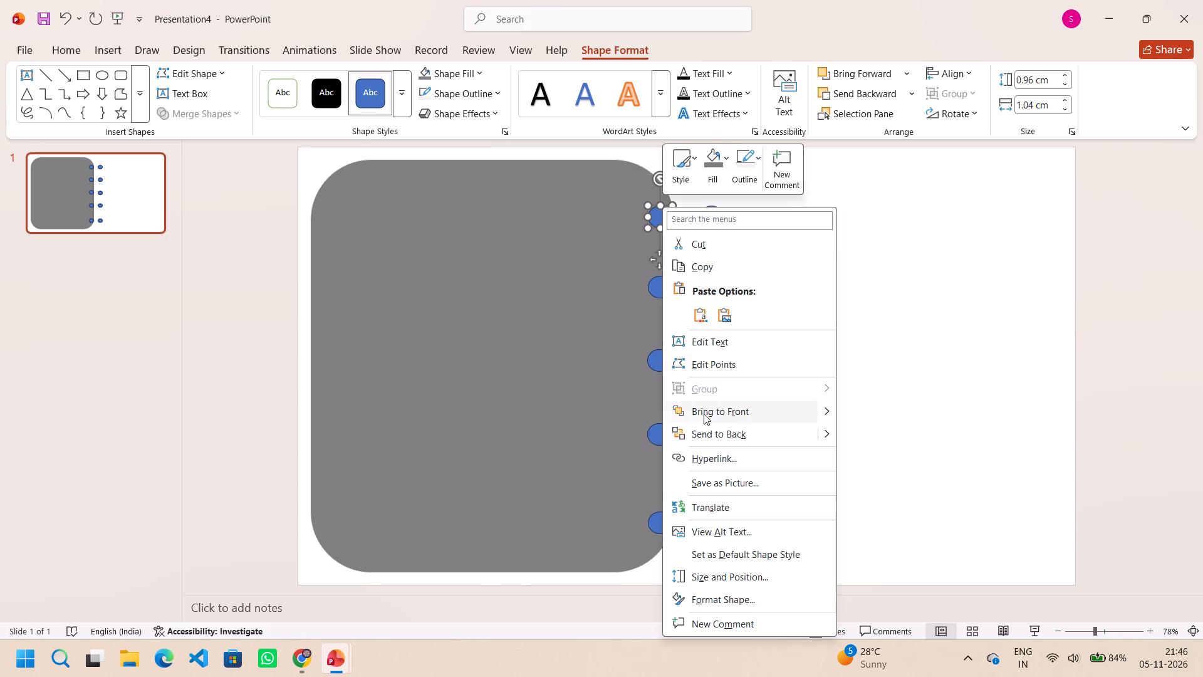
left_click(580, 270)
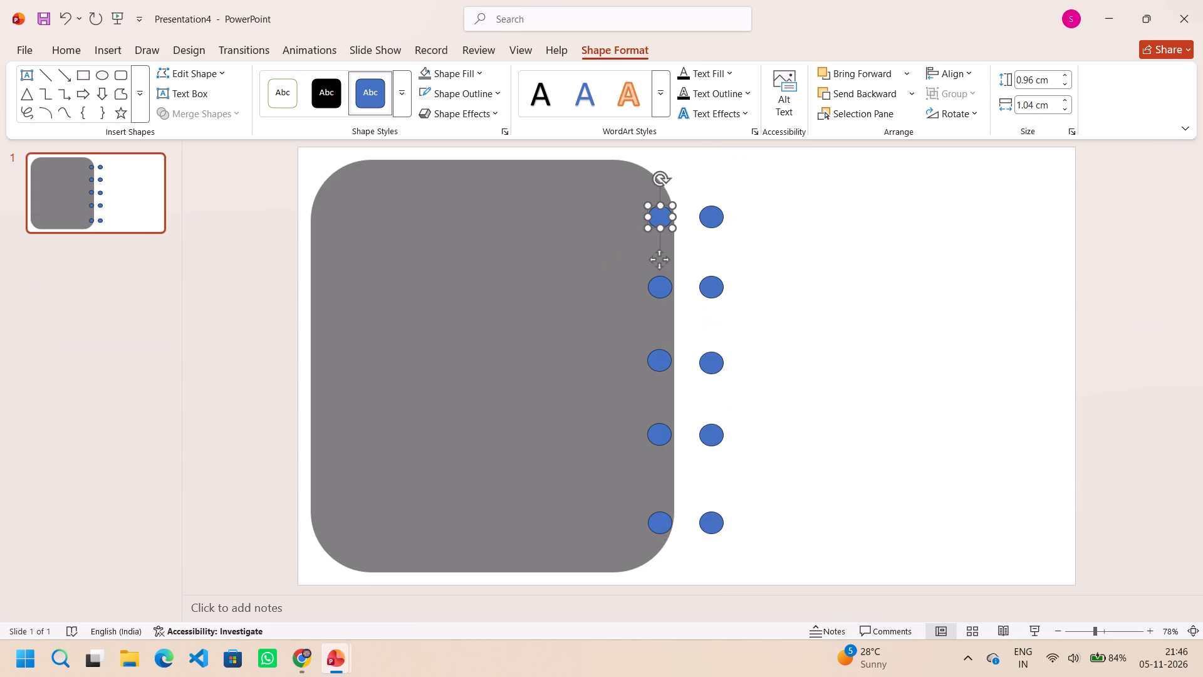
Change the left page's fill from grey to a light blue shade of the theme's blue.
right_click(479, 283)
left_click(535, 157)
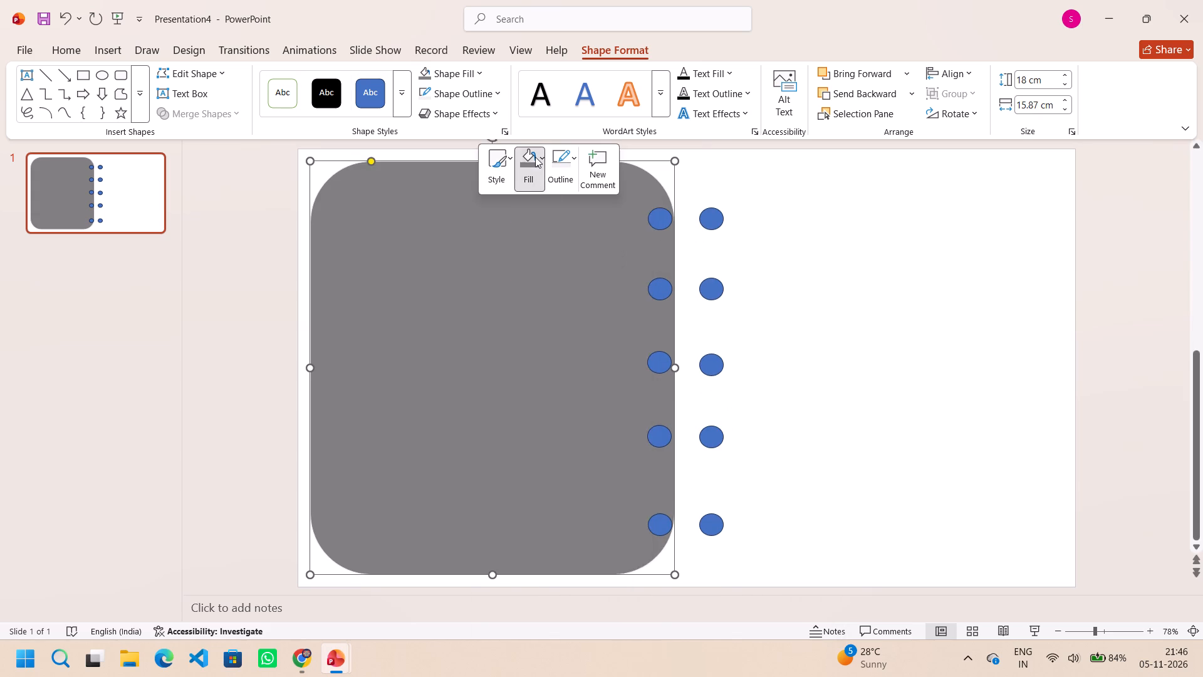
left_click(607, 330)
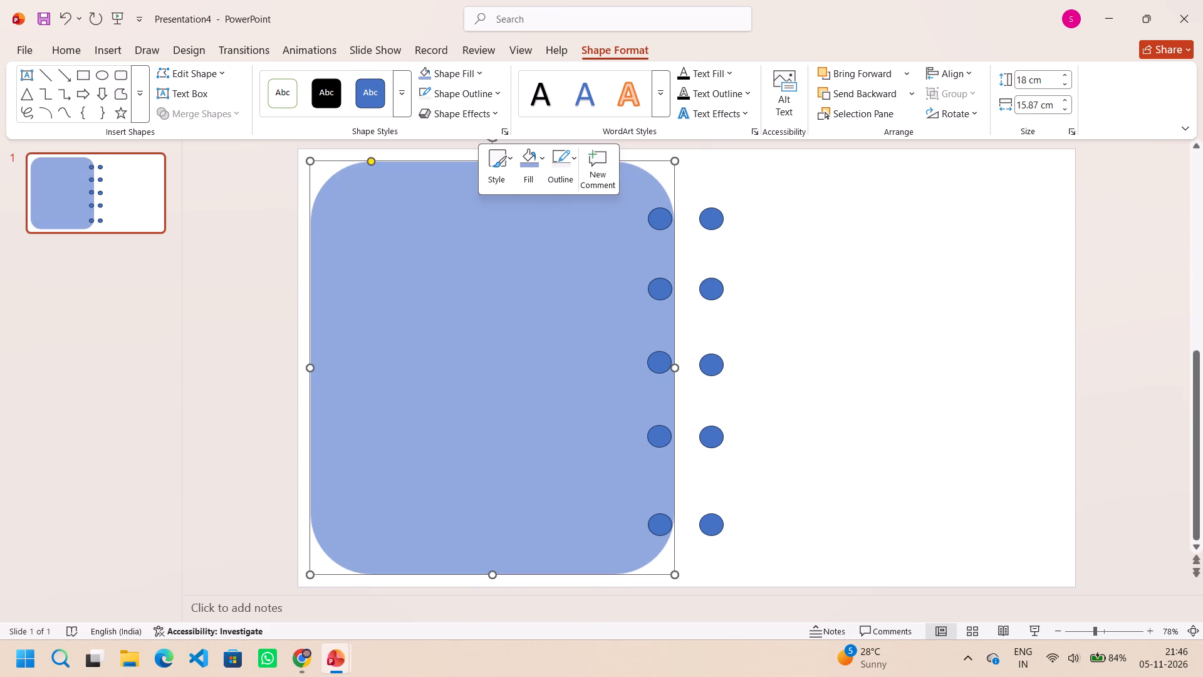
Duplicate the light blue page and place the copy over the slide's right half, covering the right column of ovals.
left_click(526, 266)
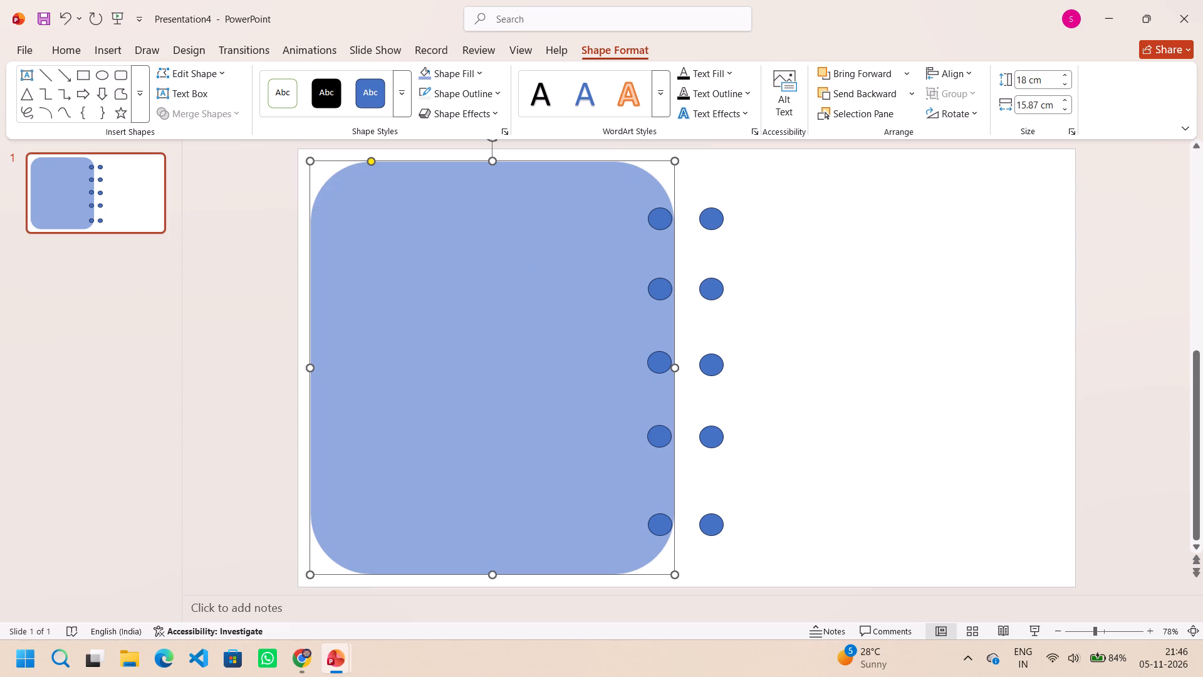
key("ctrl+c")
key("ctrl+v")
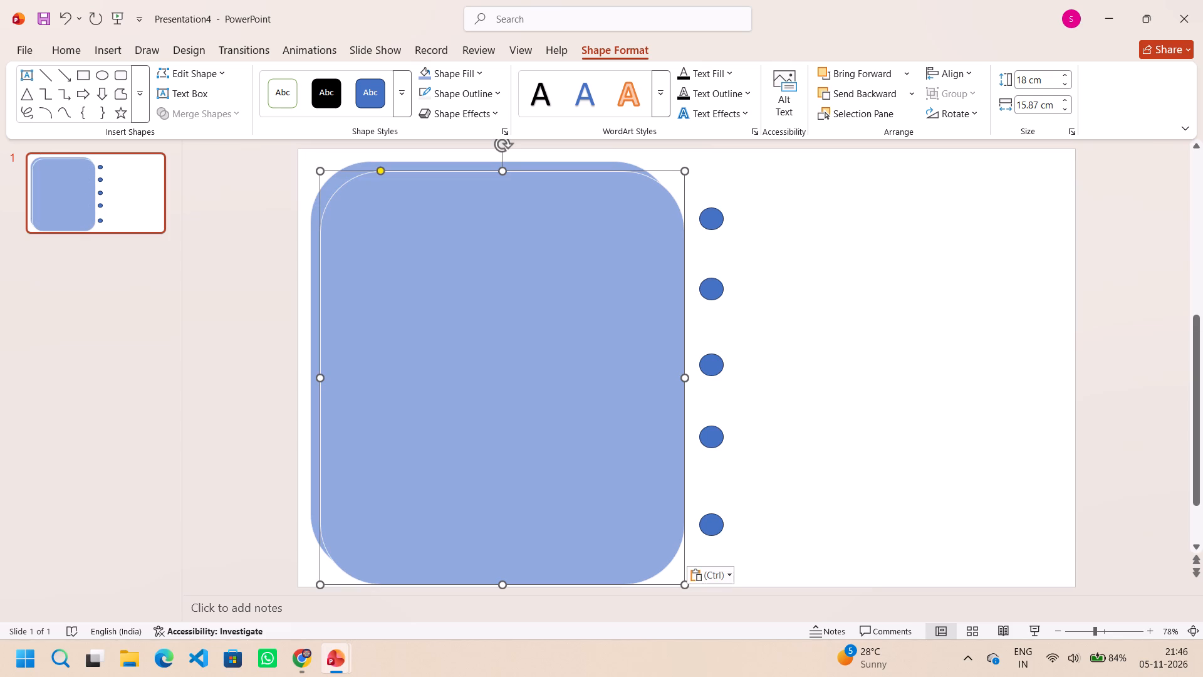
left_click_drag(492, 312, 724, 307)
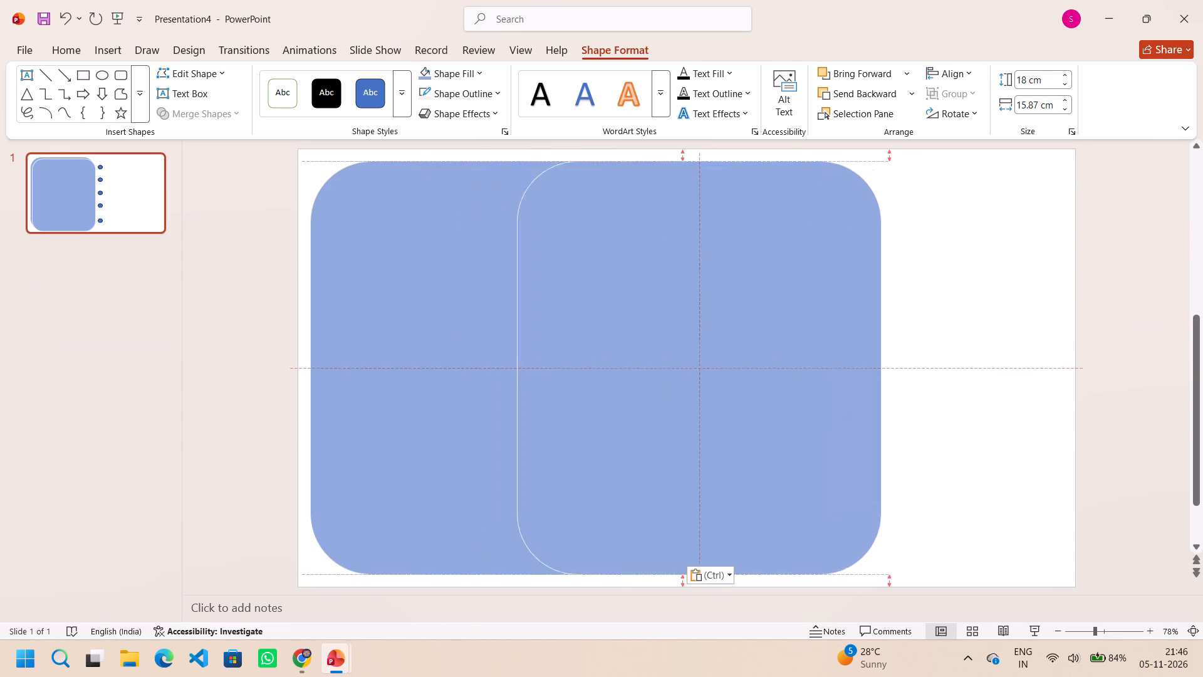
left_click_drag(724, 307, 863, 297)
left_click(754, 335)
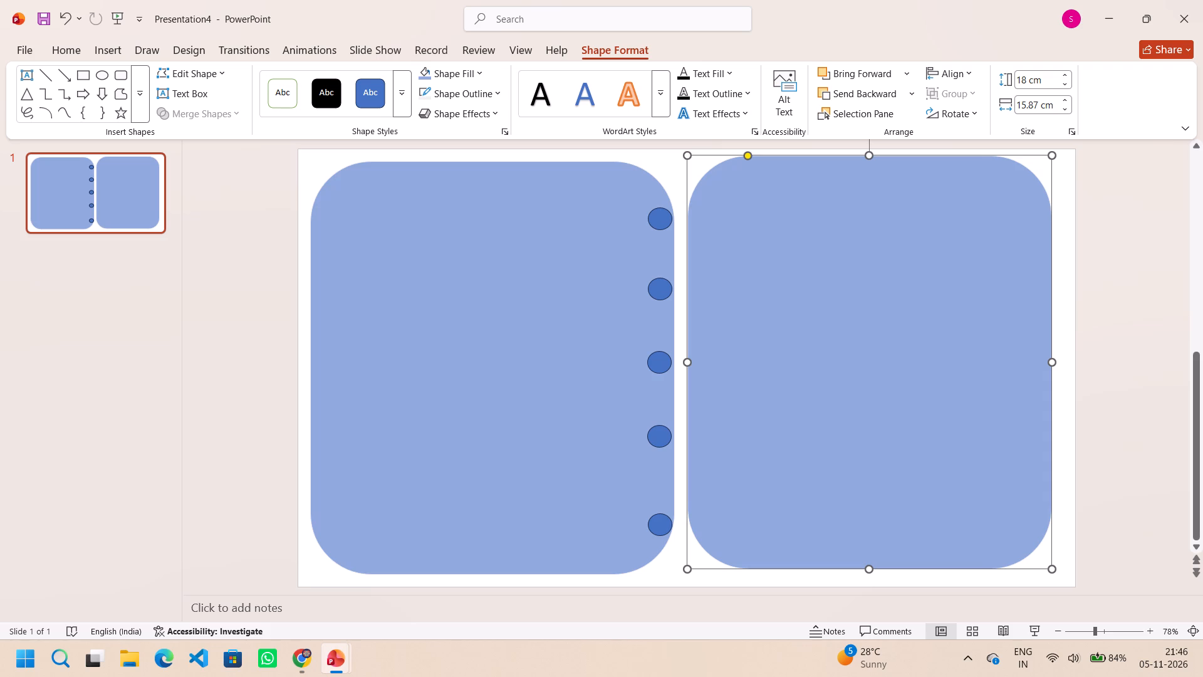
Send the right page to the back, behind the right column of ovals, and deselect it.
left_click(919, 97)
left_click(897, 138)
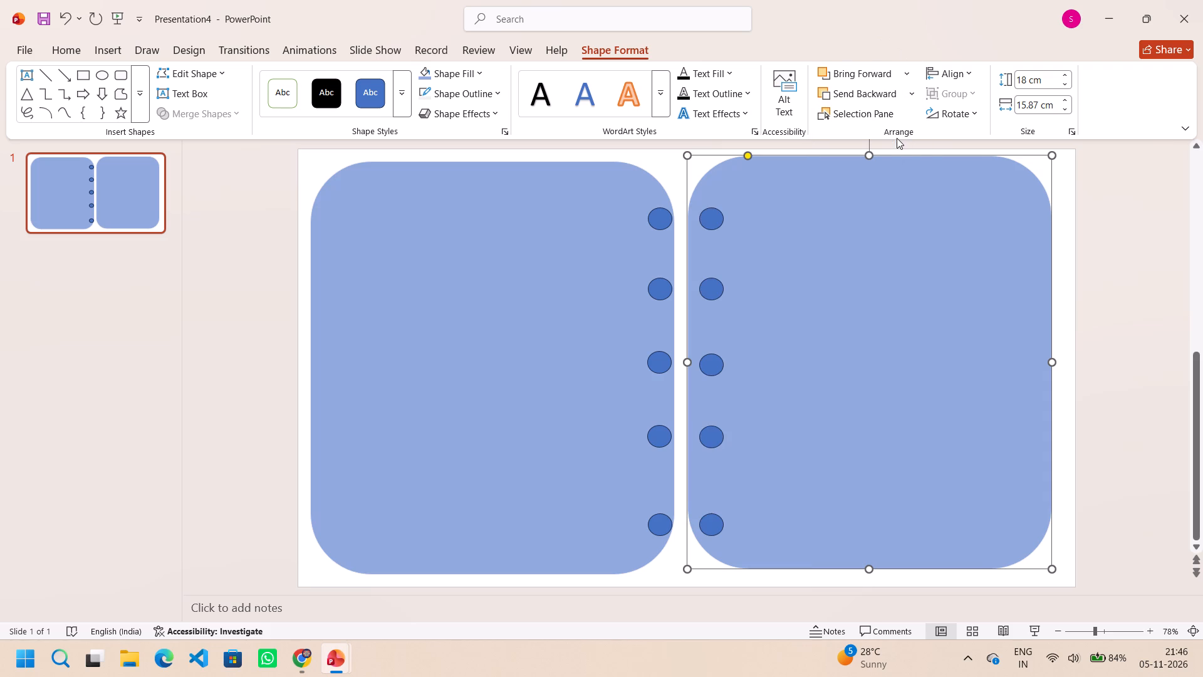
left_click(845, 308)
left_click(1099, 255)
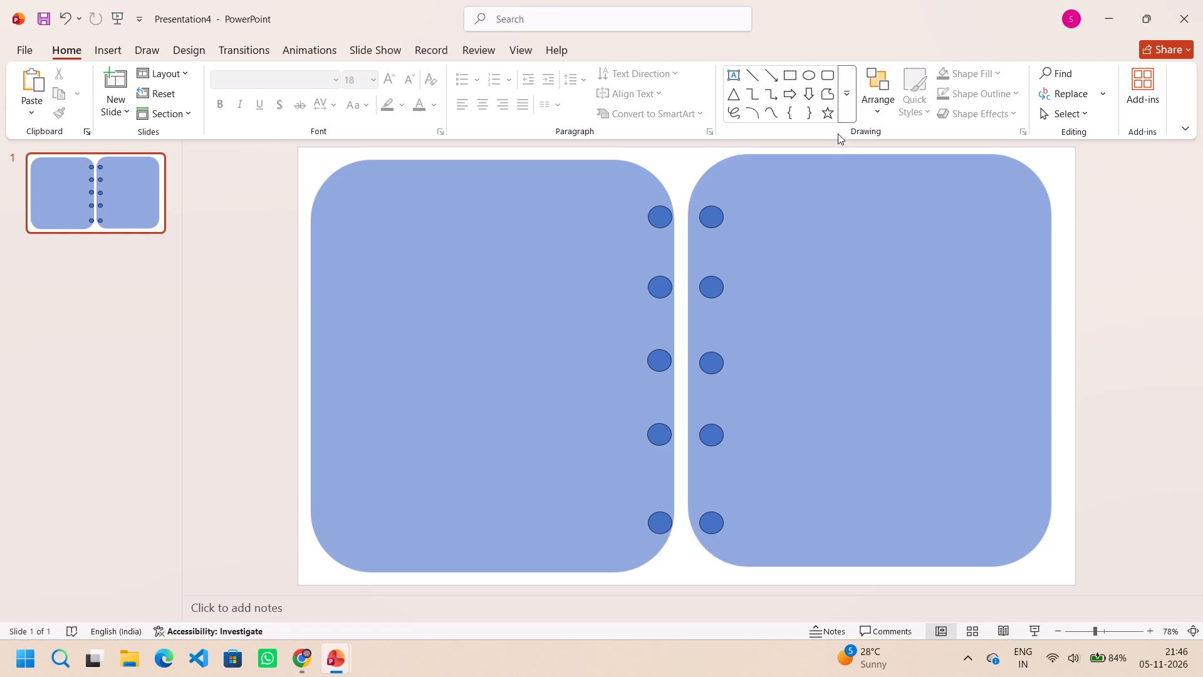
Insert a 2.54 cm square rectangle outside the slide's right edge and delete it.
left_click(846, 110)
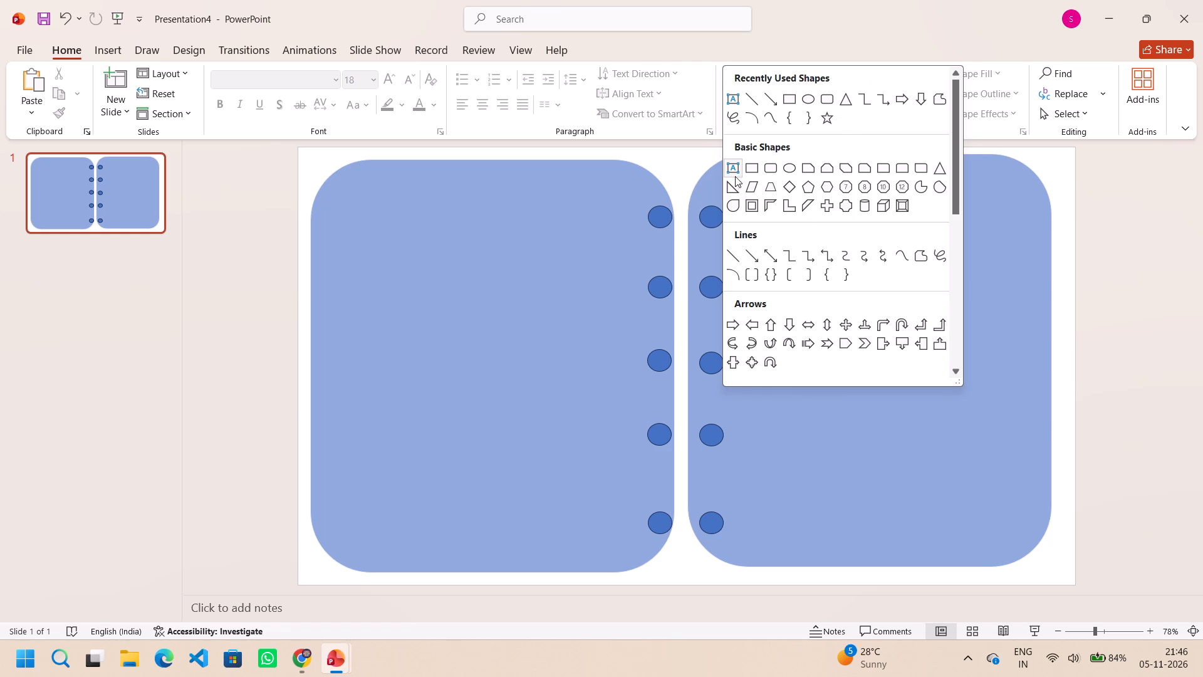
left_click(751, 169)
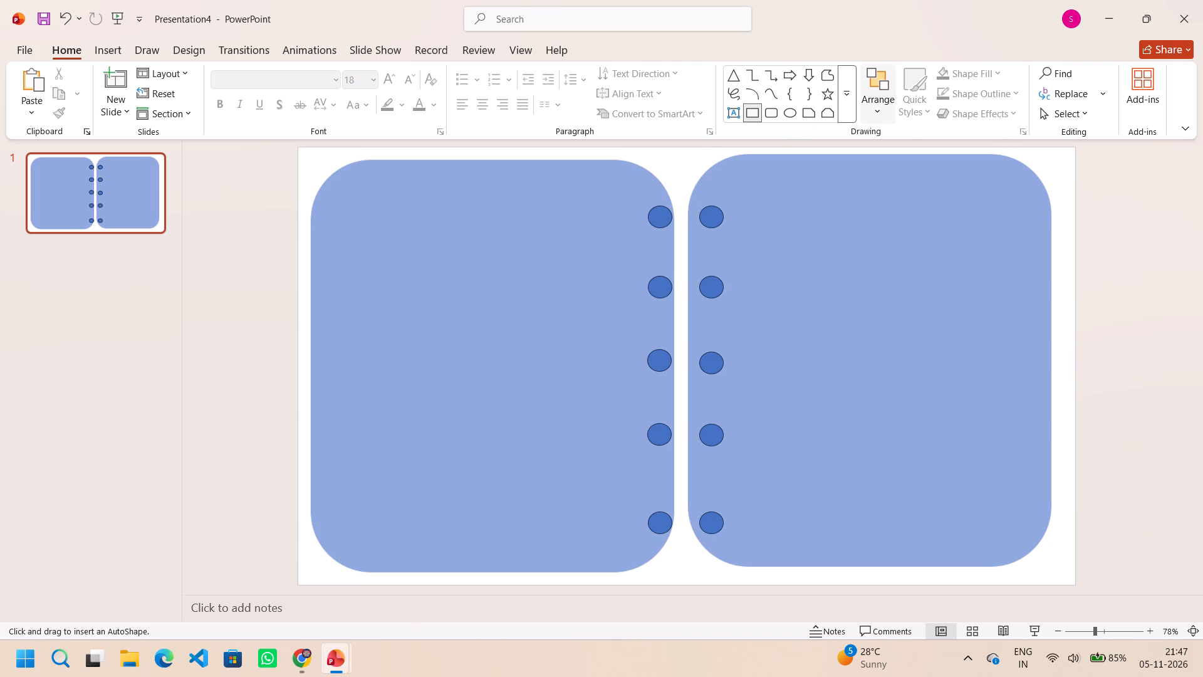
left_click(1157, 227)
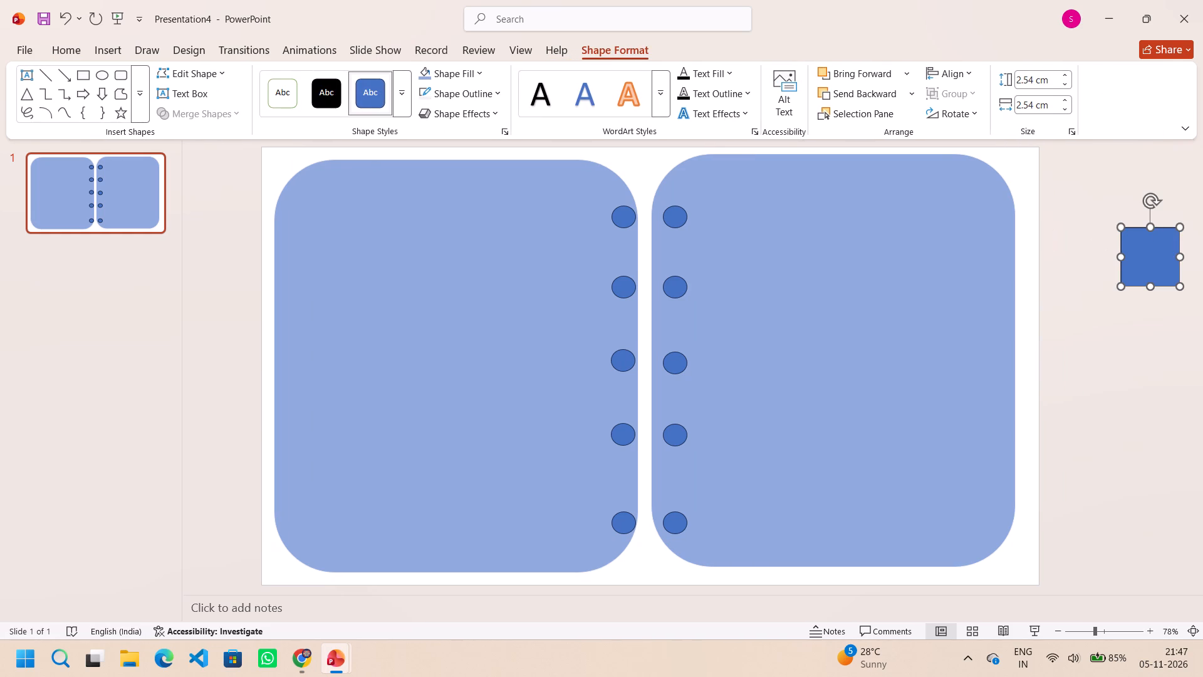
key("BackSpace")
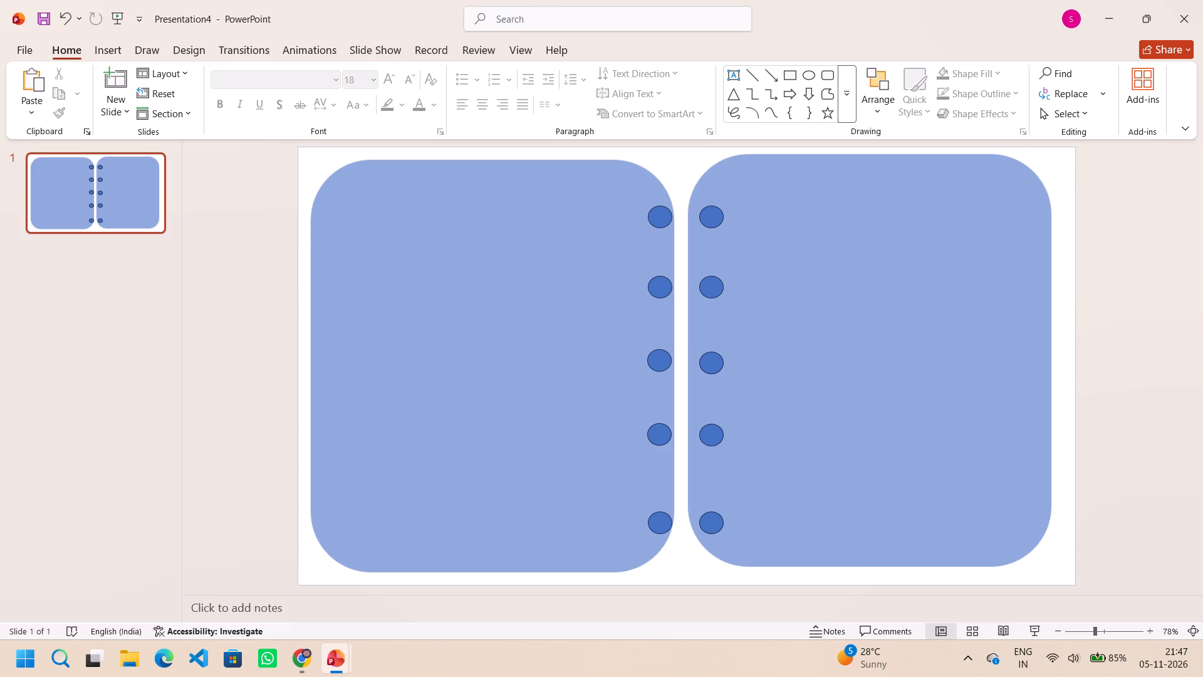
Reduce the corner rounding of the right page and the left page to a similar smaller radius.
left_click(962, 158)
left_click_drag(746, 155, 732, 154)
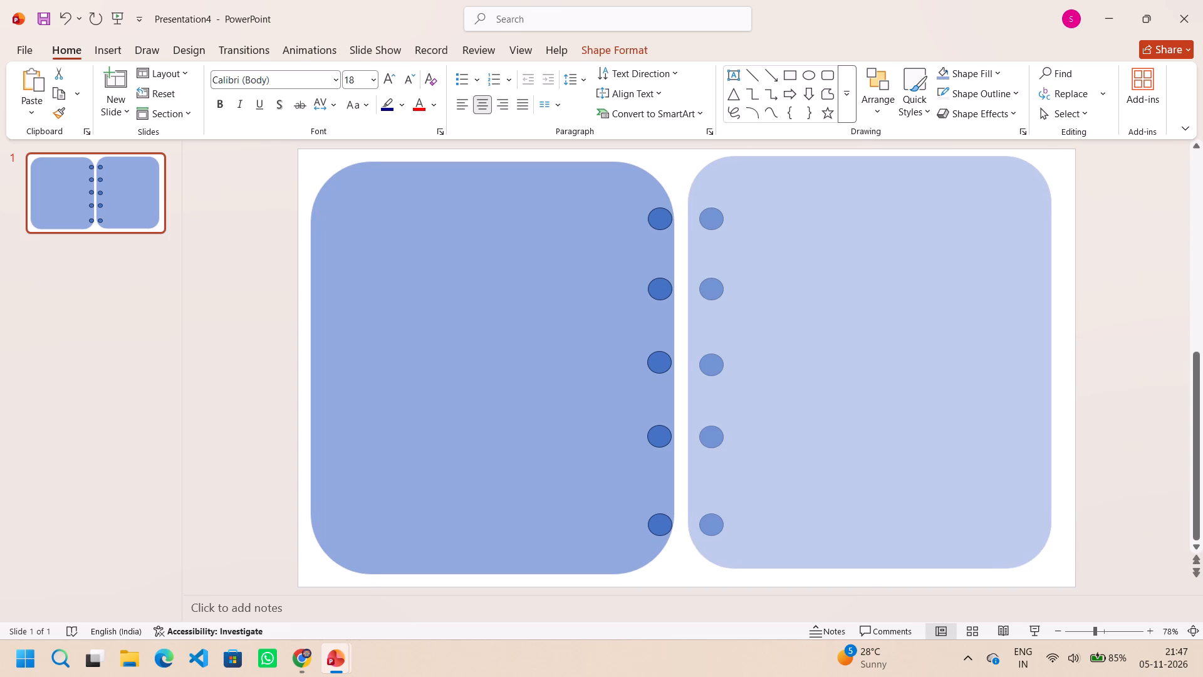
left_click_drag(732, 154, 719, 154)
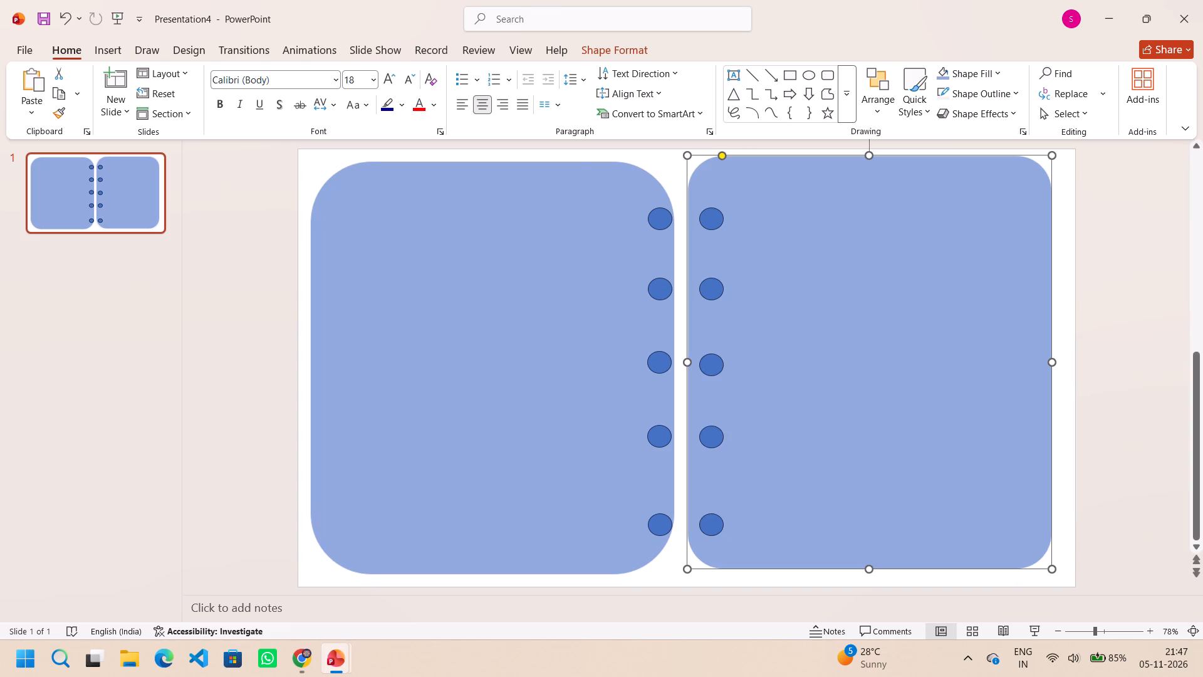
left_click(380, 164)
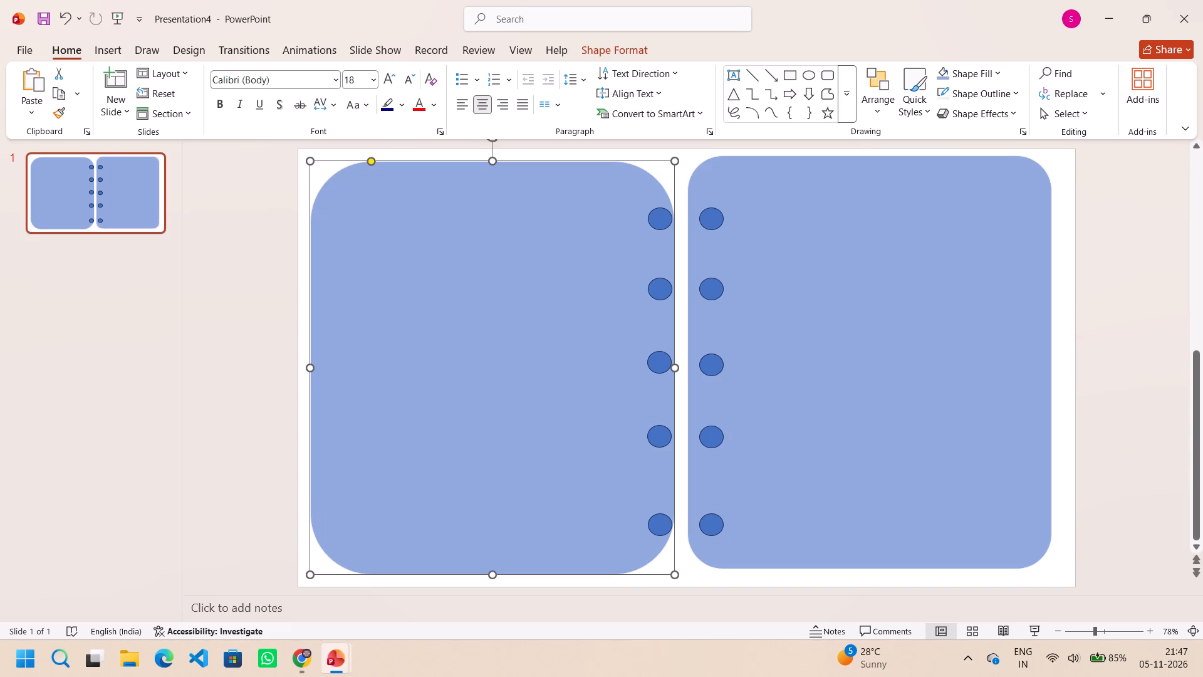
left_click_drag(369, 160, 345, 149)
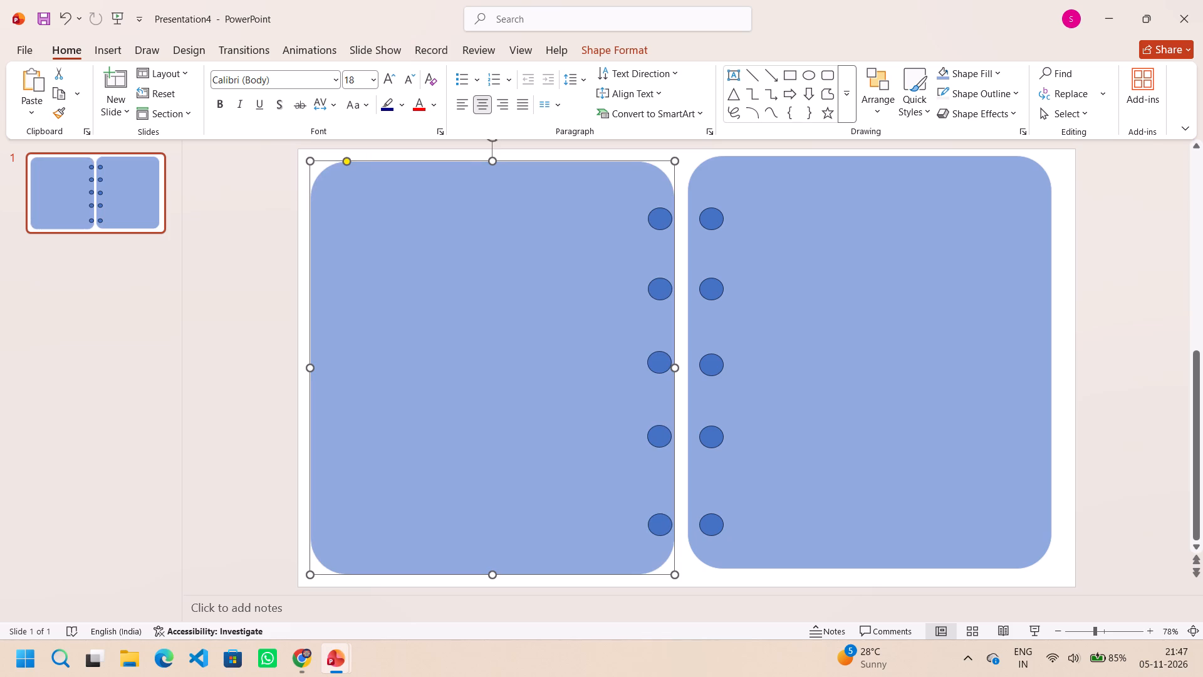
Shift the left page slightly up and inward, and the right page slightly outward, around their oval columns.
left_click(488, 197)
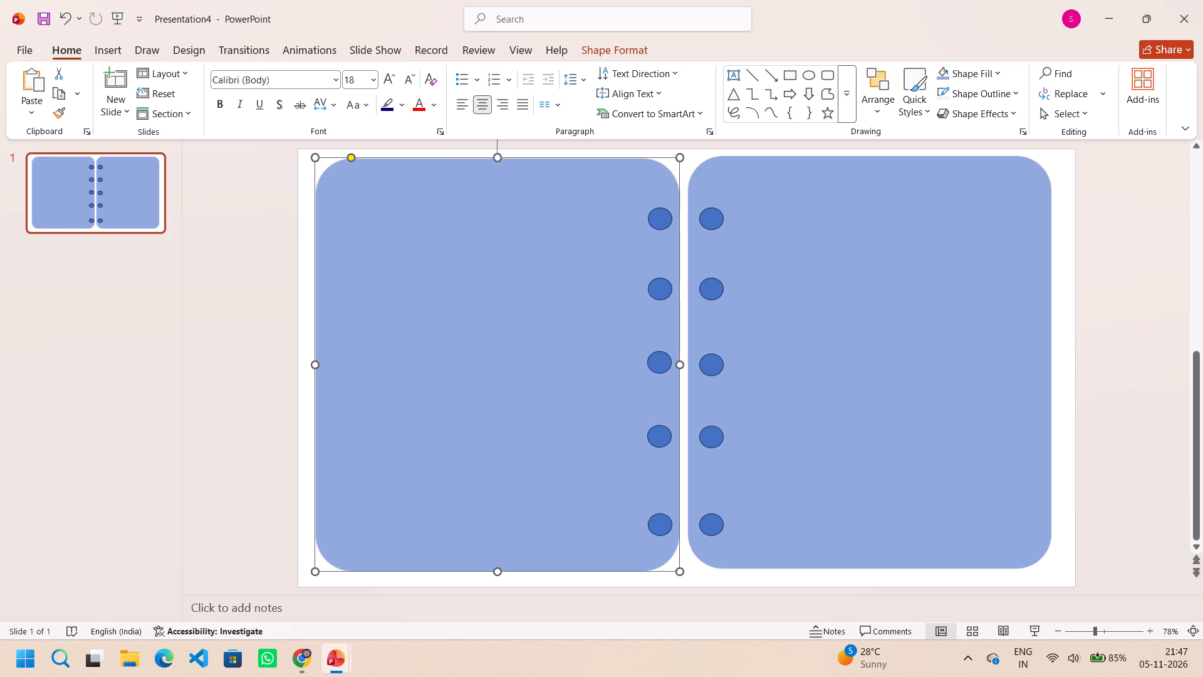
left_click(732, 179)
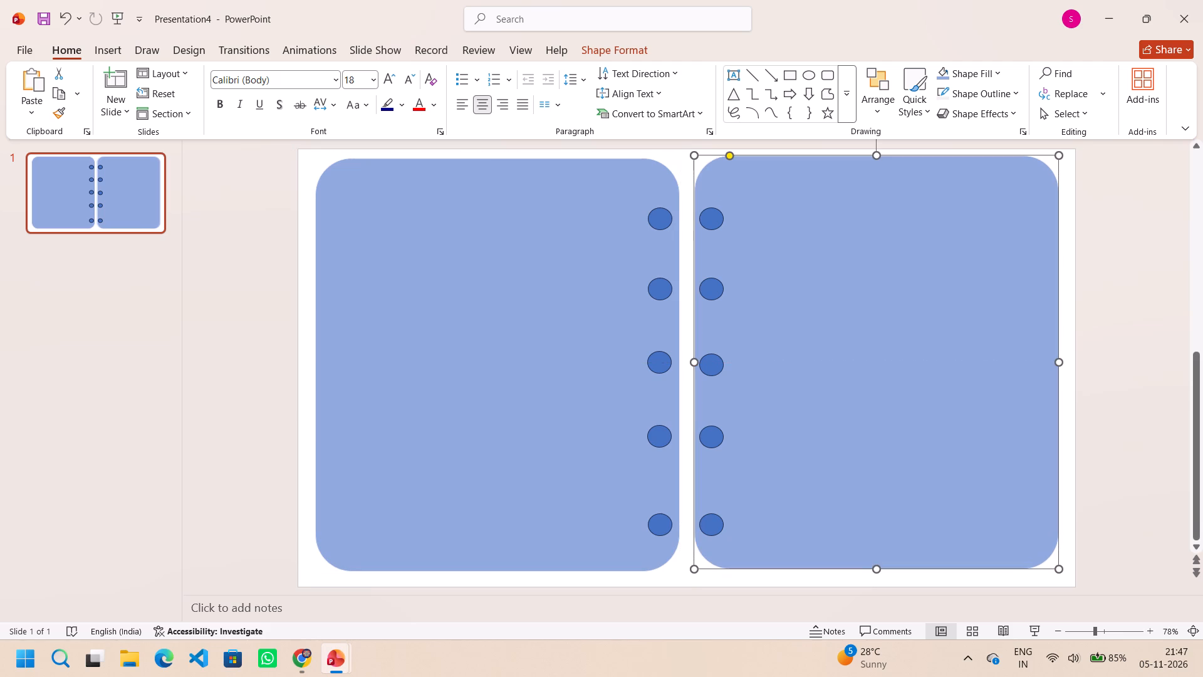
left_click(1154, 315)
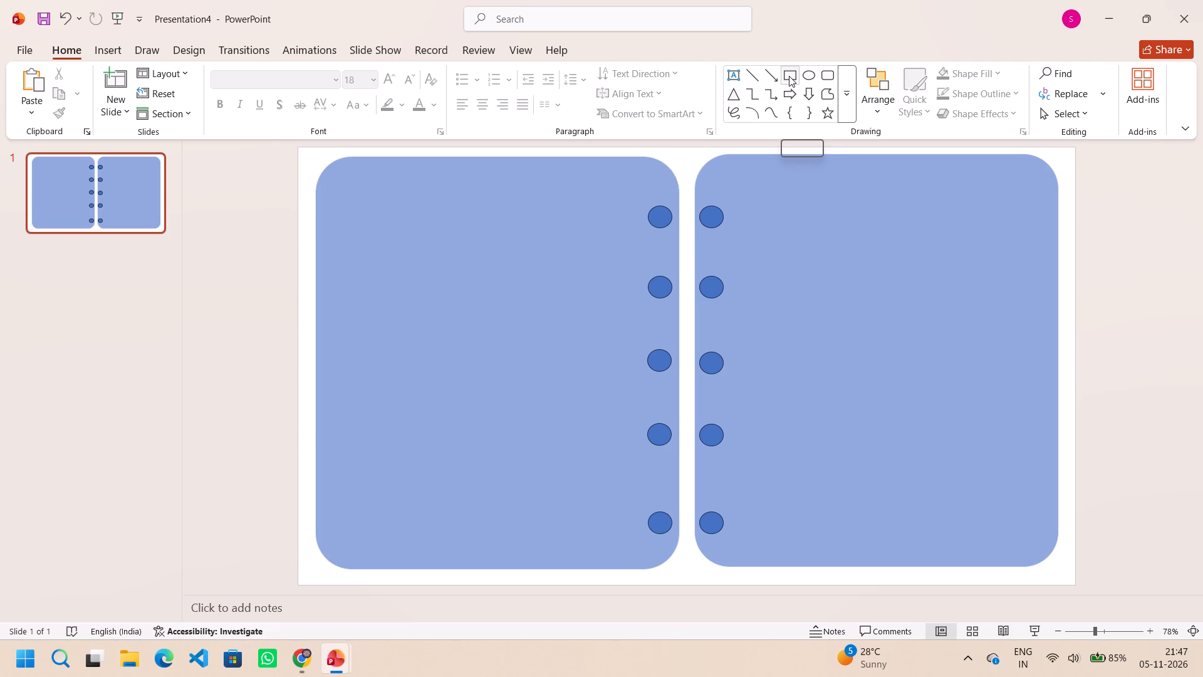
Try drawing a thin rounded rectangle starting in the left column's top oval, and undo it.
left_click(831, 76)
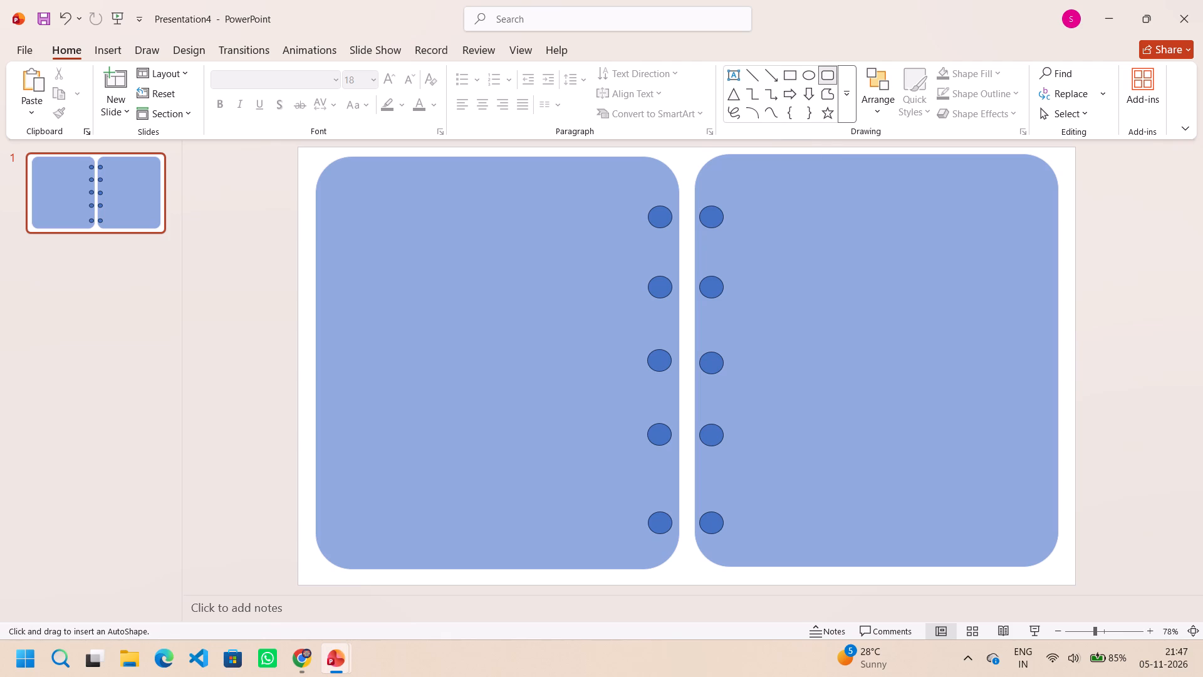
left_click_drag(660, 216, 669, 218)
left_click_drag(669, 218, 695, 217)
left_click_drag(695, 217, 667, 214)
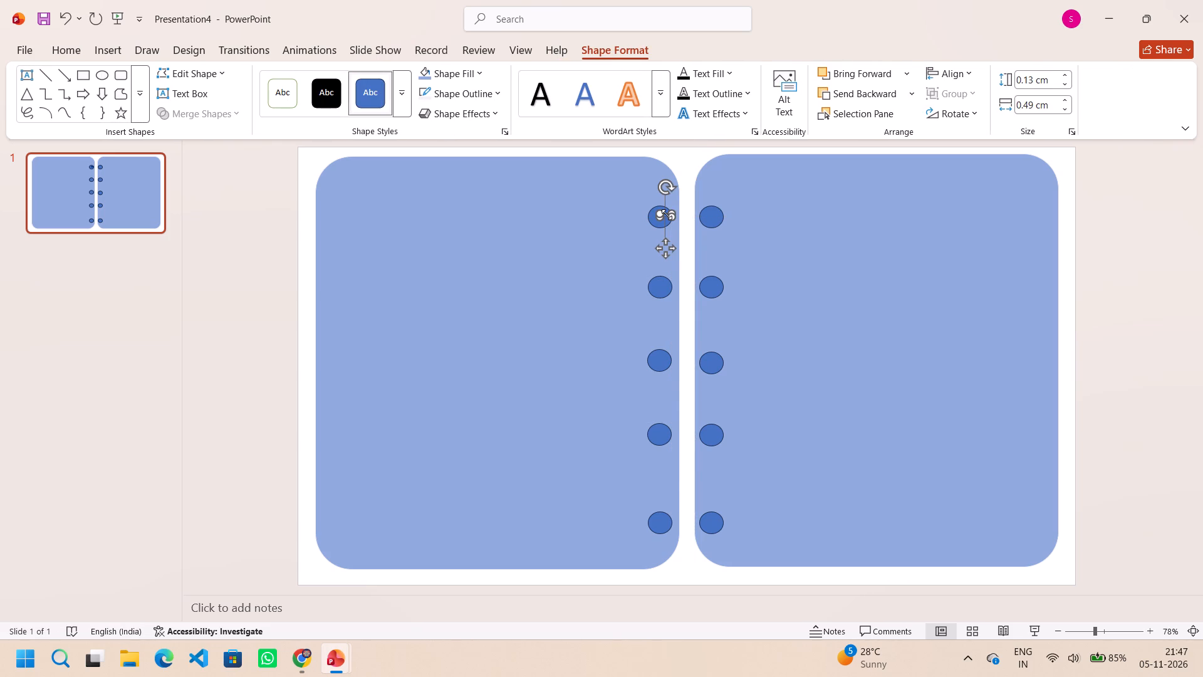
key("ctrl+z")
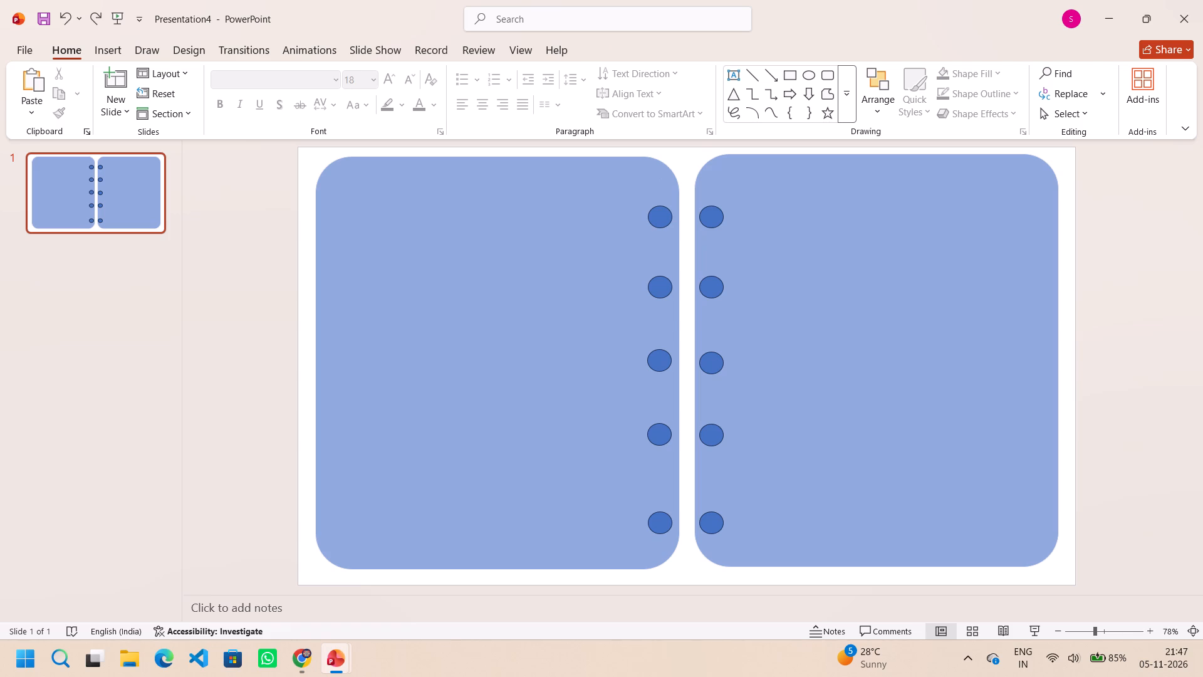
Move the left column's top oval slightly down, keeping it aligned with the ovals below.
left_click(648, 214)
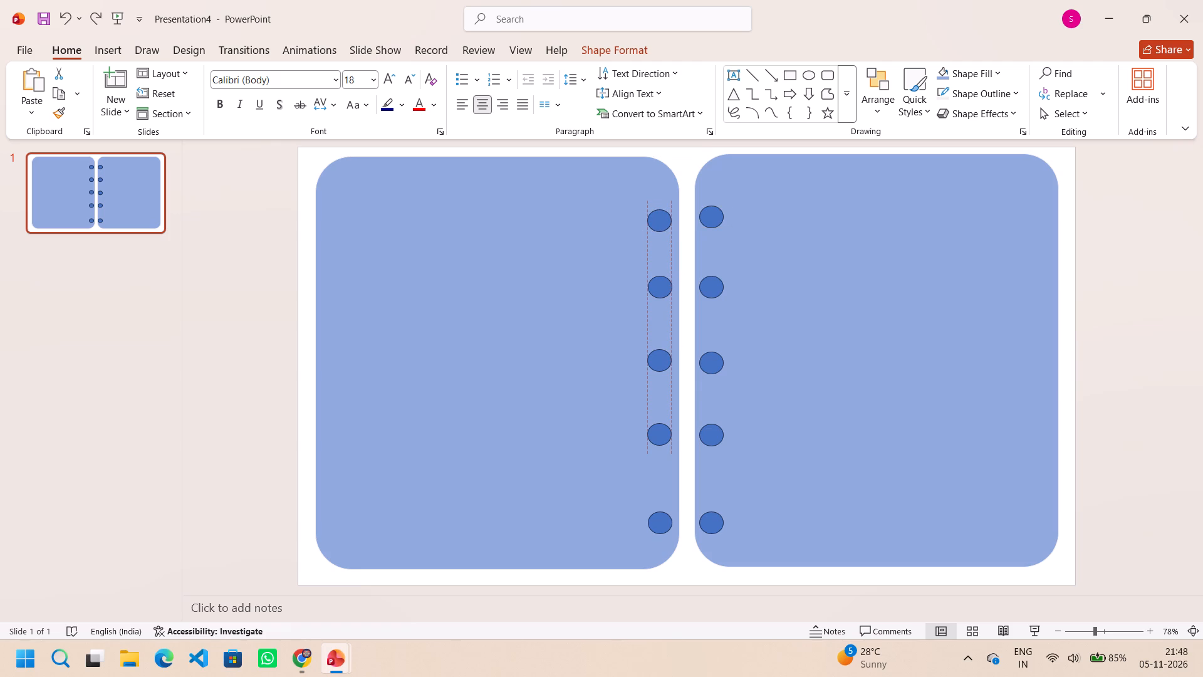
left_click(657, 221)
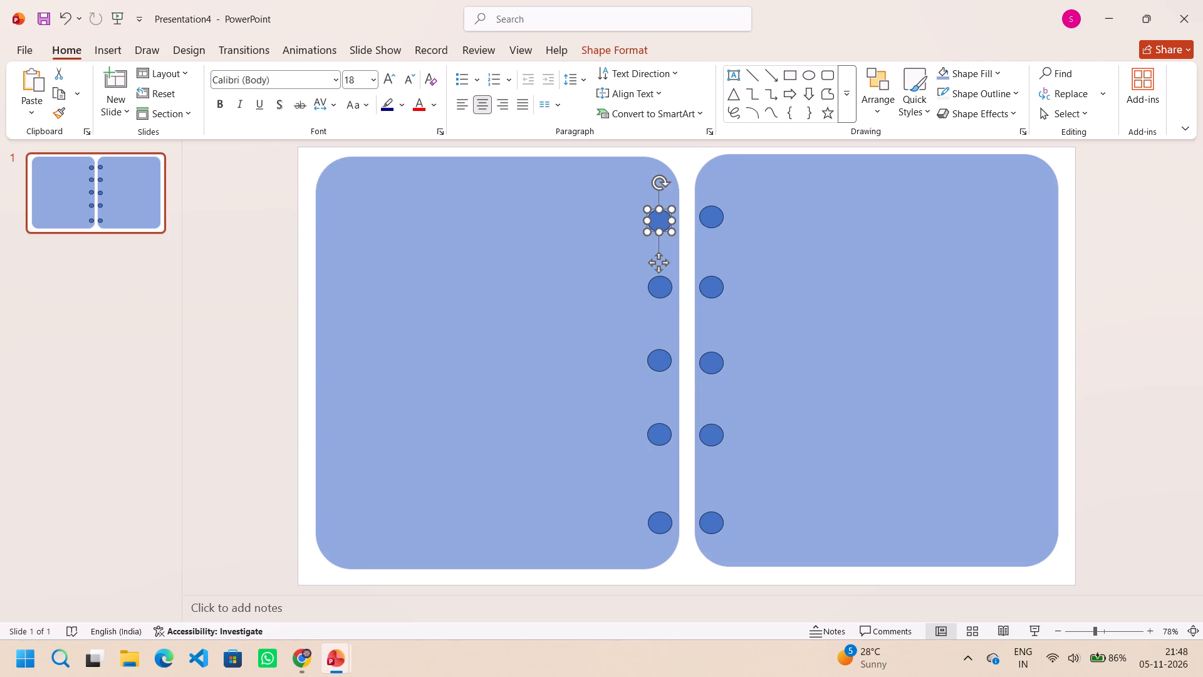
left_click(741, 261)
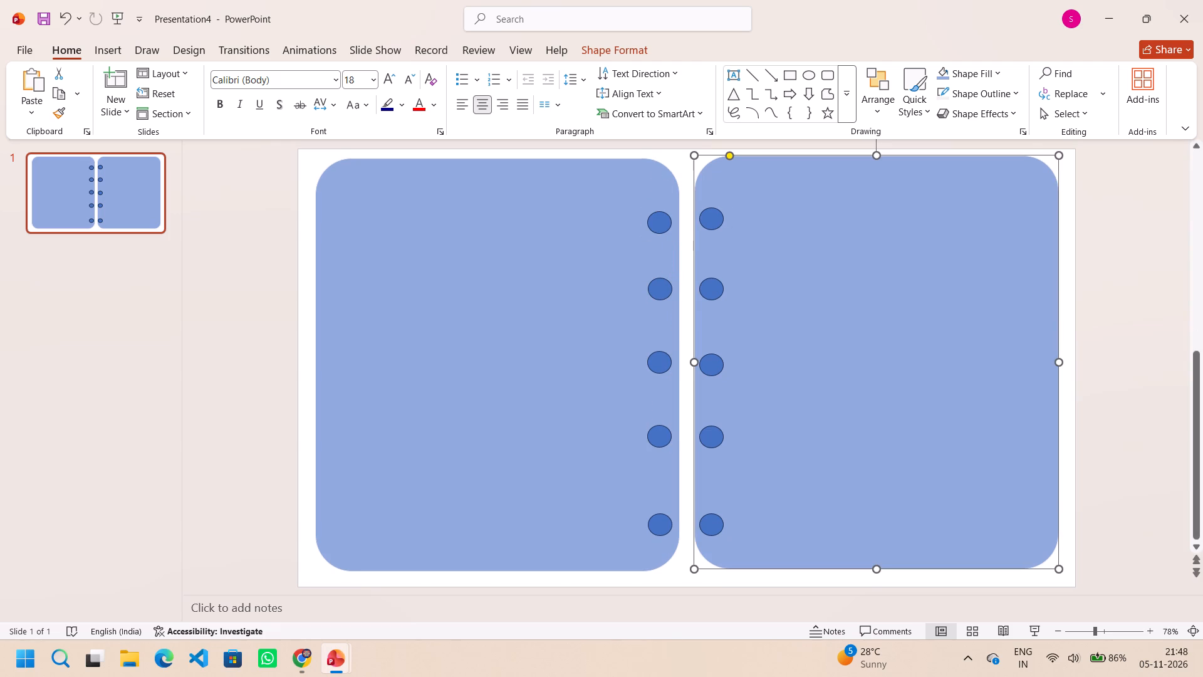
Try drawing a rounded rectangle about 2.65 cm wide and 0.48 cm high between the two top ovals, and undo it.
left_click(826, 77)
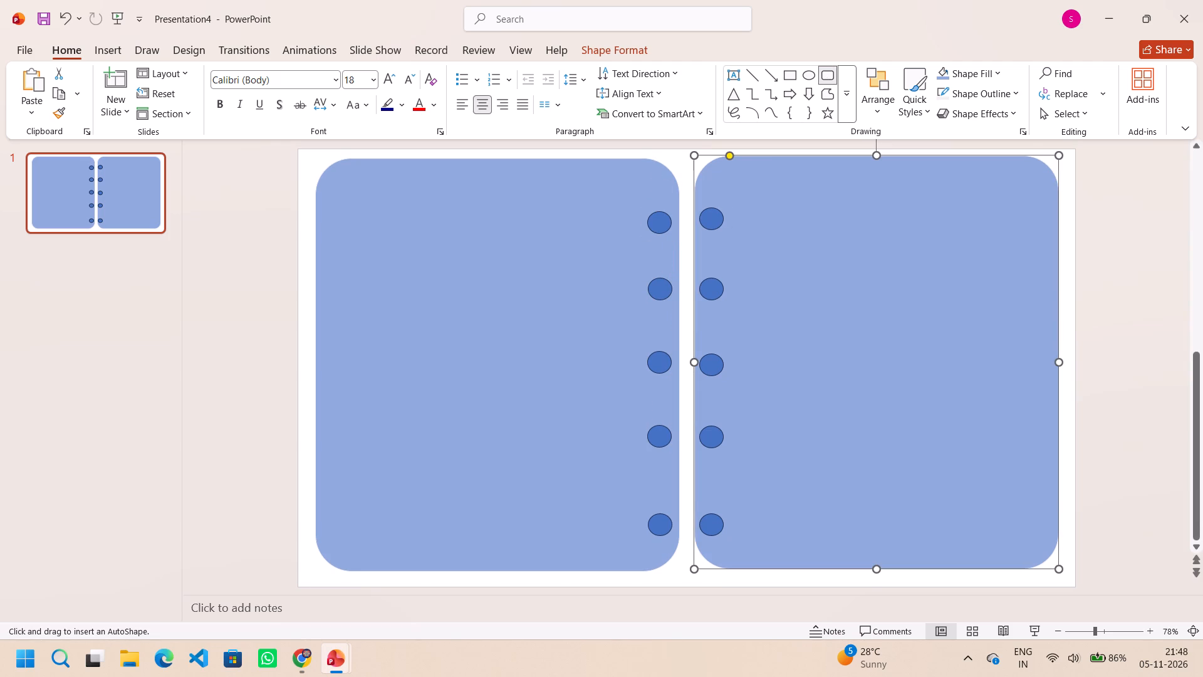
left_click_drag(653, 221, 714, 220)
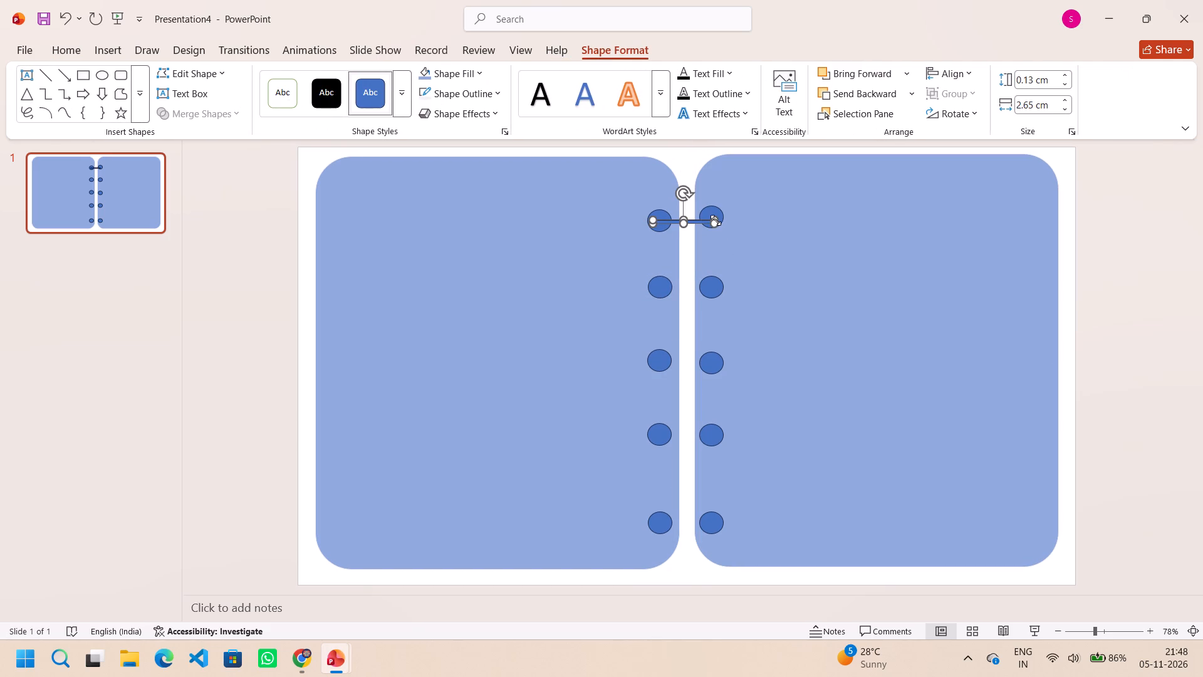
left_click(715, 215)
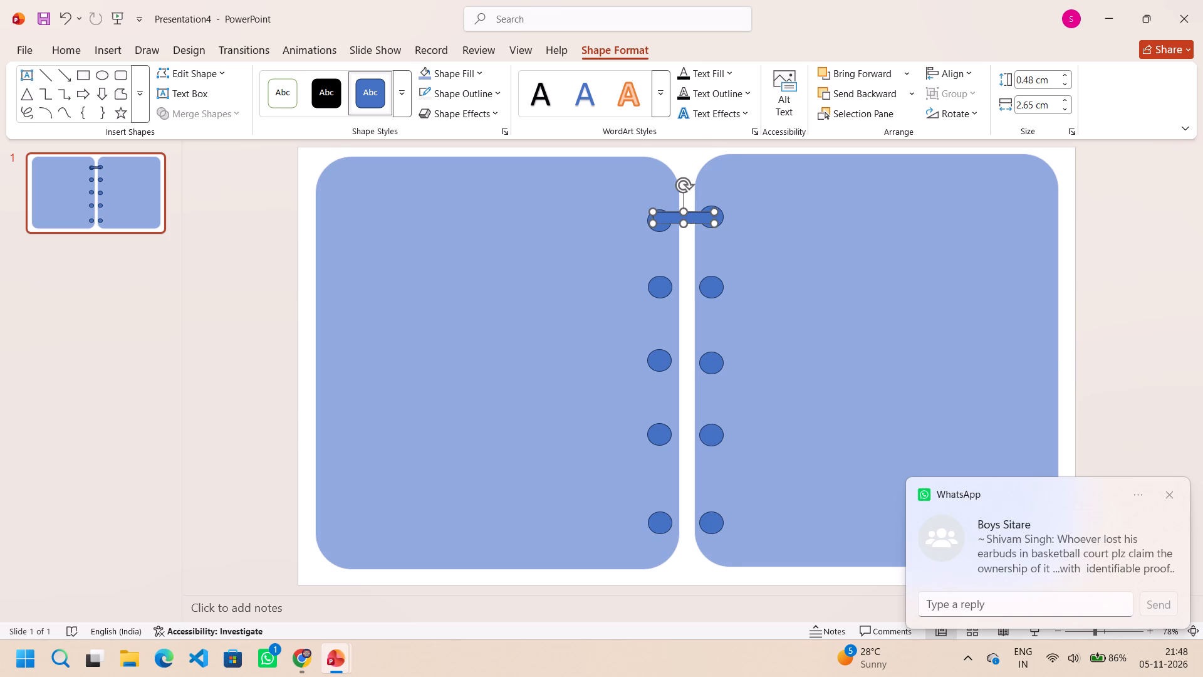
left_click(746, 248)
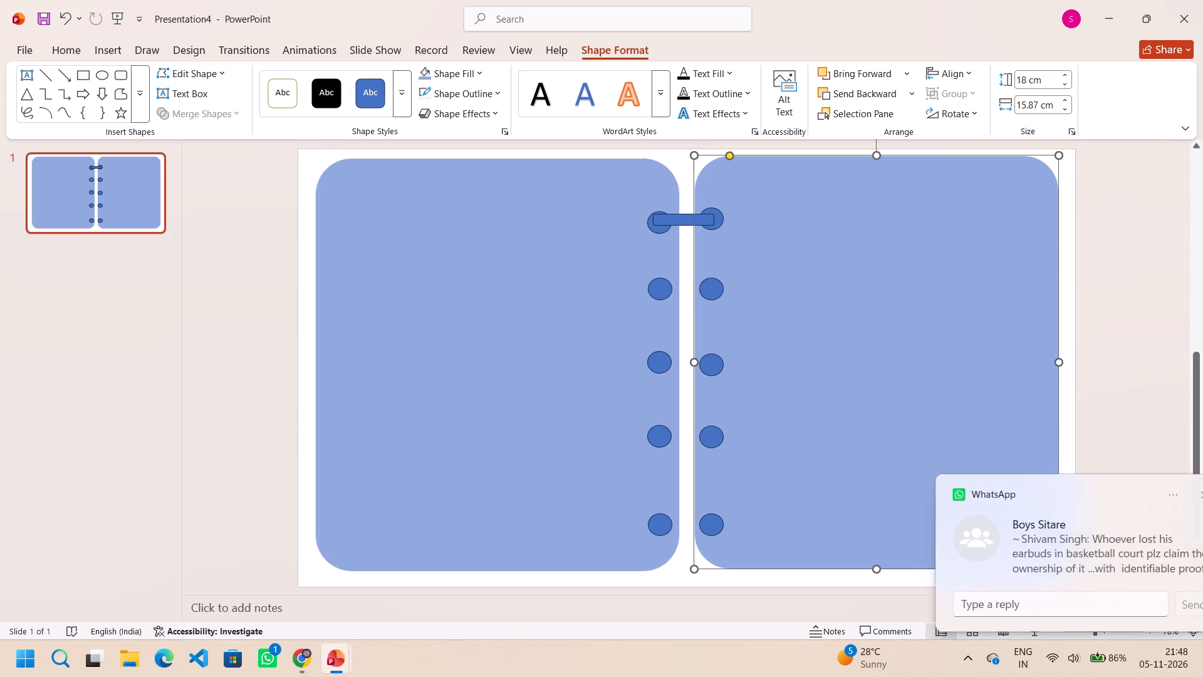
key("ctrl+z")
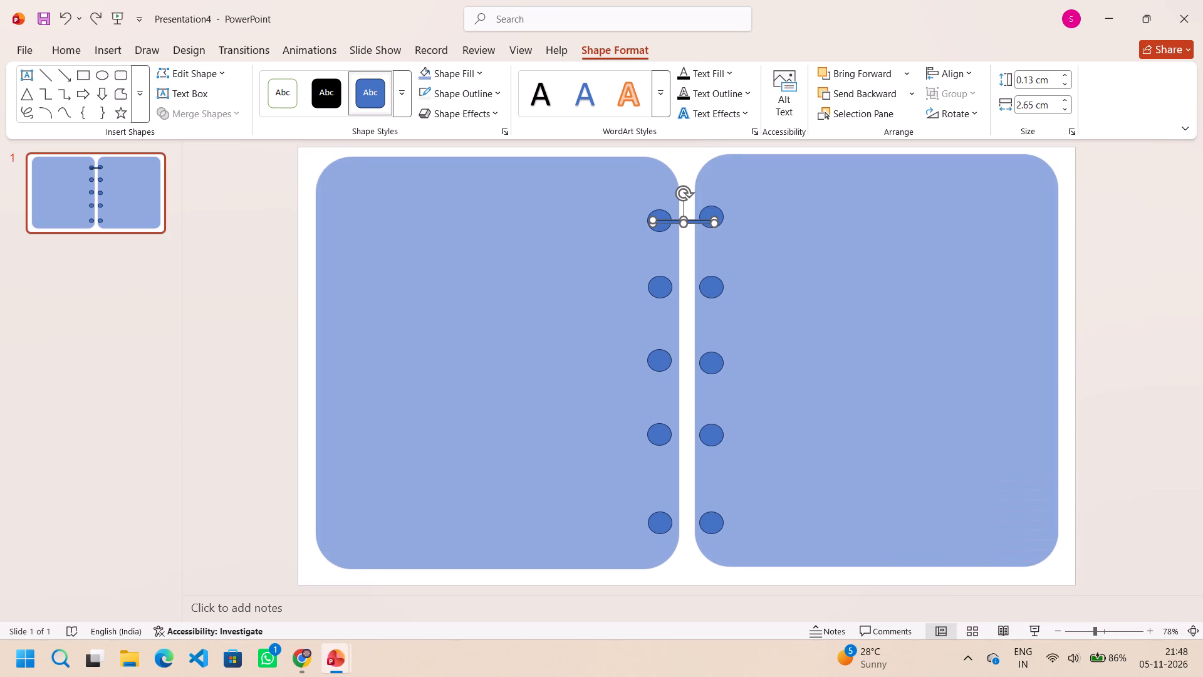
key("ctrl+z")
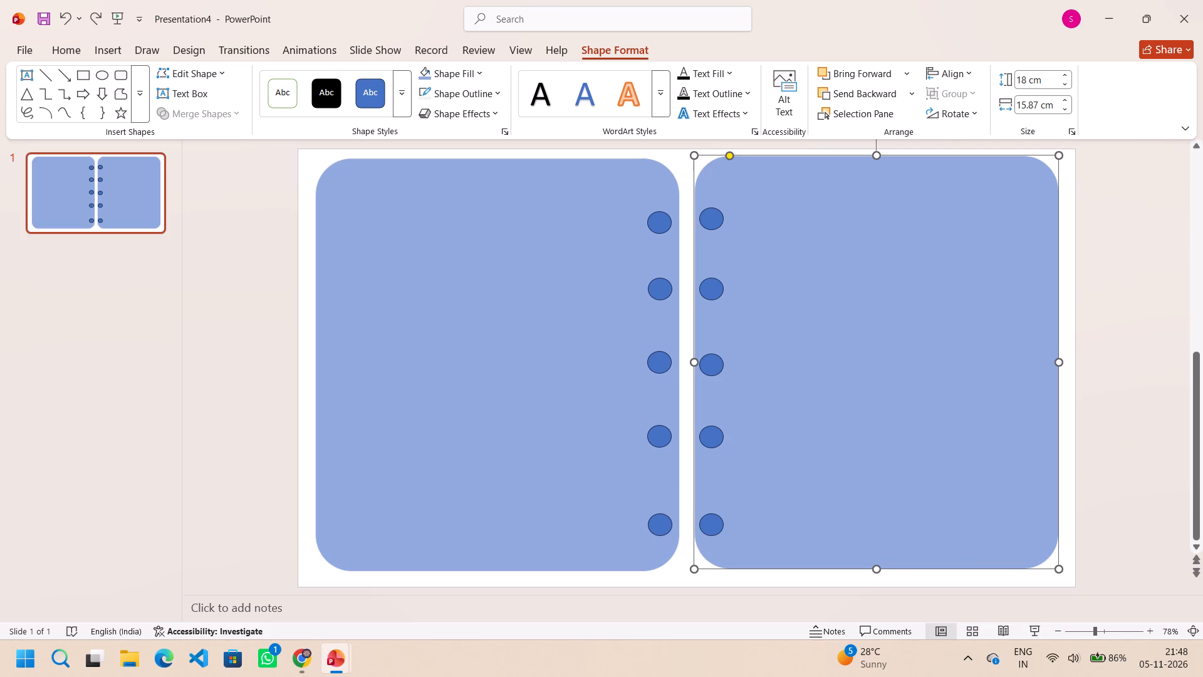
Move the right column's top oval slightly down, level with the left column's top oval and aligned with the ovals below.
left_click(860, 228)
left_click(716, 224)
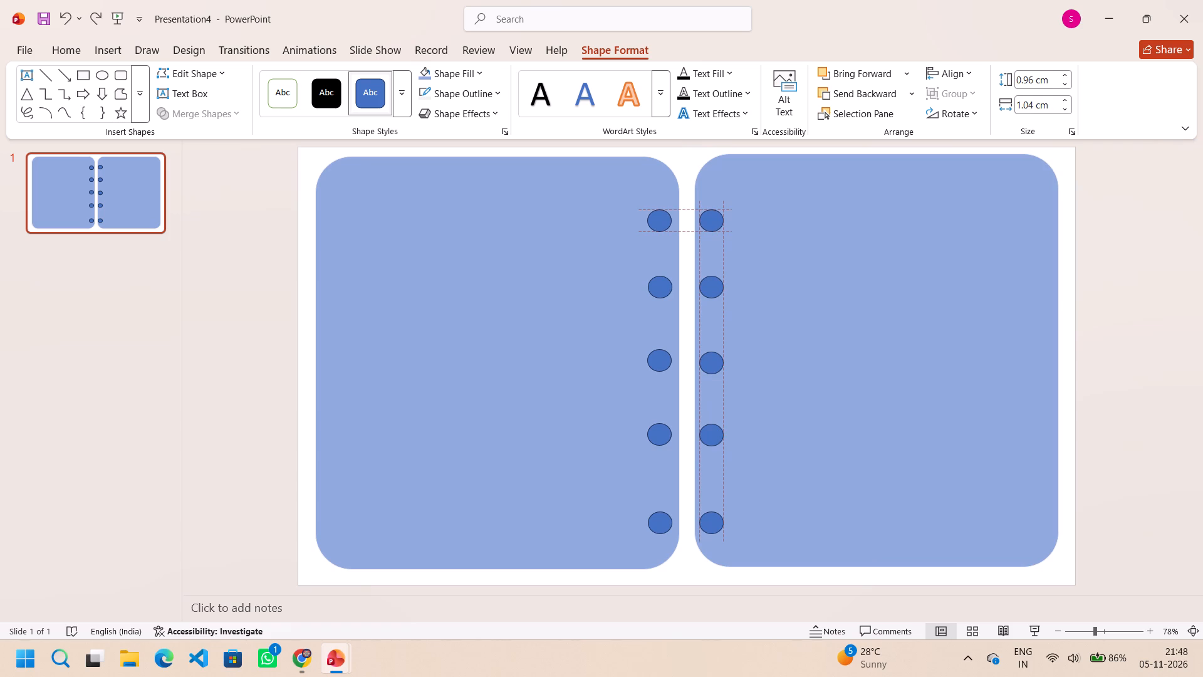
left_click(766, 234)
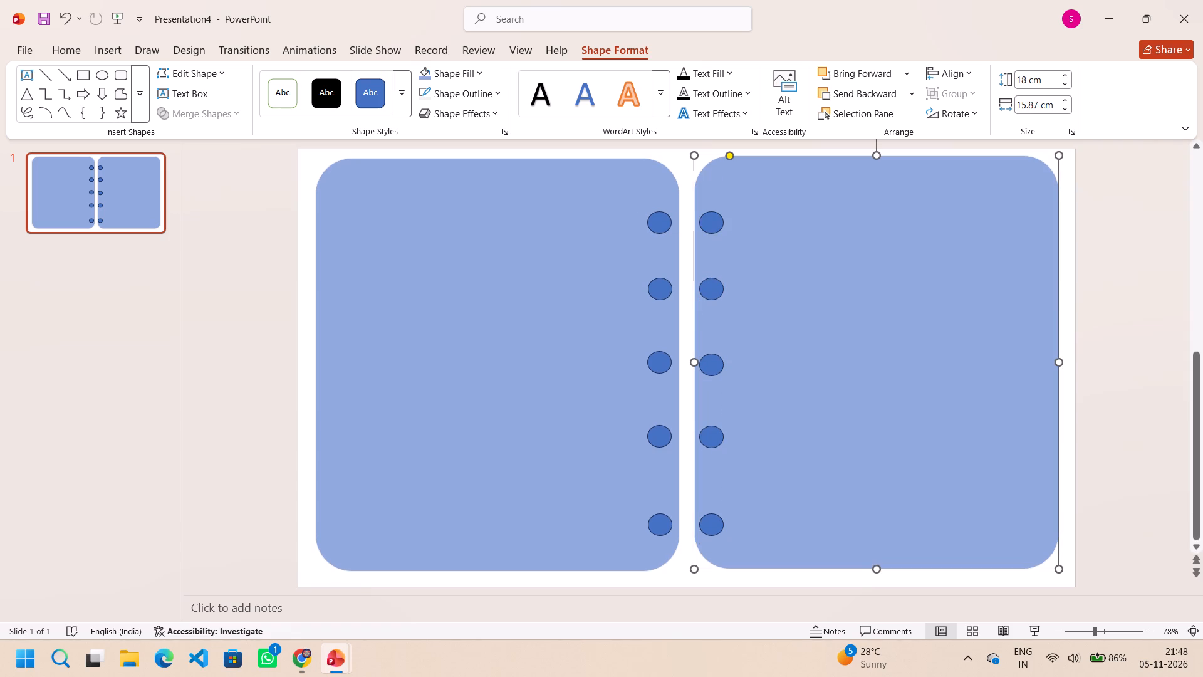
left_click(819, 290)
left_click(1116, 251)
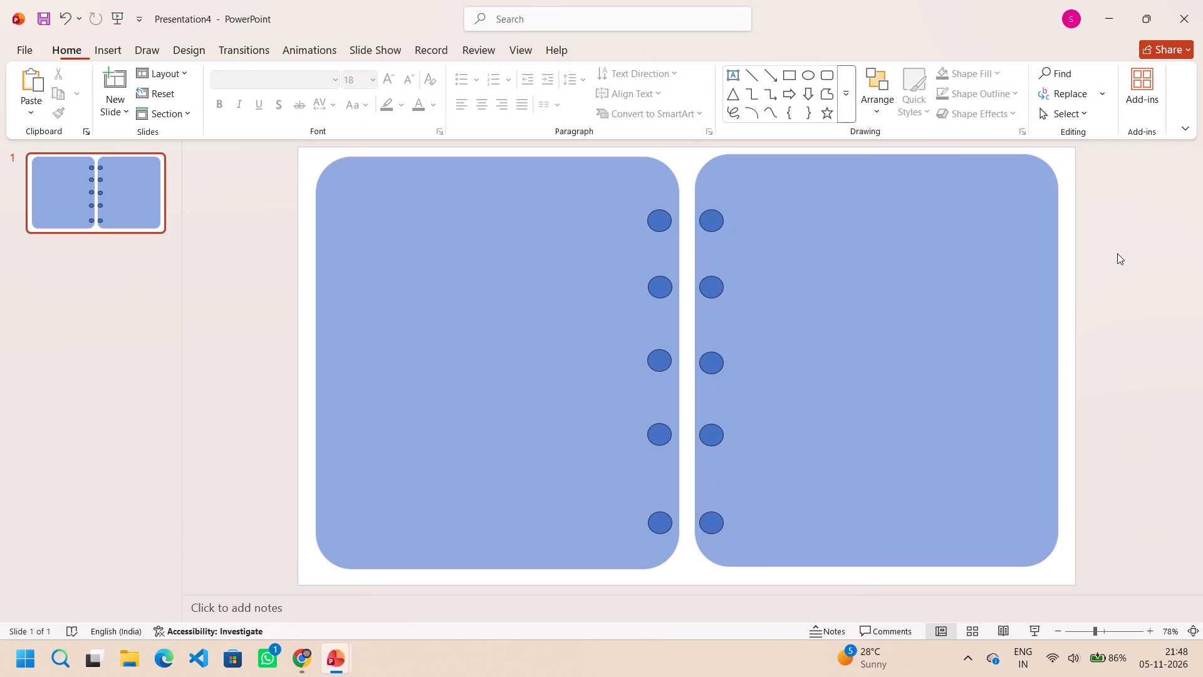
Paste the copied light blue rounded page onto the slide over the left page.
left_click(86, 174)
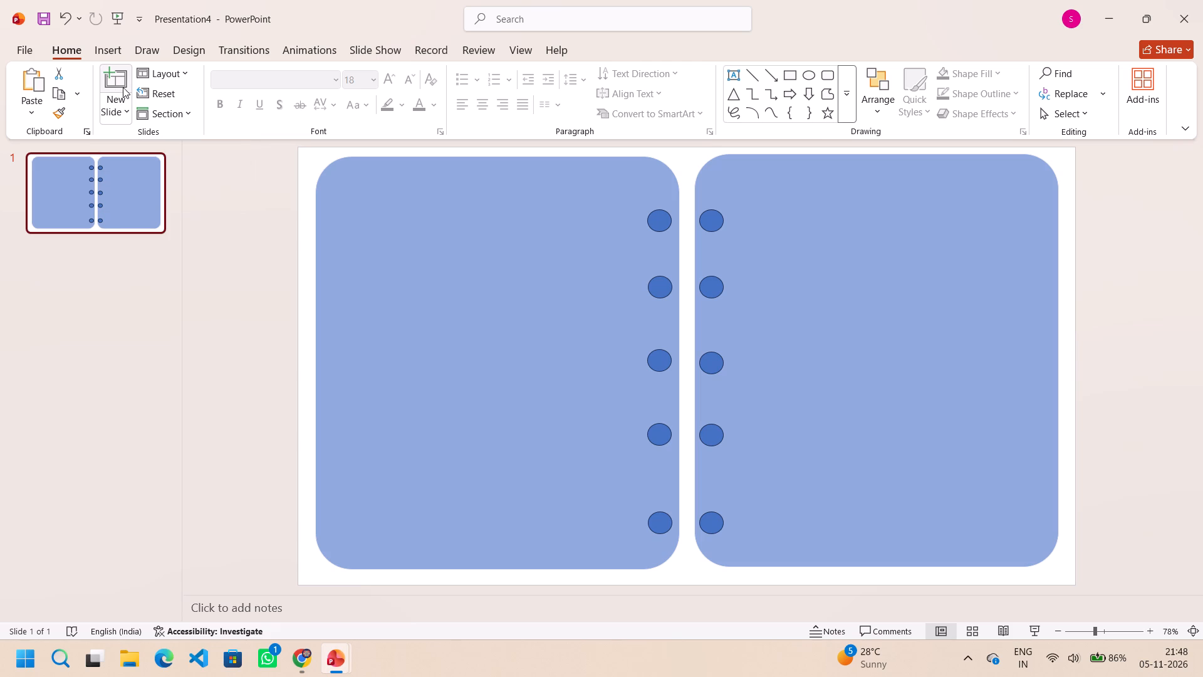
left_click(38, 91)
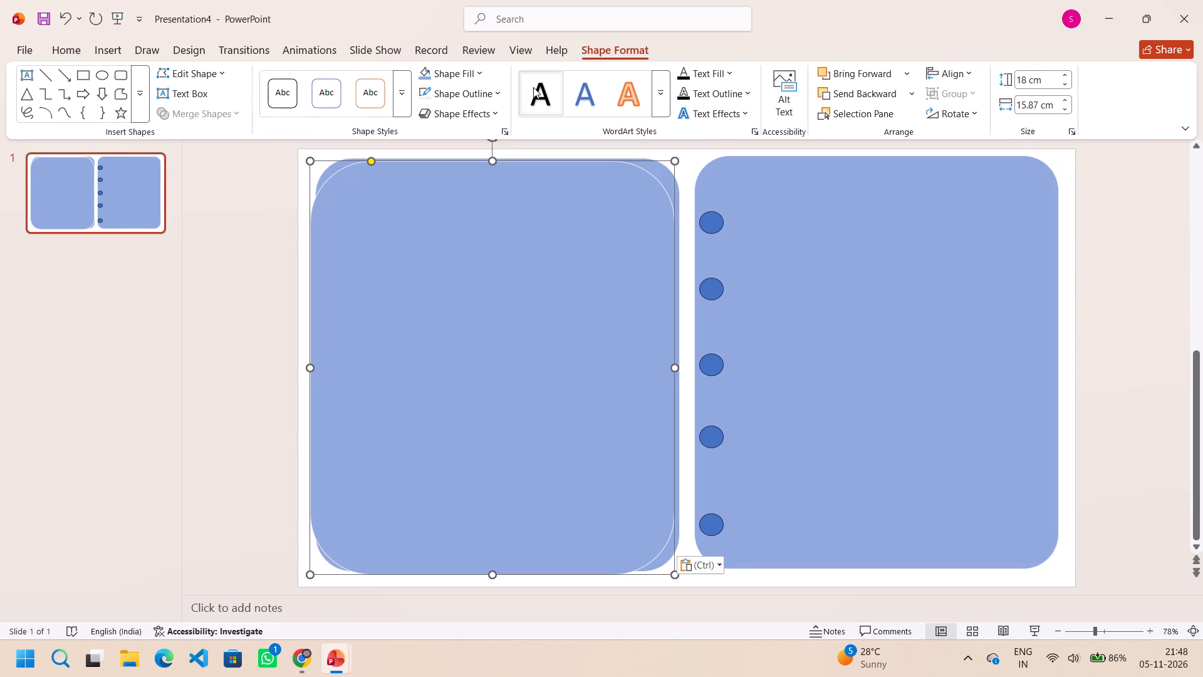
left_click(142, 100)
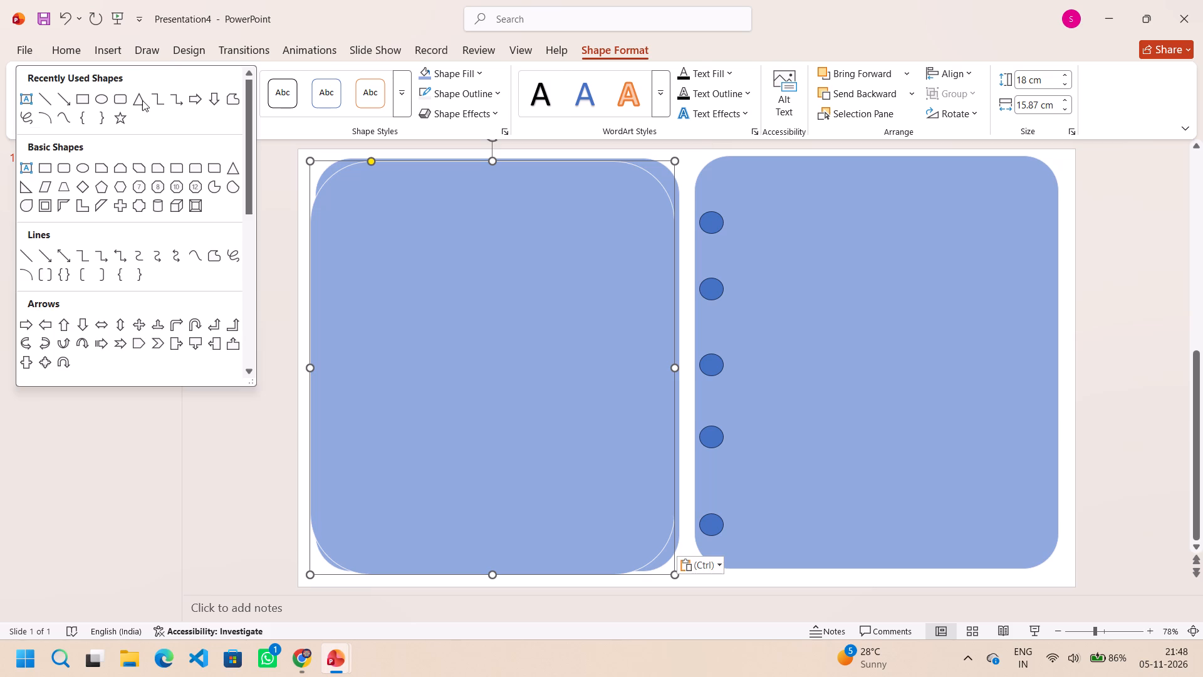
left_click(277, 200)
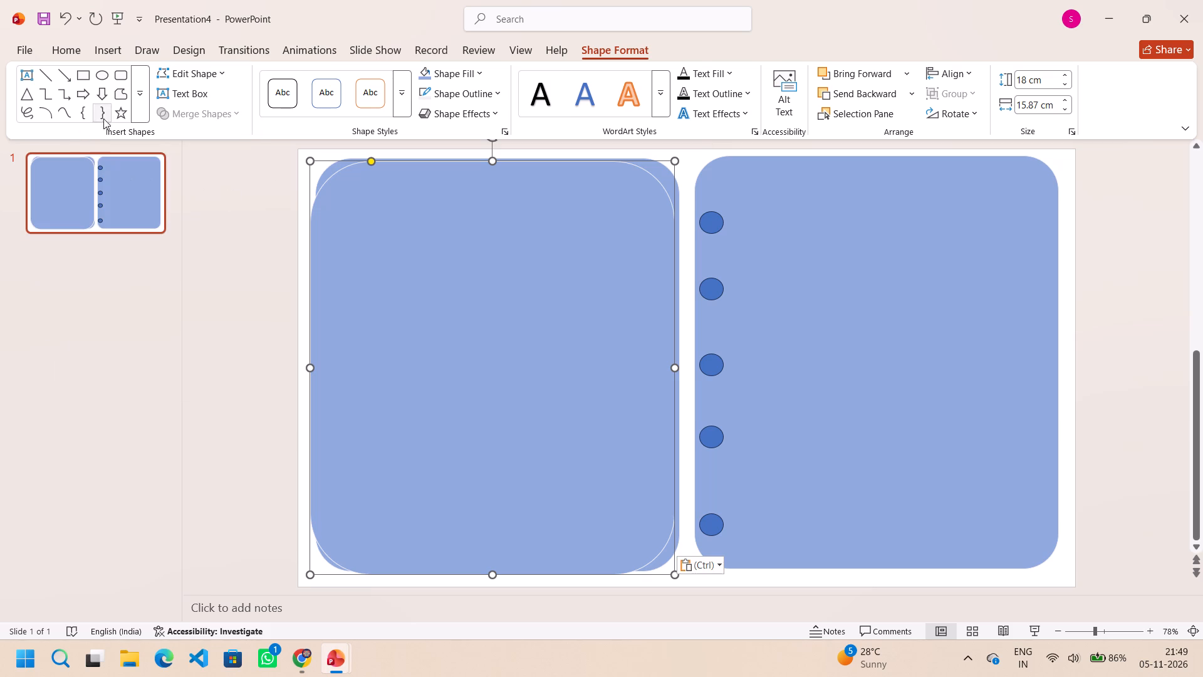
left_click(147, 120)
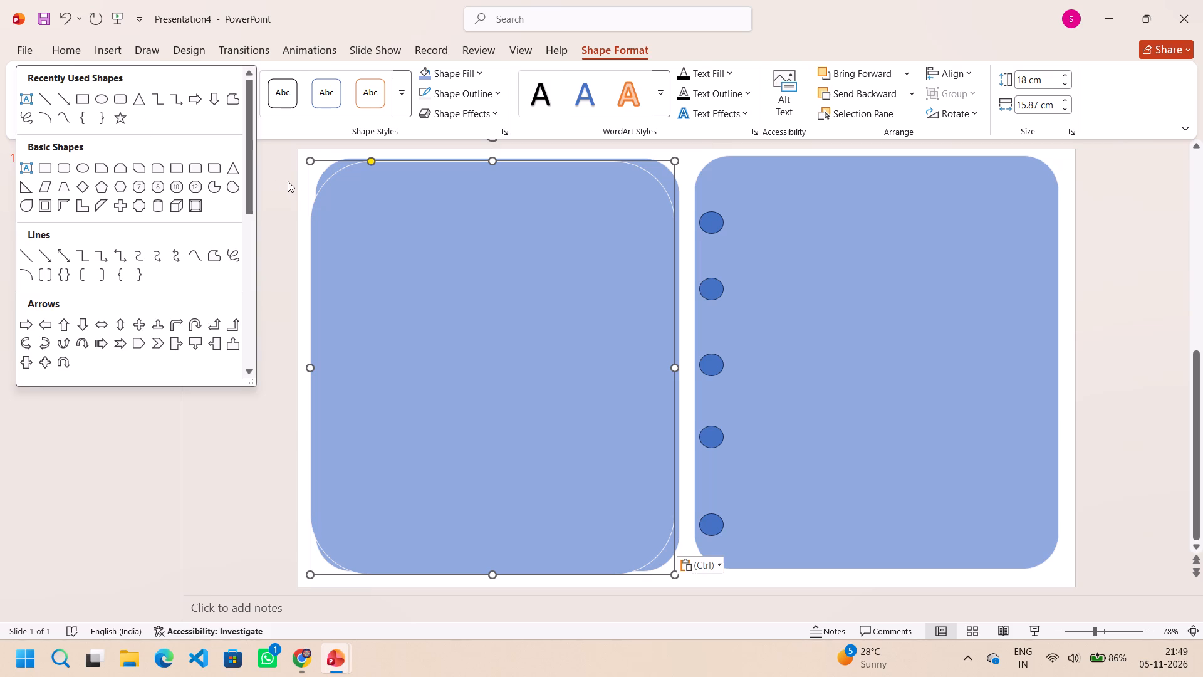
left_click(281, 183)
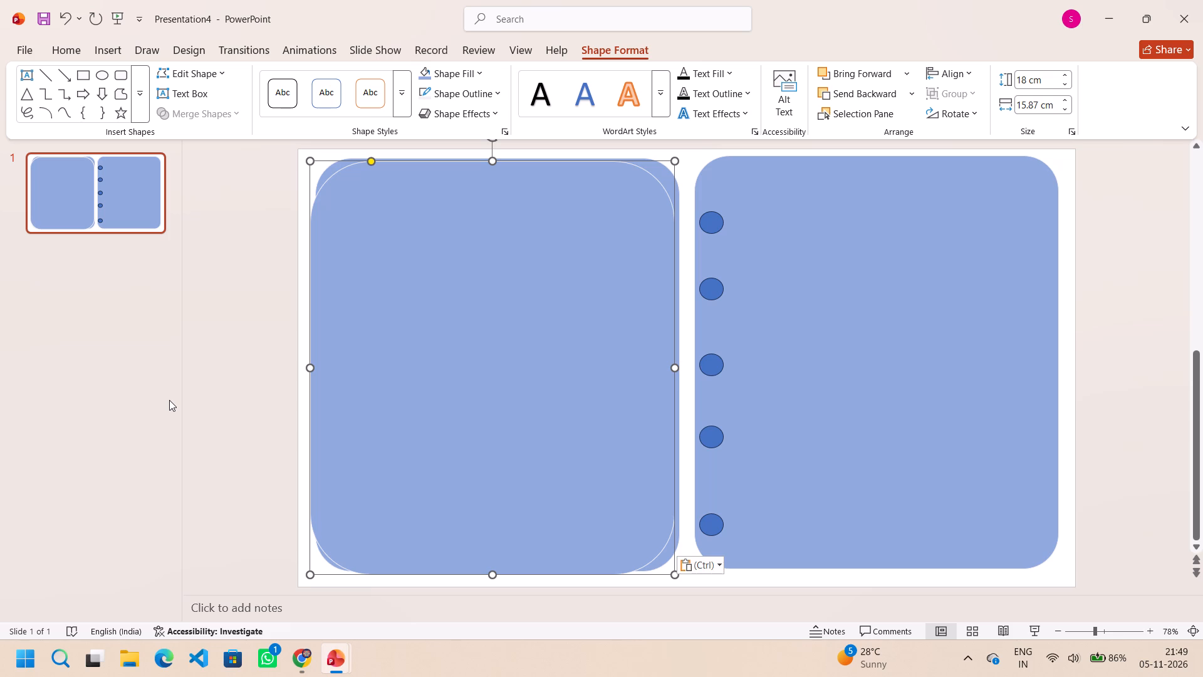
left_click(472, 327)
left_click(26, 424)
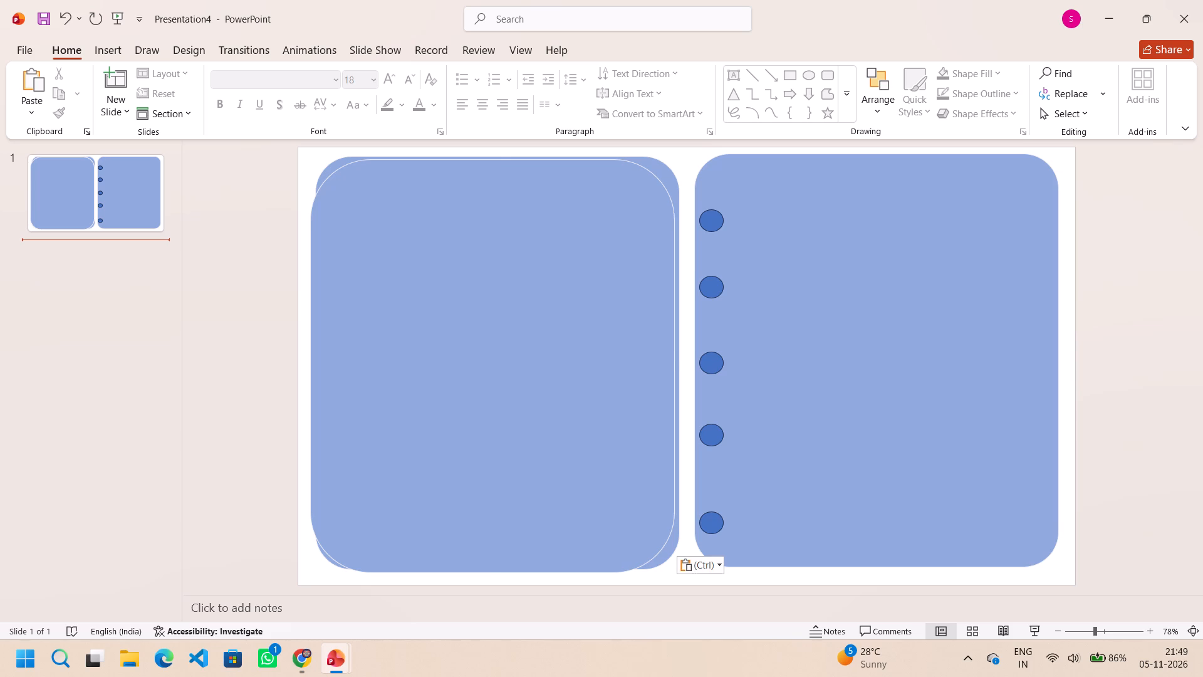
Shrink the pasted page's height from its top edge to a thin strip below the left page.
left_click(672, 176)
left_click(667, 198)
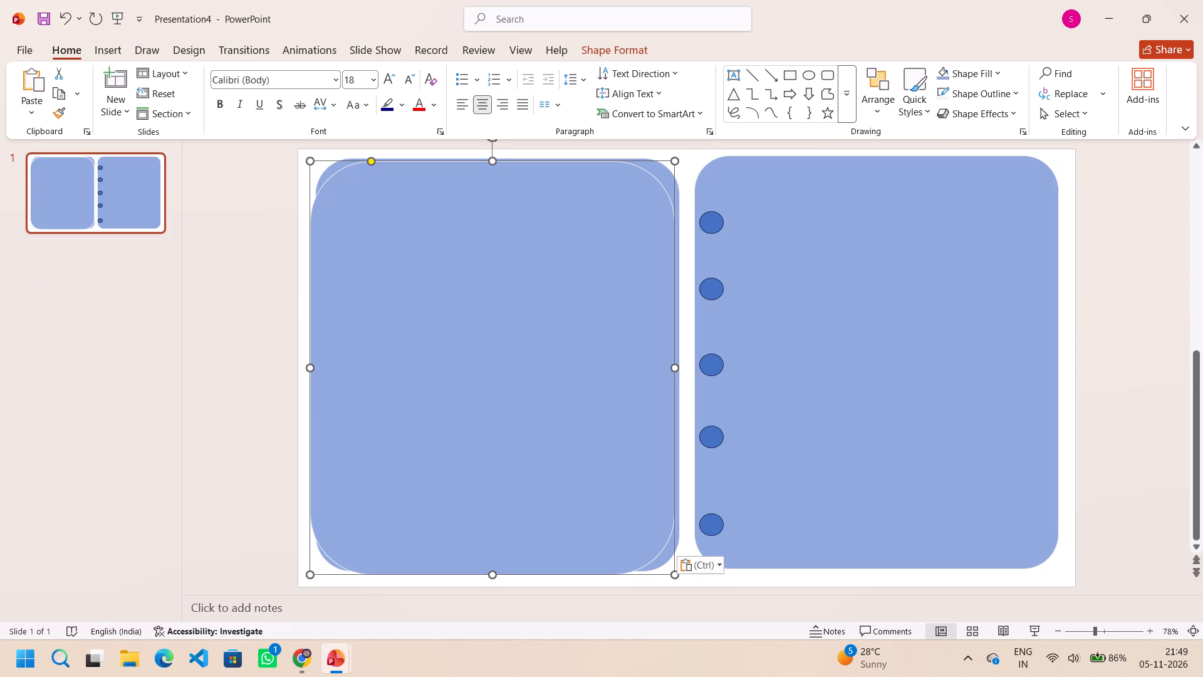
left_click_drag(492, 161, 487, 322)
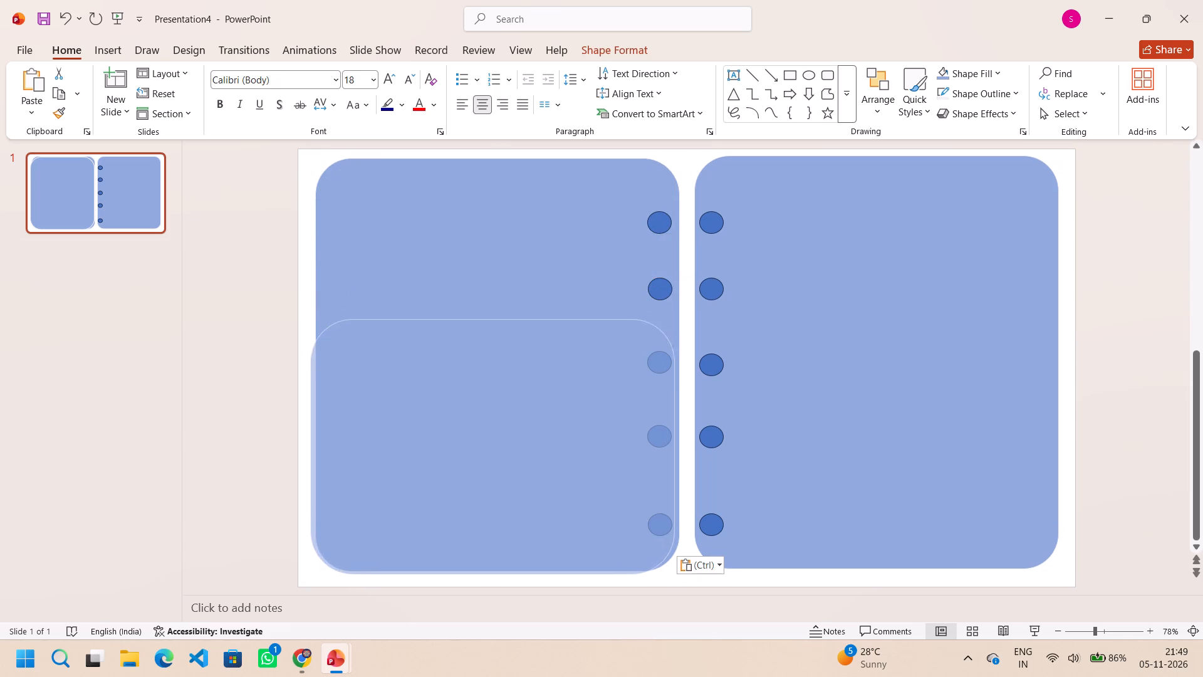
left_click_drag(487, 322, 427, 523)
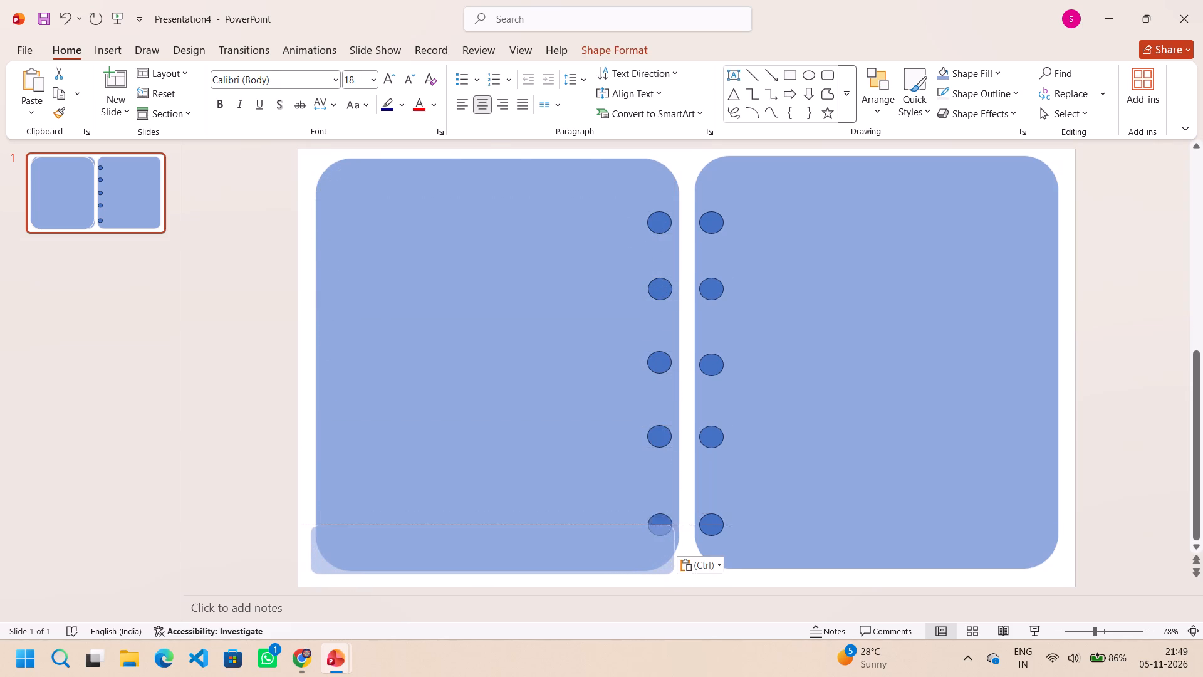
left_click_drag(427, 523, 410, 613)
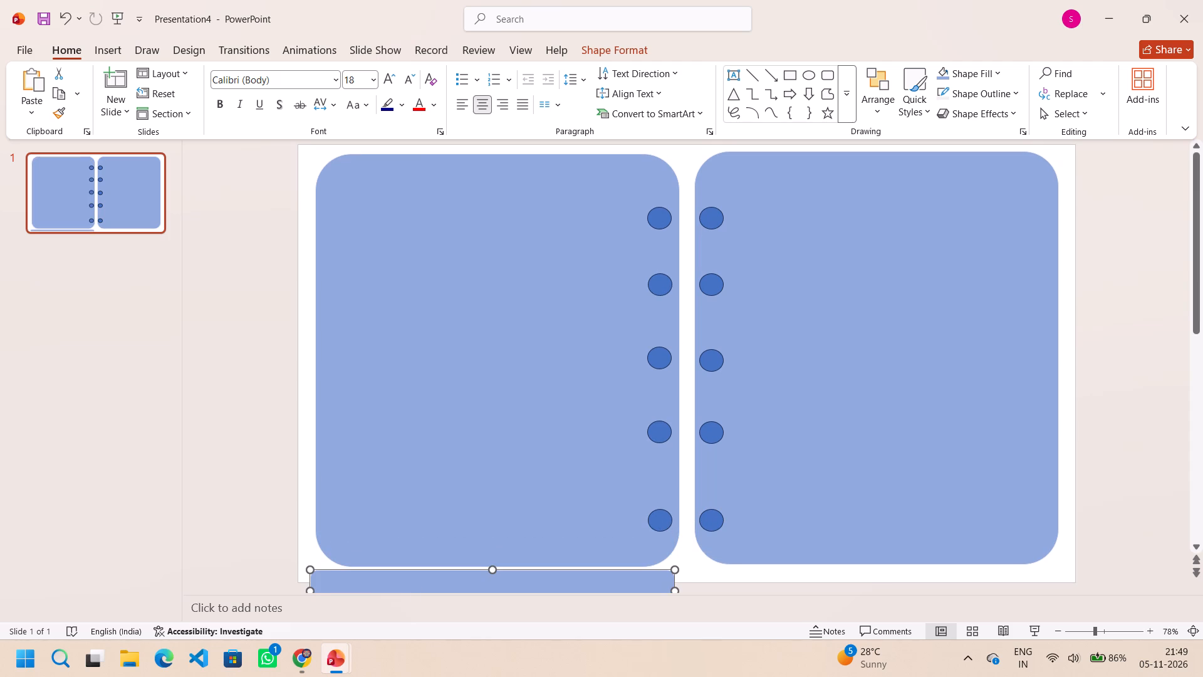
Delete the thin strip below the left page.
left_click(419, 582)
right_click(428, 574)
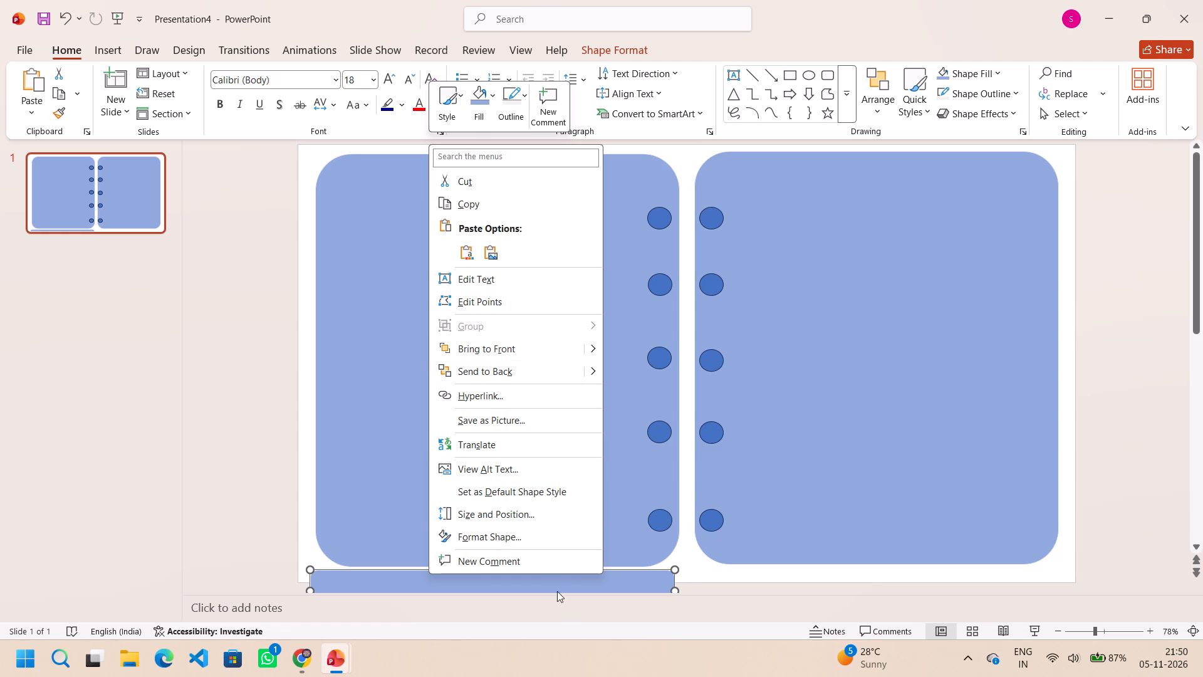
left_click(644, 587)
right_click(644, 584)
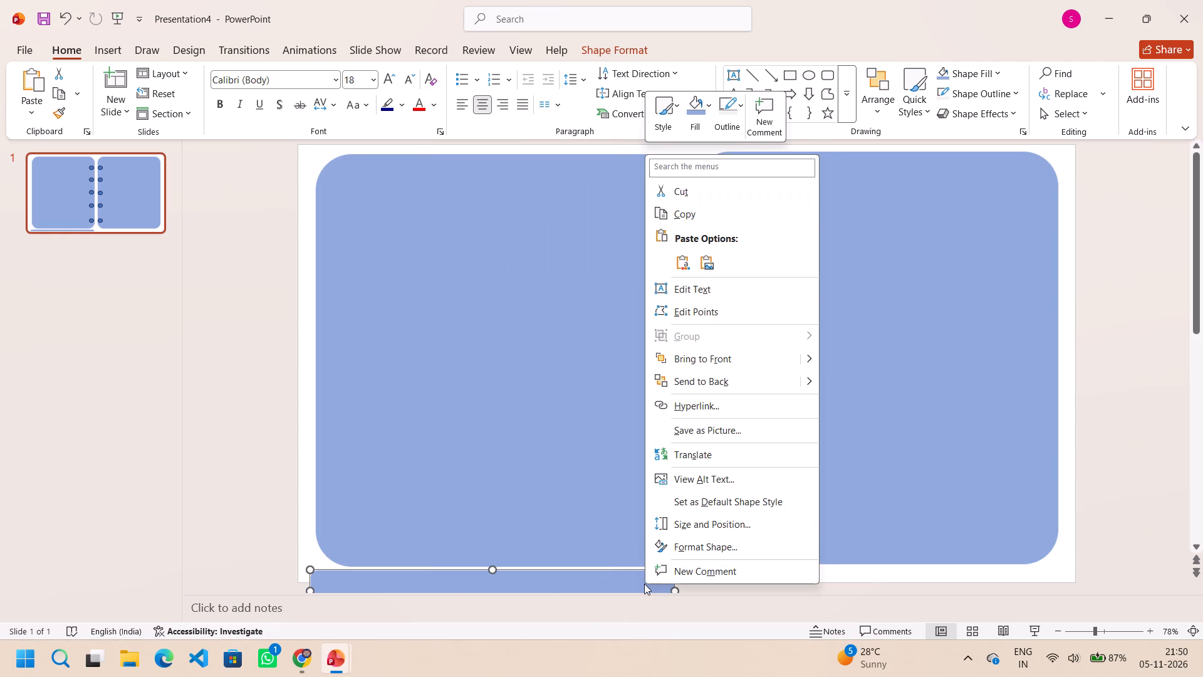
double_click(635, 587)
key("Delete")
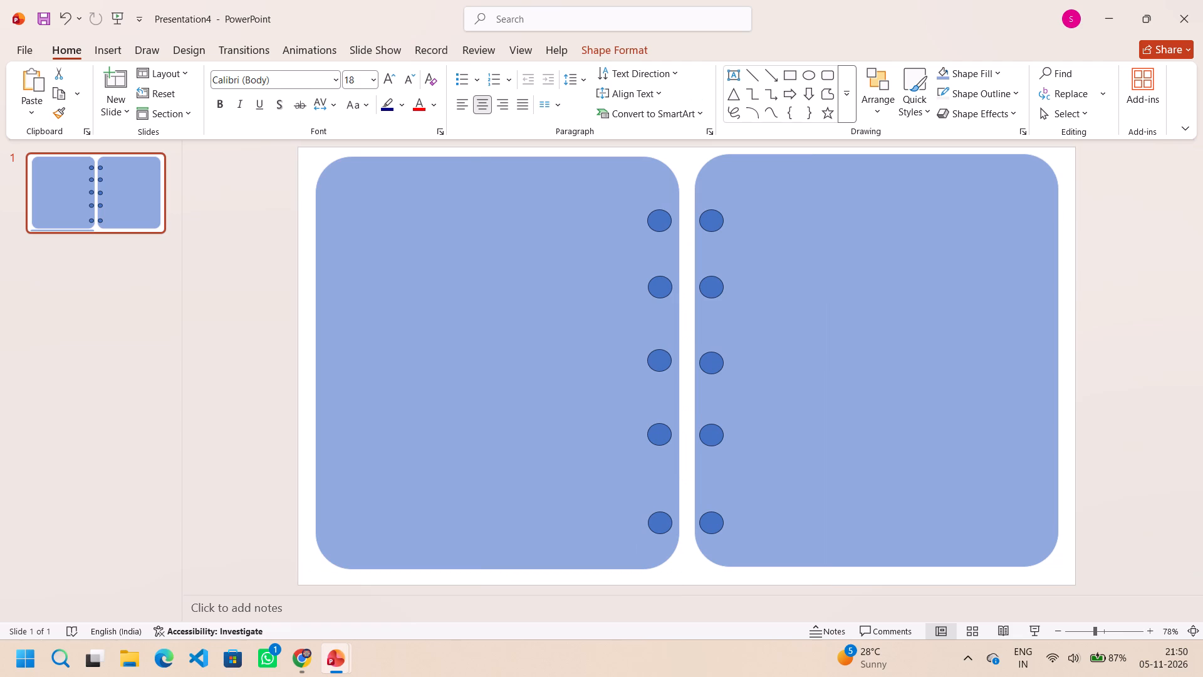
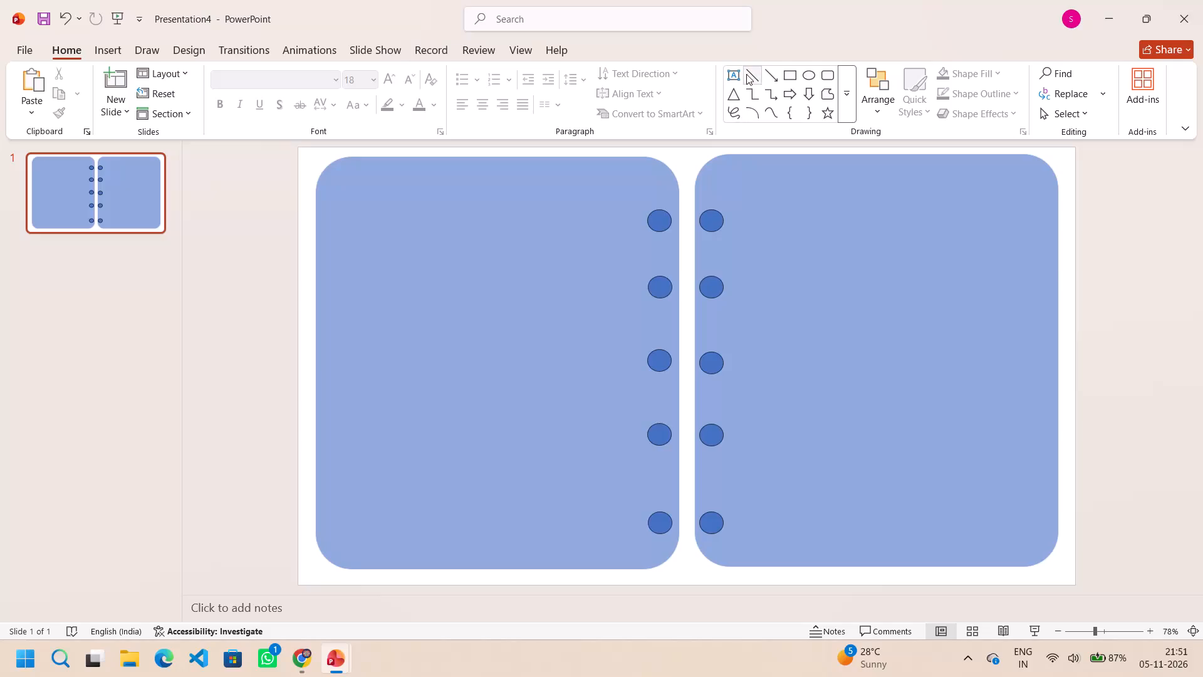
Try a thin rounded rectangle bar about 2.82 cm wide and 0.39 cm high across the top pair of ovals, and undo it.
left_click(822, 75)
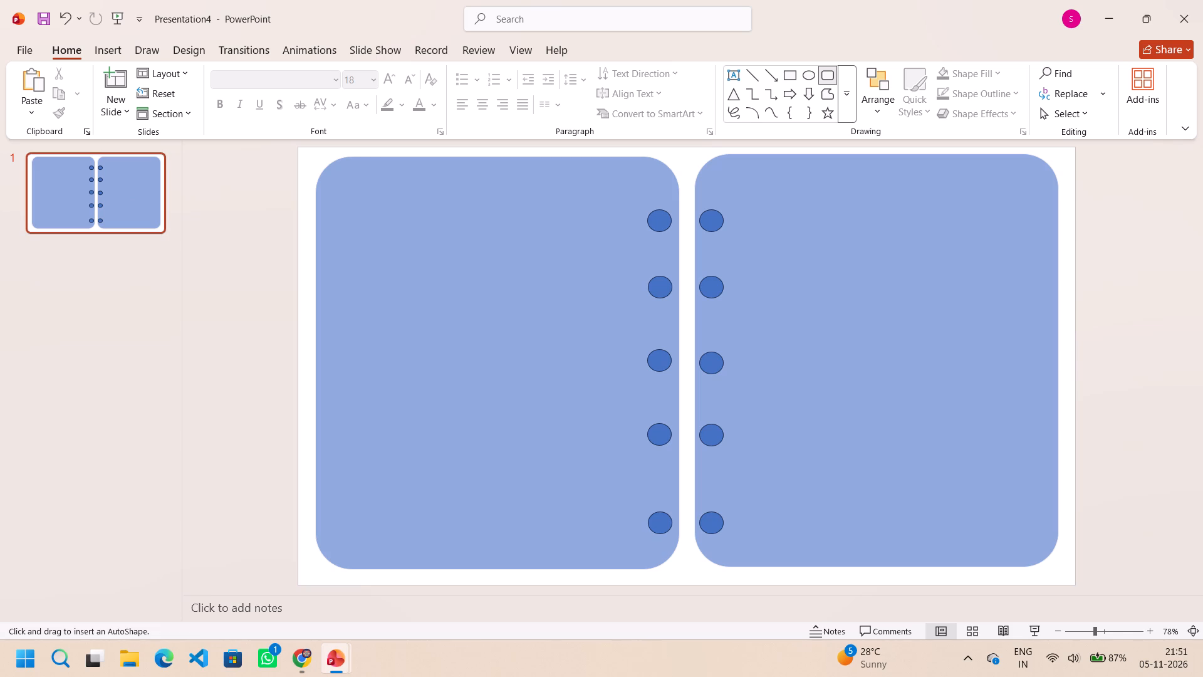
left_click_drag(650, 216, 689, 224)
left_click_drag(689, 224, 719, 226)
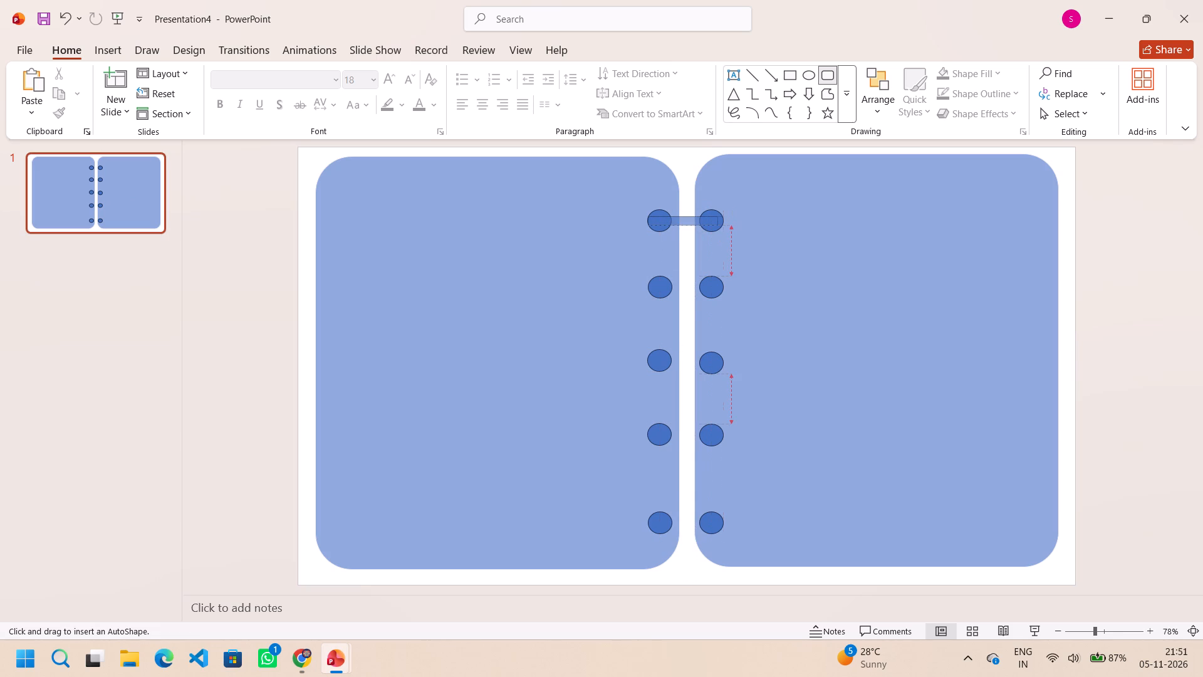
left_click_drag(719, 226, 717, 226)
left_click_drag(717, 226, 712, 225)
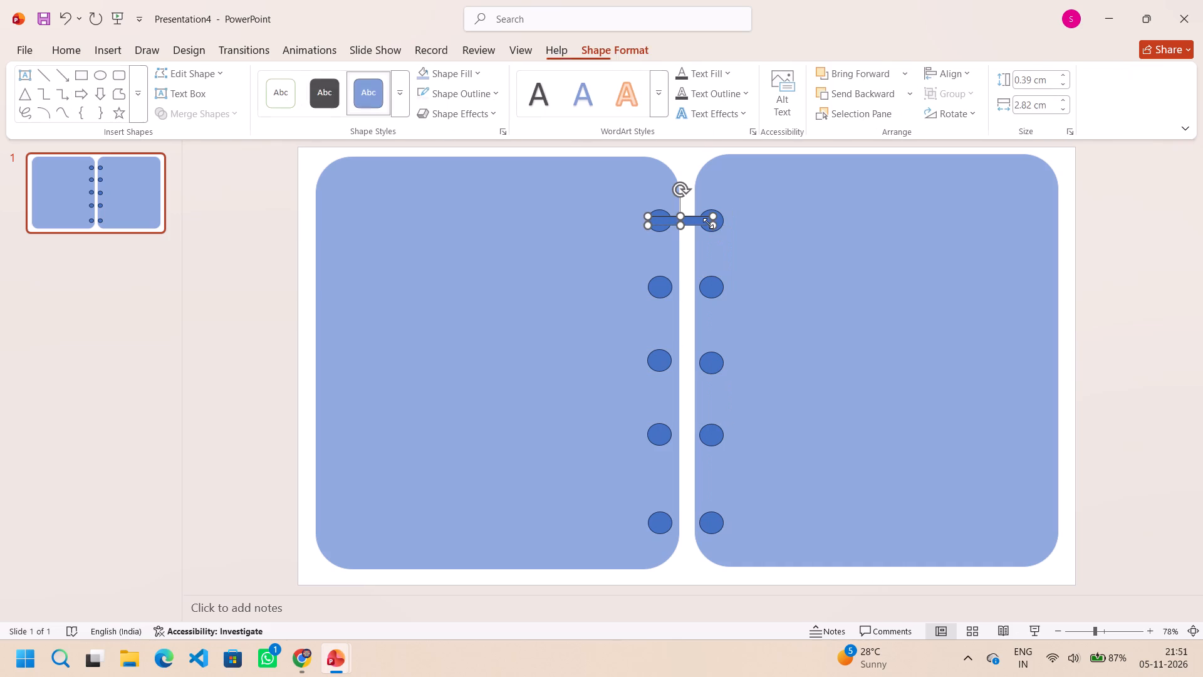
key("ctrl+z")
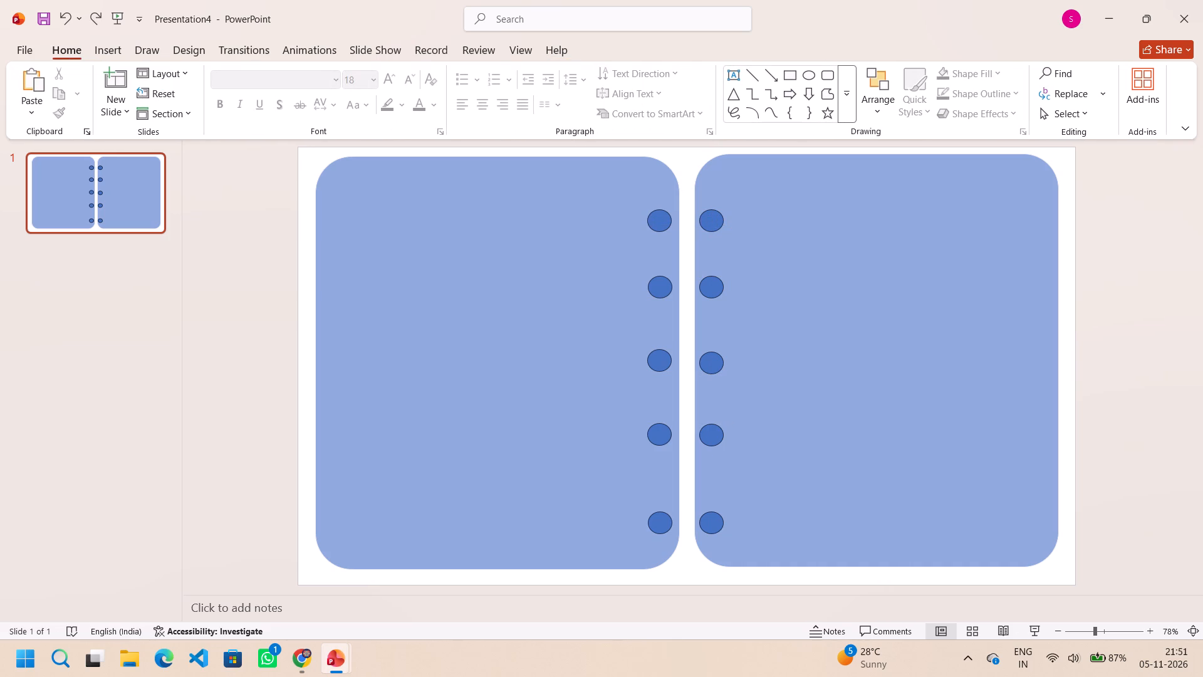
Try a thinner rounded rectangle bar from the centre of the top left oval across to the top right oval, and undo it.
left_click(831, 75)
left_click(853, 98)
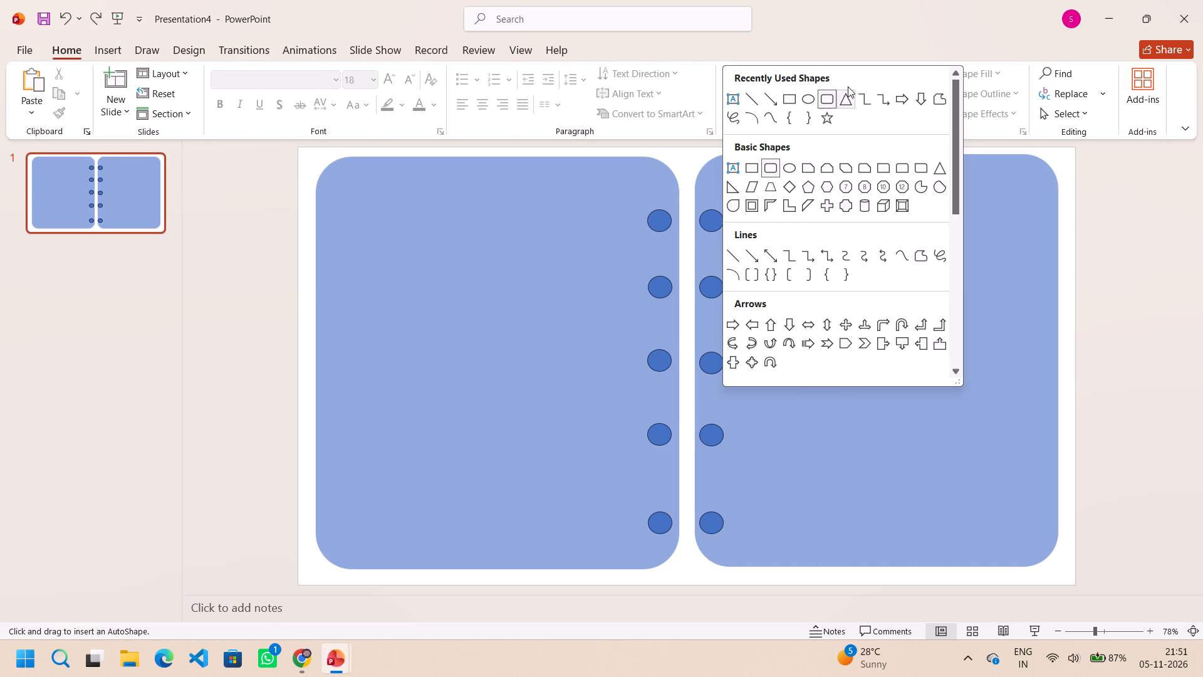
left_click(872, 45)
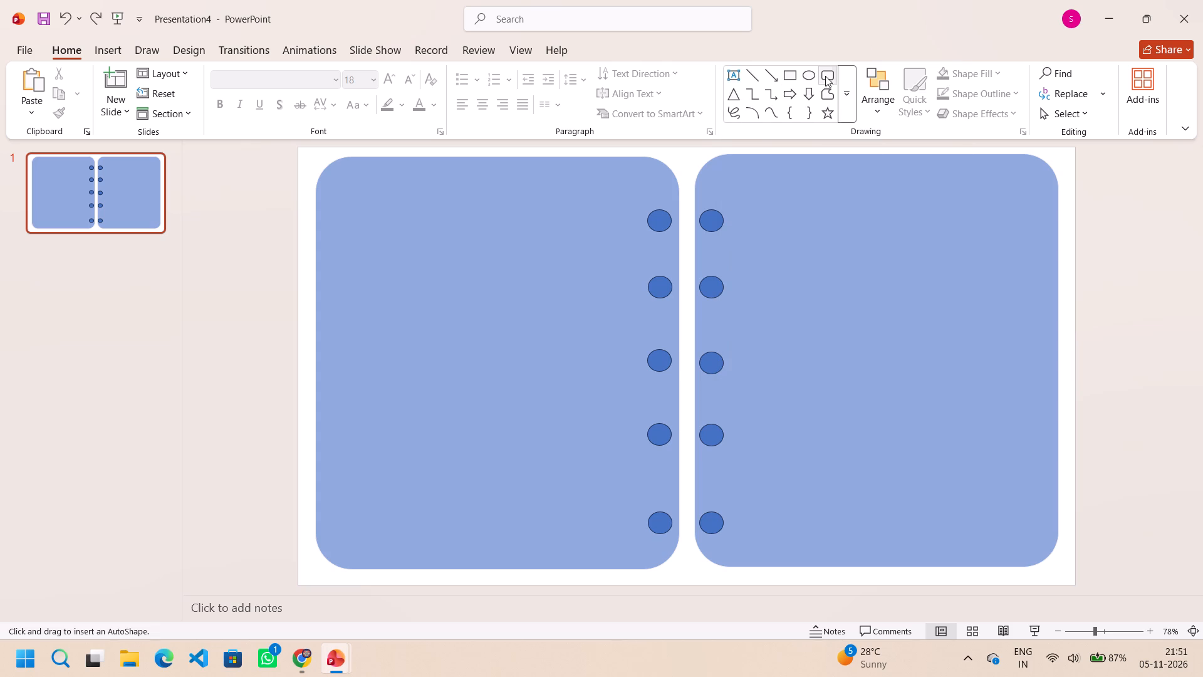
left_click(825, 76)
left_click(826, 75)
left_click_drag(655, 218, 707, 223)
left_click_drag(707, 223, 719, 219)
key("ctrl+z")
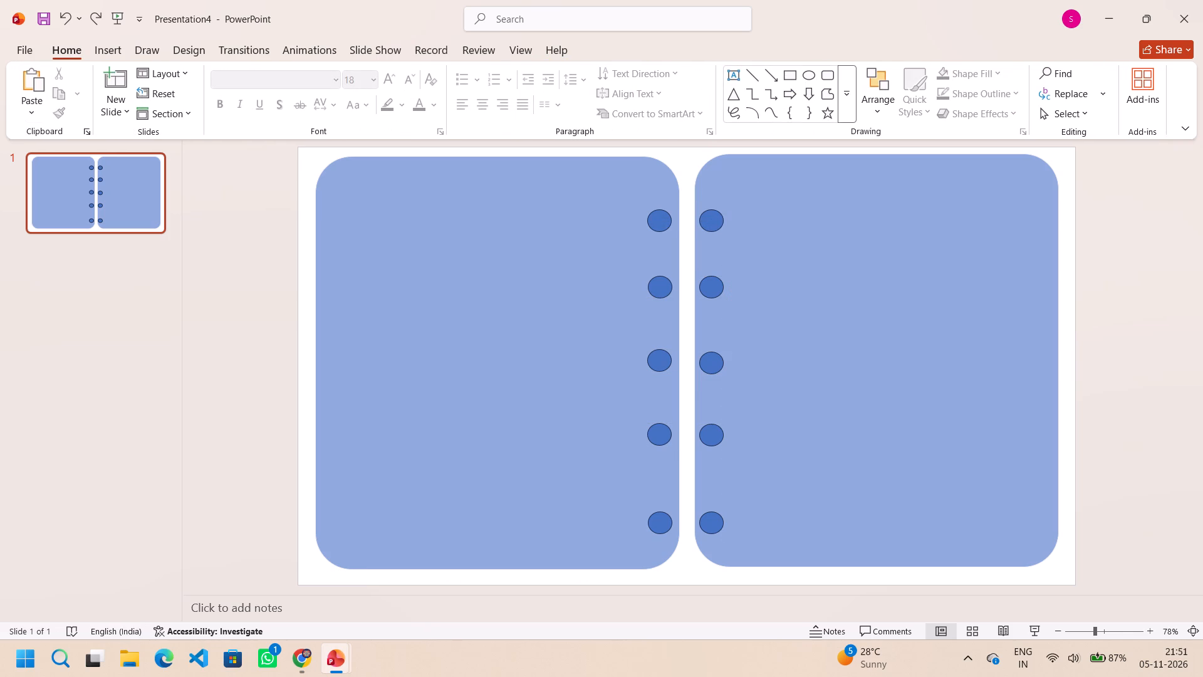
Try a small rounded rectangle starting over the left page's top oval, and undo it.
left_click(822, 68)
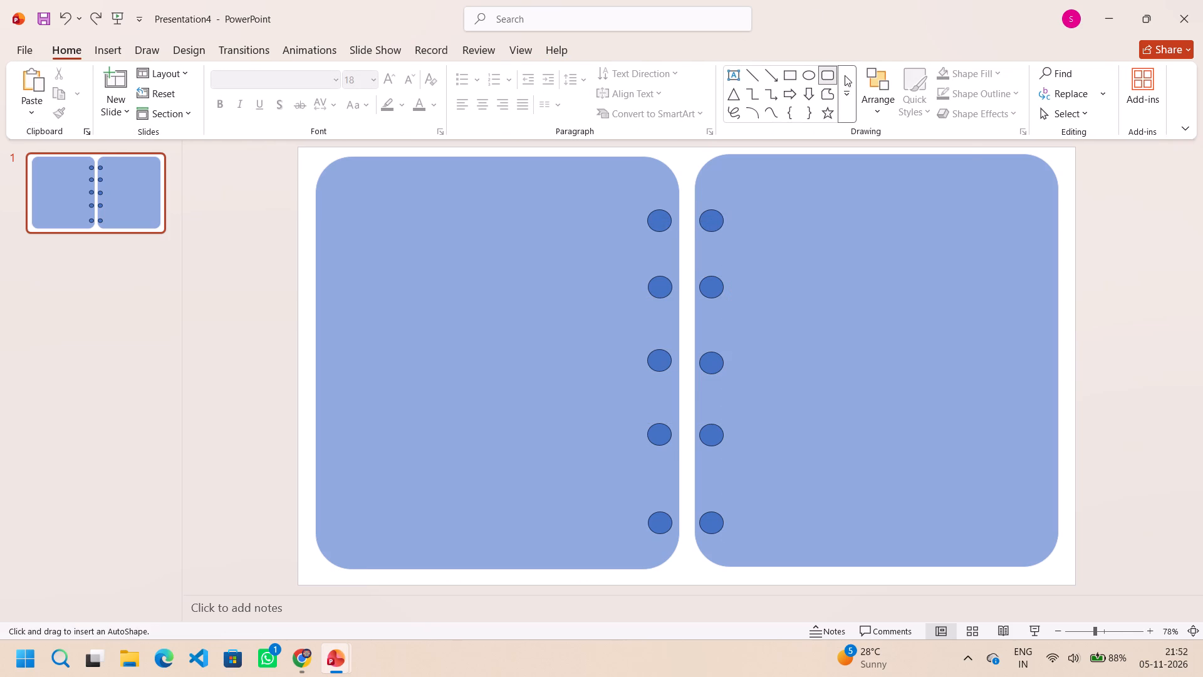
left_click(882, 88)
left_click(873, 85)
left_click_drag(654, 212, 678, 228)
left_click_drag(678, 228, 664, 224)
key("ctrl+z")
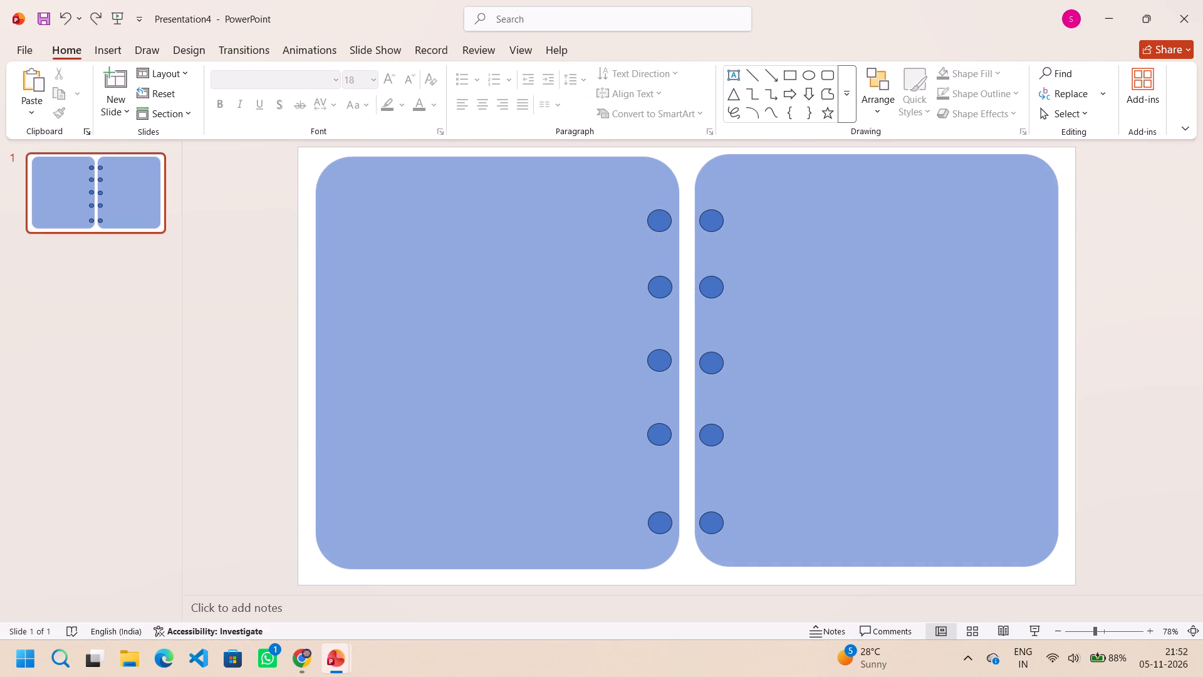
Draw a thin rounded rectangle bar about 2.98 cm wide and 0.37 cm high joining the top pair of ovals.
left_click(828, 72)
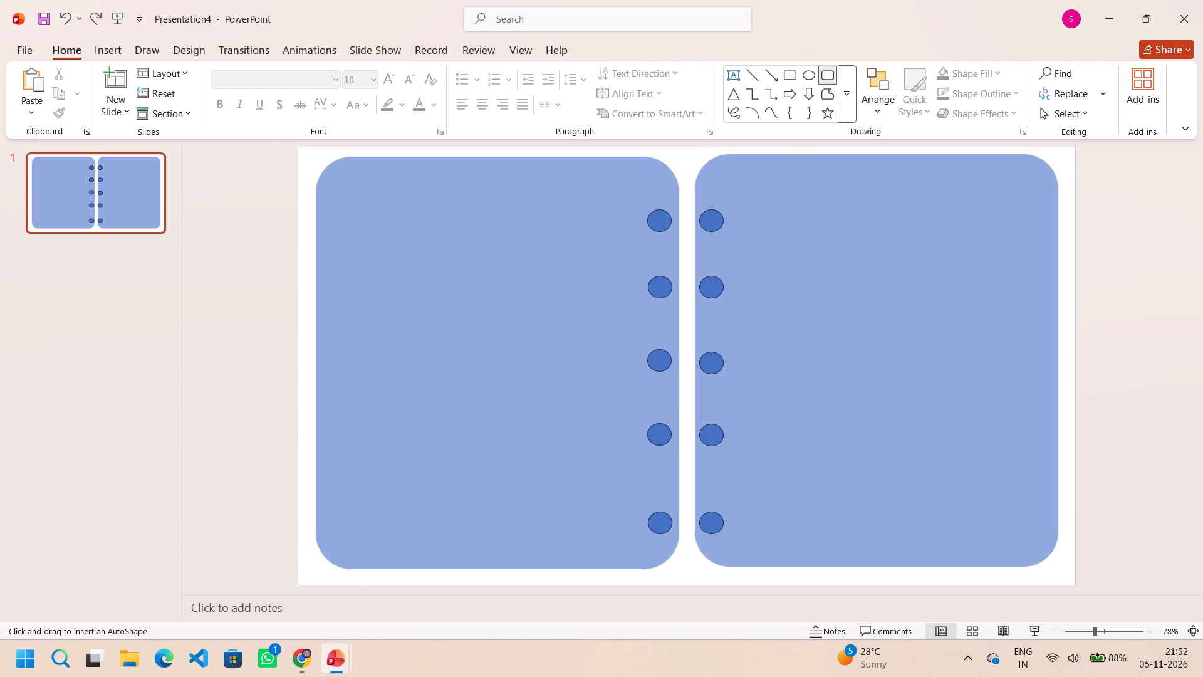
left_click_drag(651, 217, 652, 217)
left_click_drag(652, 217, 712, 223)
left_click_drag(712, 223, 721, 226)
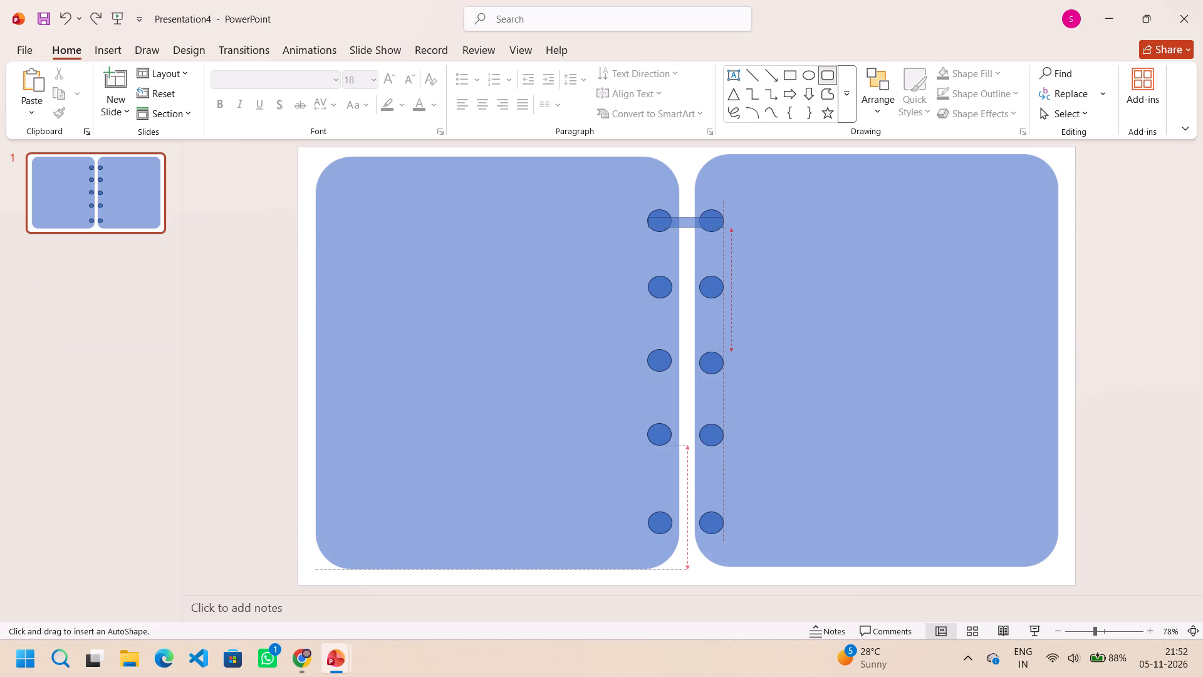
left_click_drag(721, 226, 716, 225)
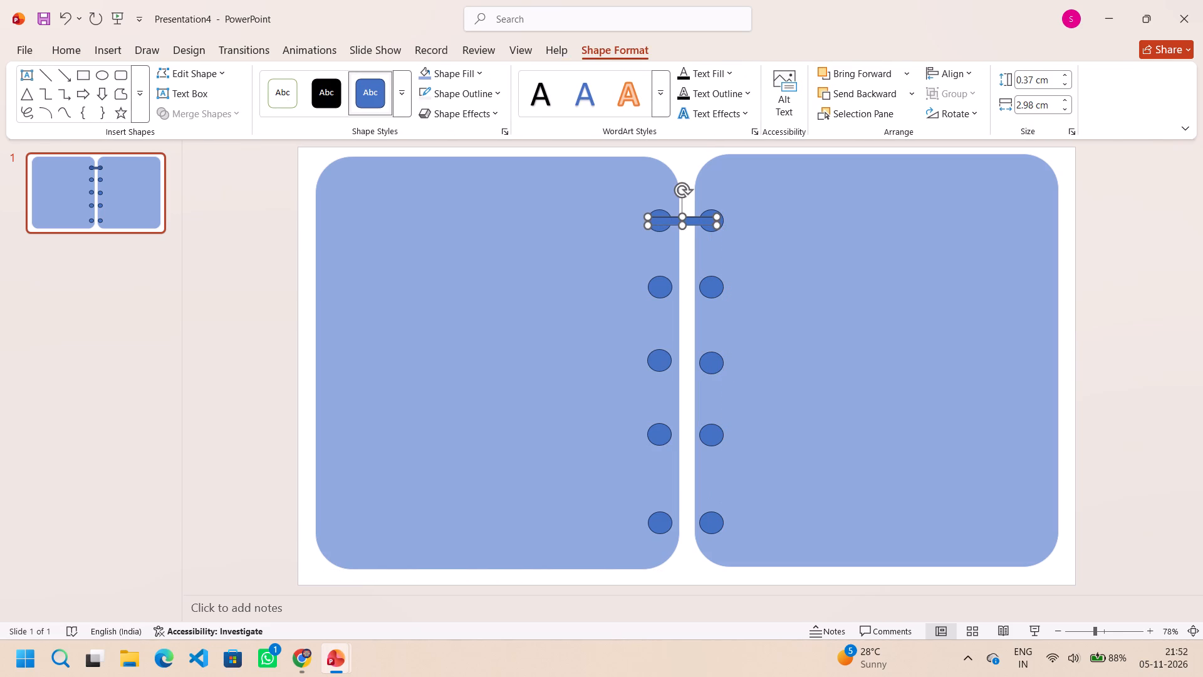
Copy the bar joining the top pair of ovals and paste four copies of it.
left_click(672, 219)
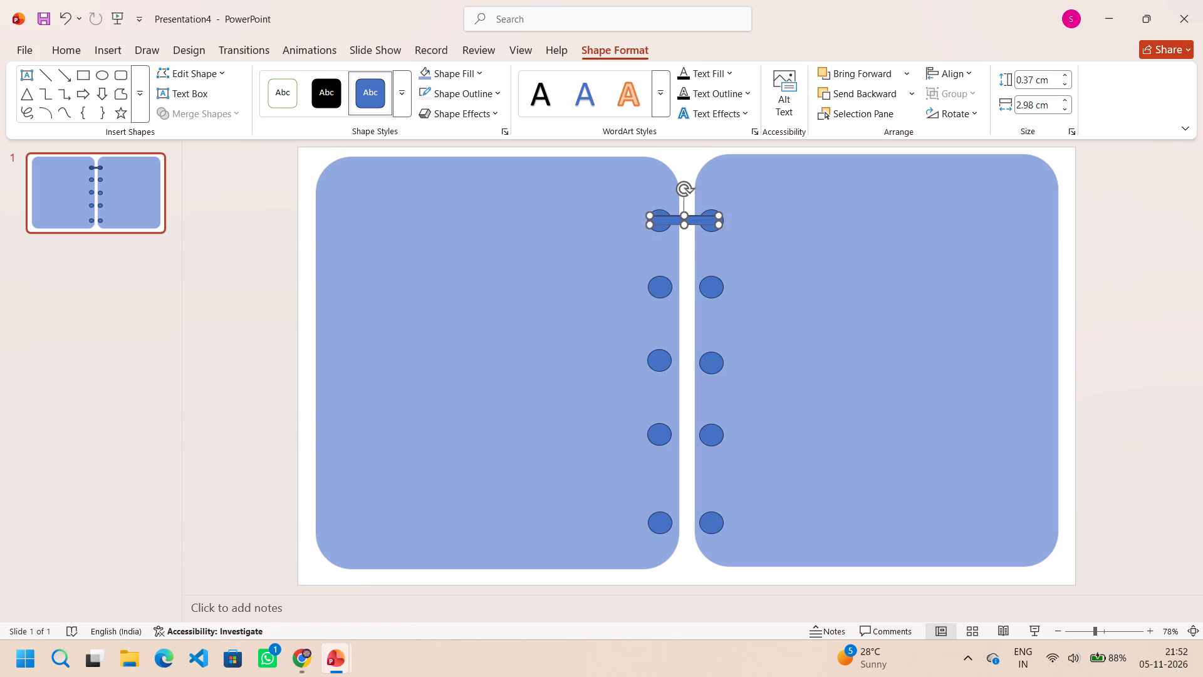
key("ctrl+c")
key("ctrl+v")
key("ctrl+v")
key("ctrl+v")
key("ctrl+v")
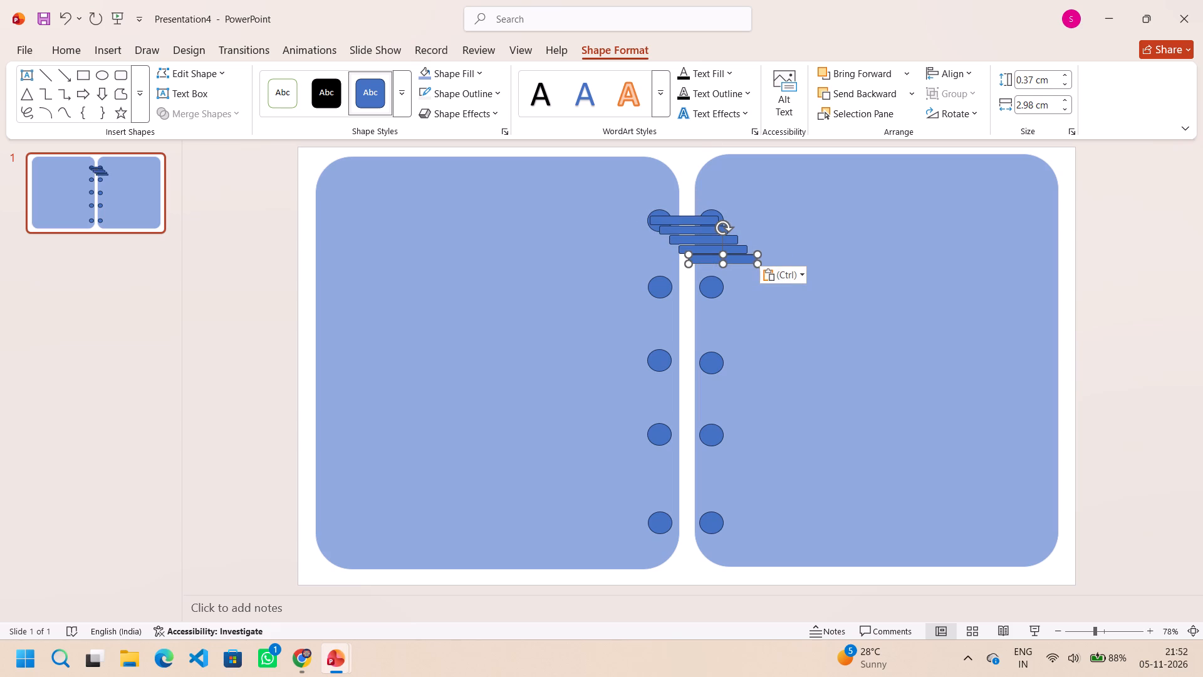
Move the first pasted bar onto the second pair of ovals, centred across both and aligned with the bar above.
left_click_drag(697, 229, 684, 275)
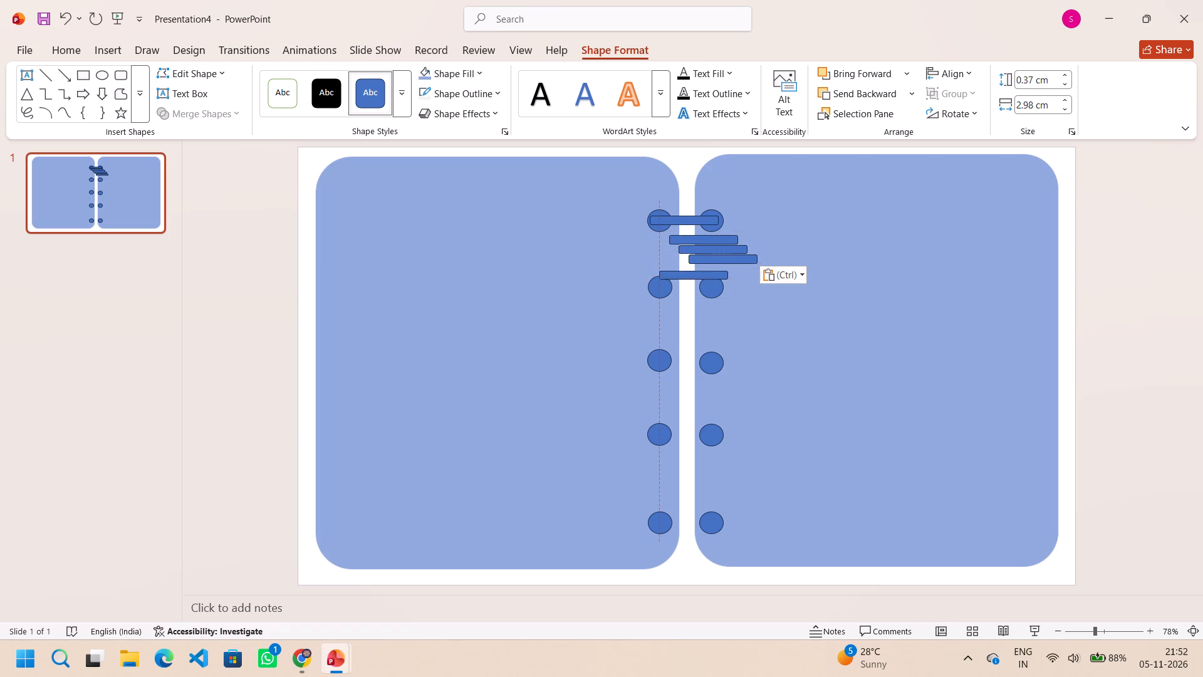
left_click_drag(684, 275, 671, 286)
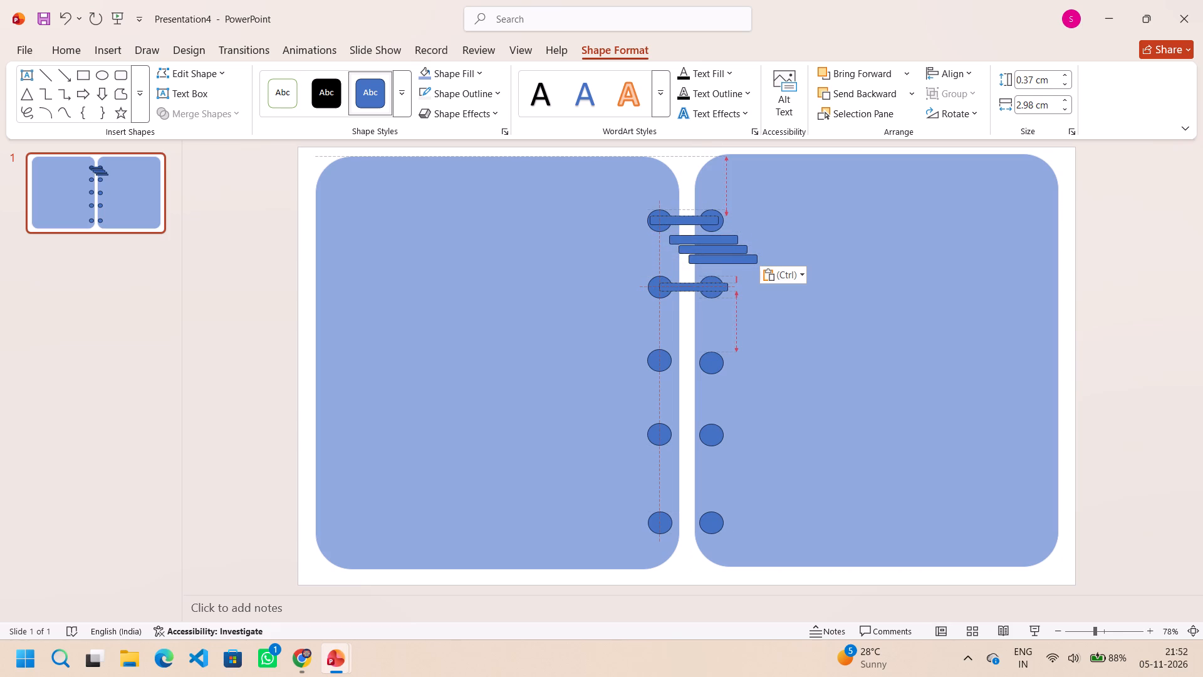
left_click_drag(671, 286, 657, 286)
left_click_drag(657, 286, 651, 288)
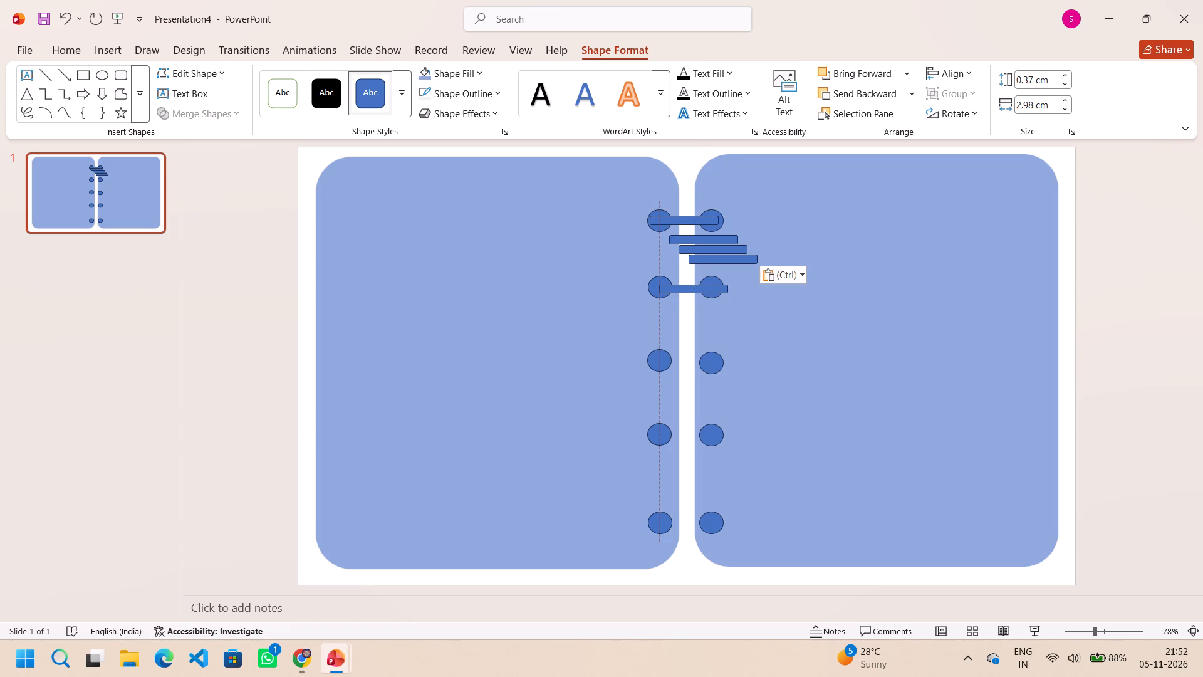
left_click_drag(651, 288, 669, 256)
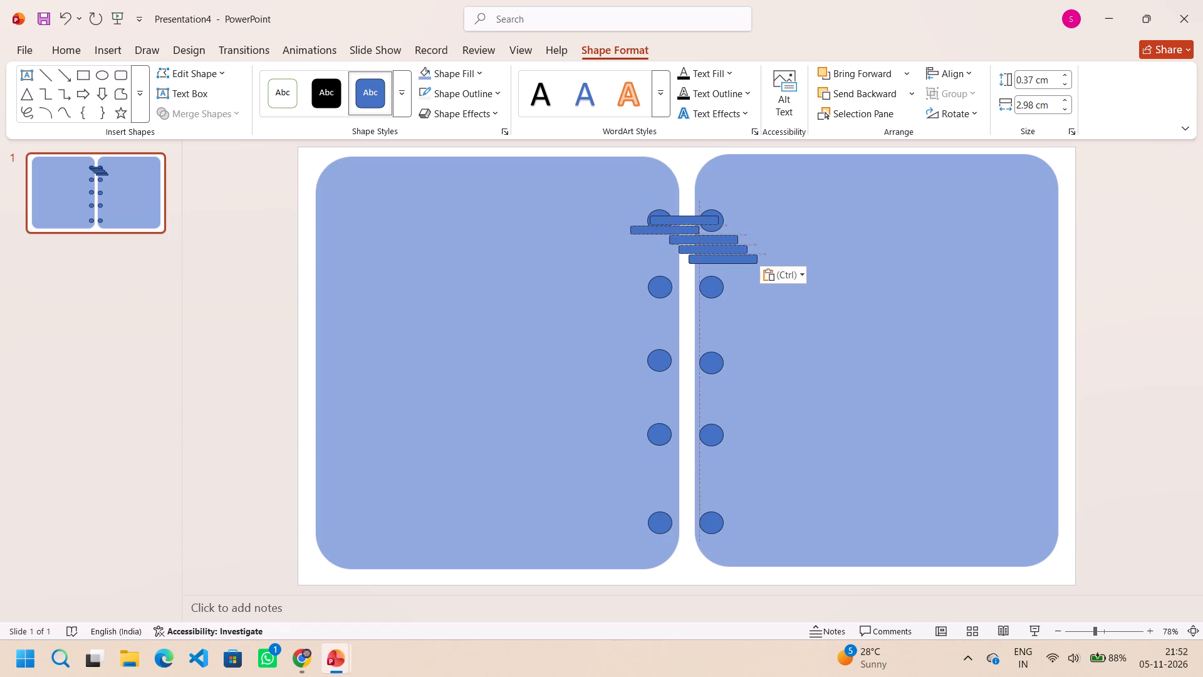
left_click_drag(669, 256, 680, 238)
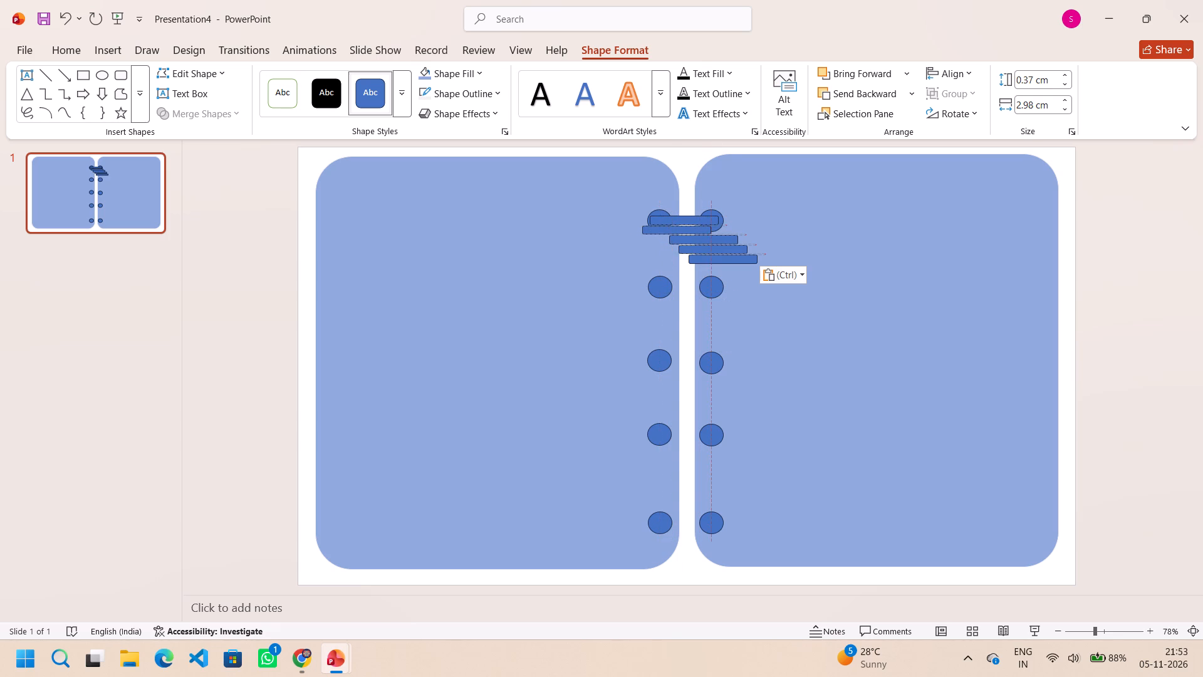
left_click_drag(680, 238, 688, 248)
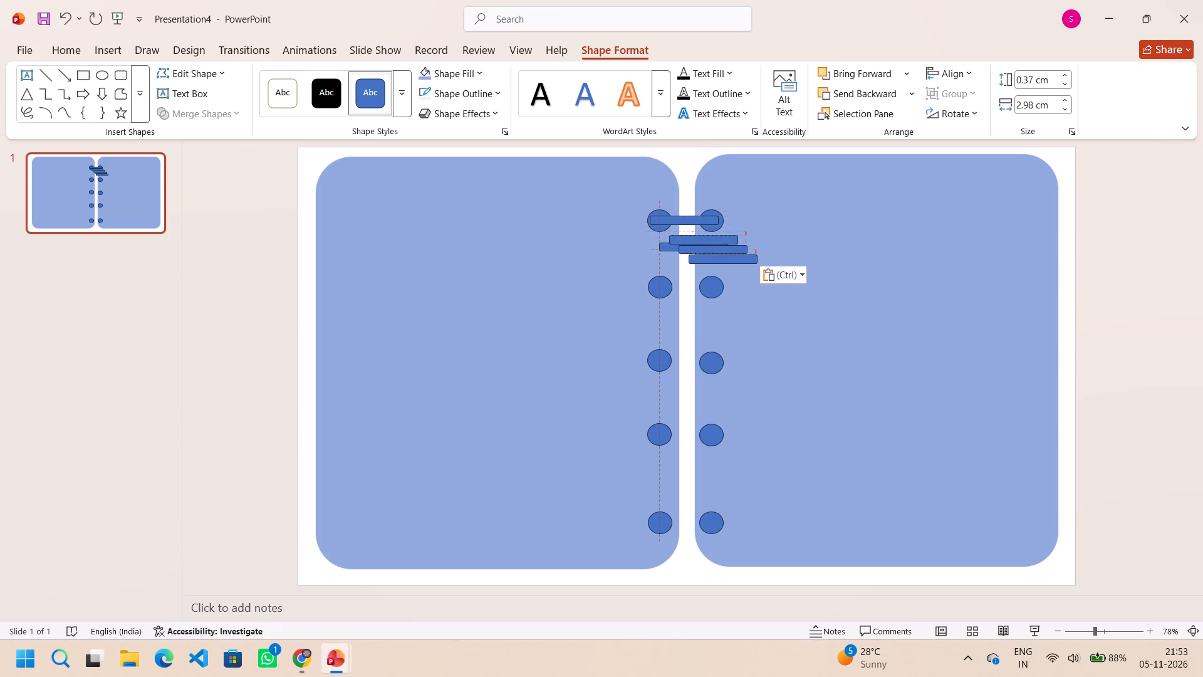
left_click_drag(688, 248, 674, 280)
left_click_drag(674, 280, 659, 285)
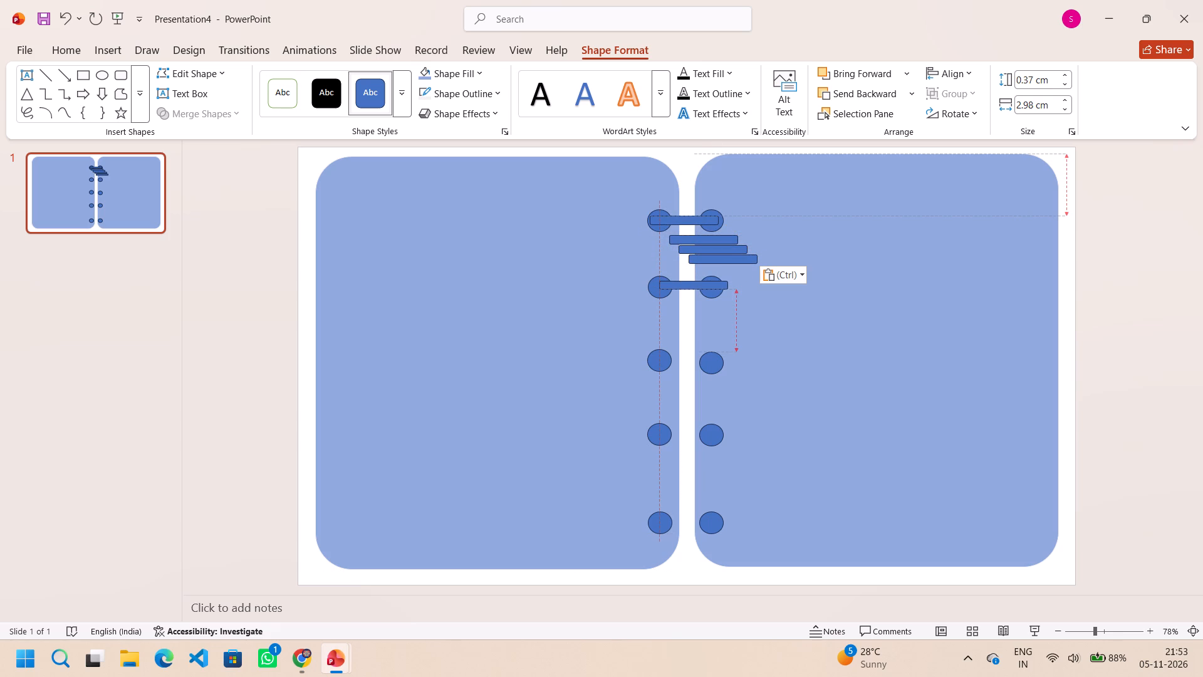
left_click_drag(659, 285, 672, 286)
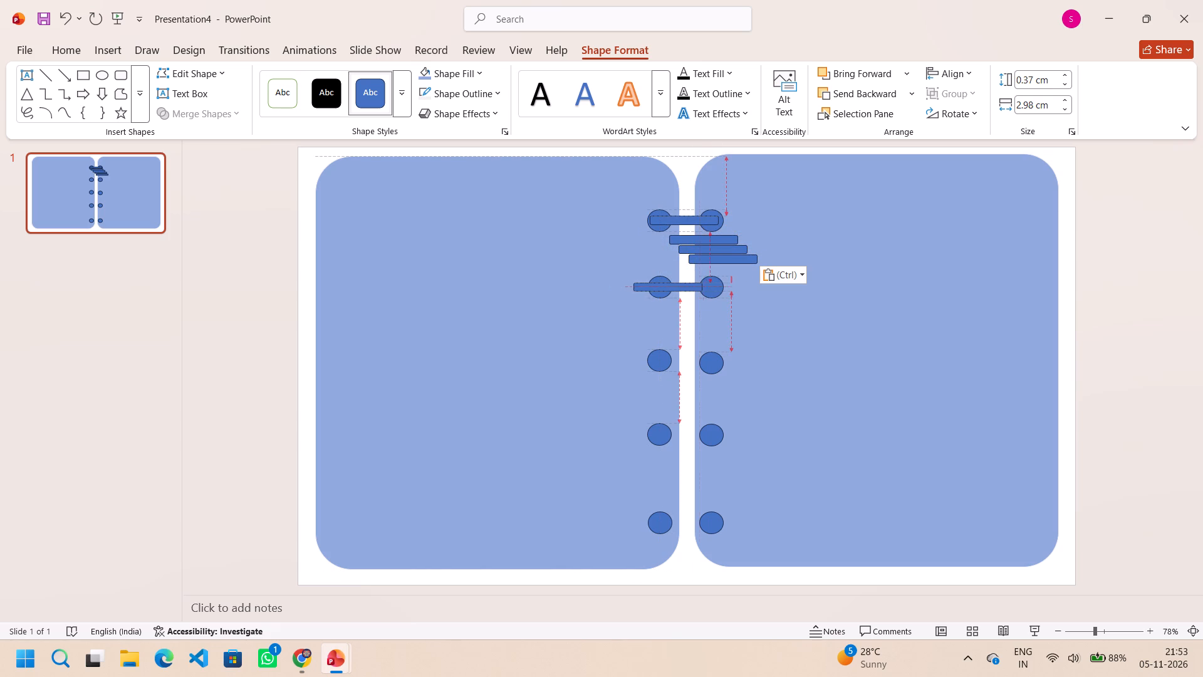
left_click_drag(672, 286, 687, 287)
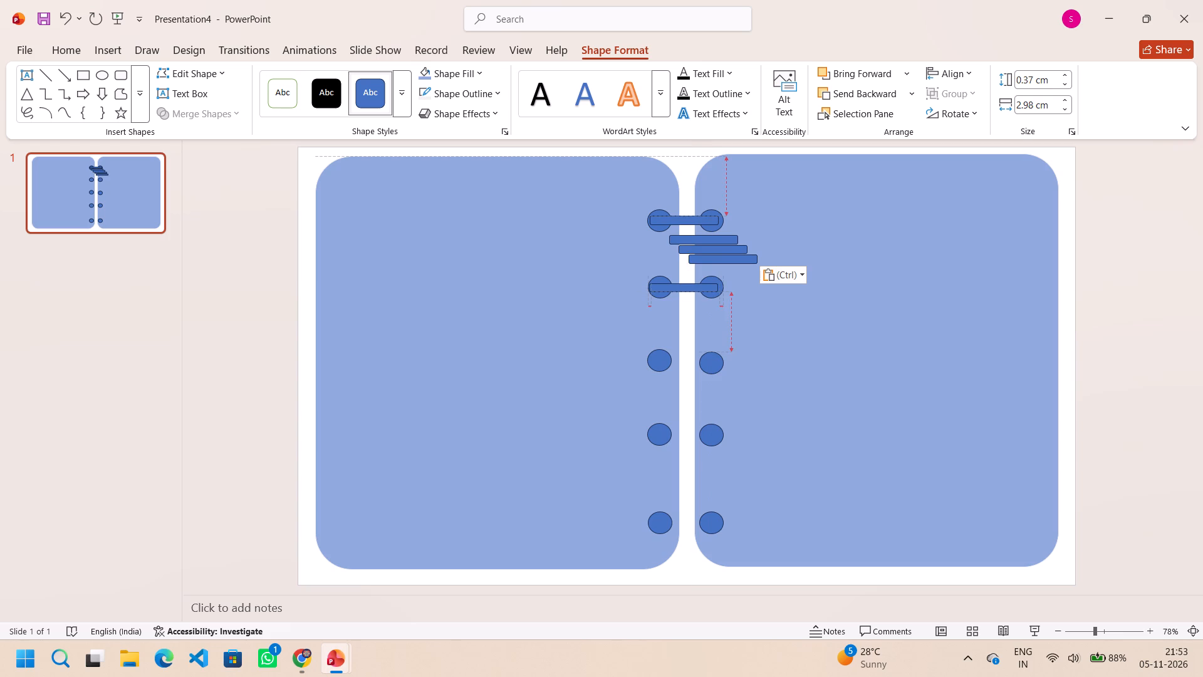
left_click_drag(687, 287, 689, 286)
Move the lowest loose pasted bar onto the third pair of ovals, spanning both and aligned with the bars above.
left_click_drag(705, 259, 709, 263)
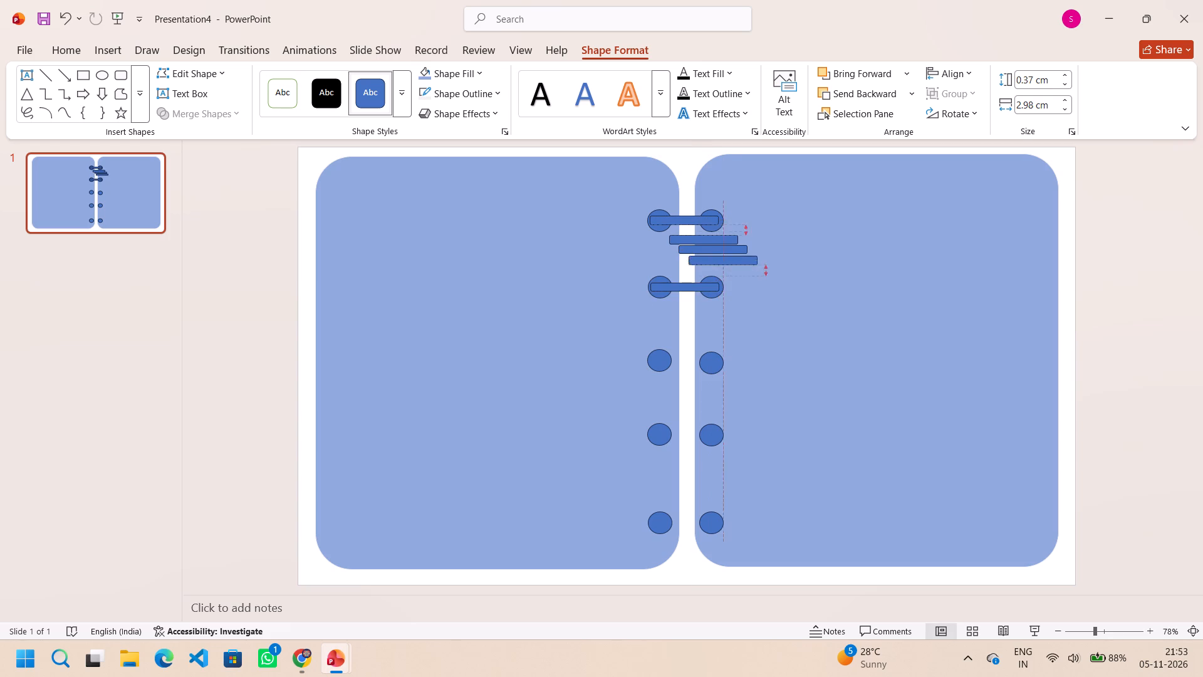
left_click_drag(709, 263, 667, 357)
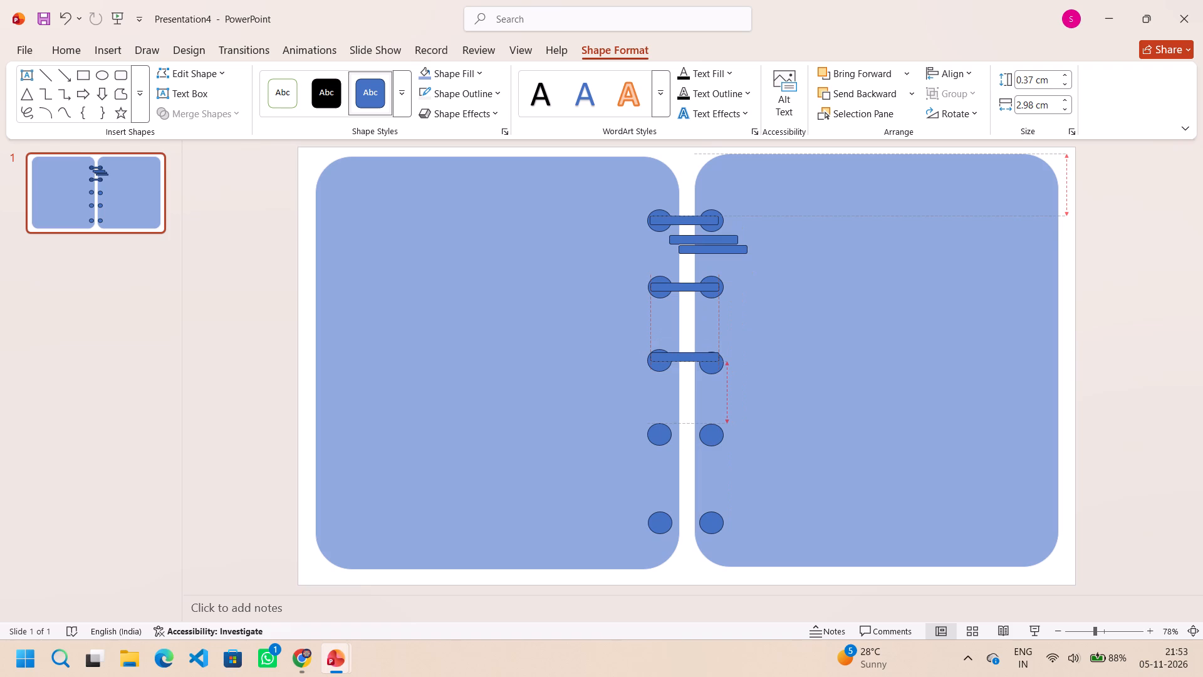
left_click_drag(667, 357, 665, 360)
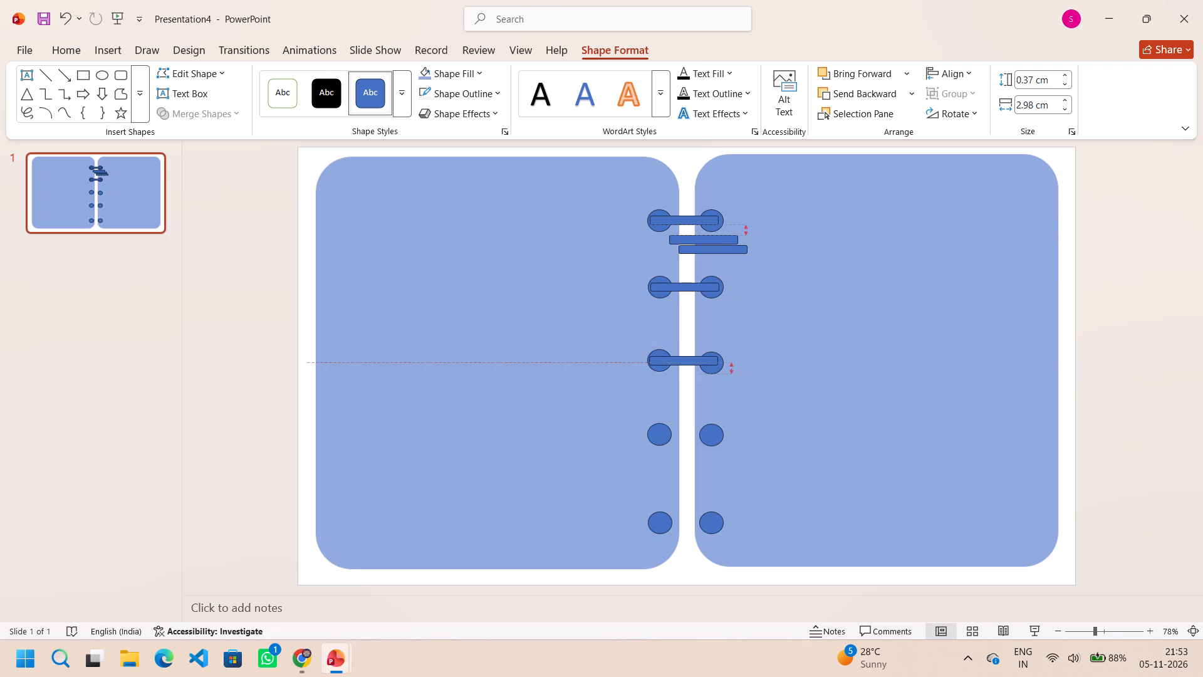
left_click_drag(665, 360, 668, 362)
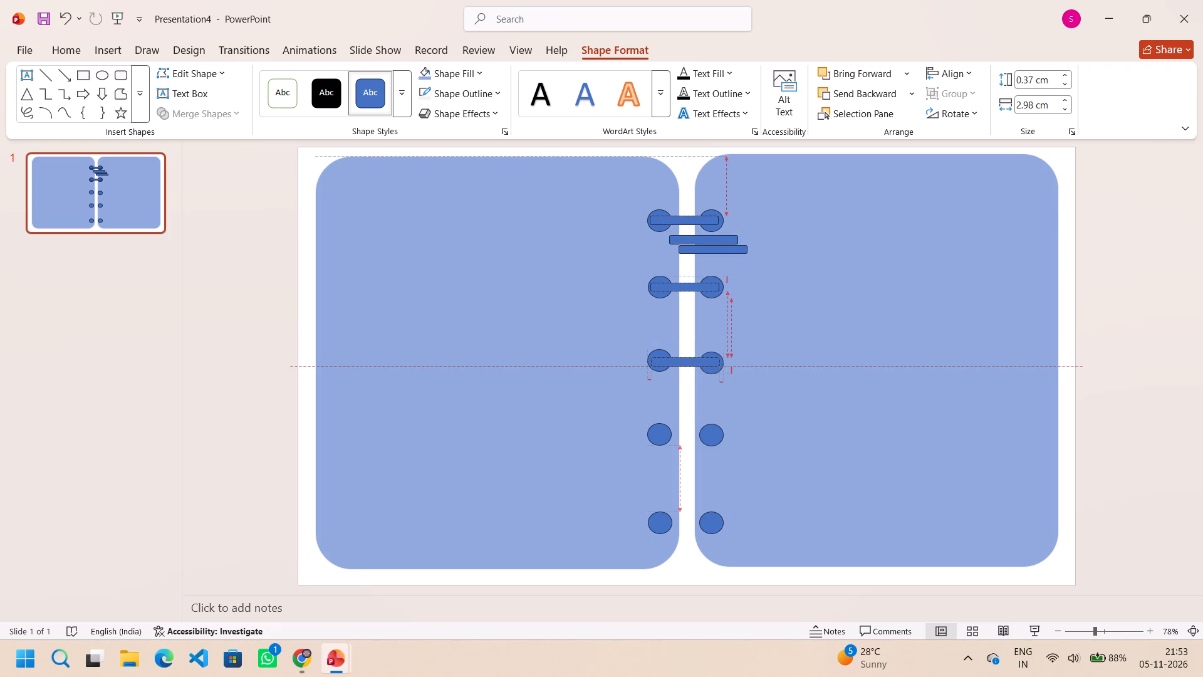
left_click_drag(668, 362, 669, 360)
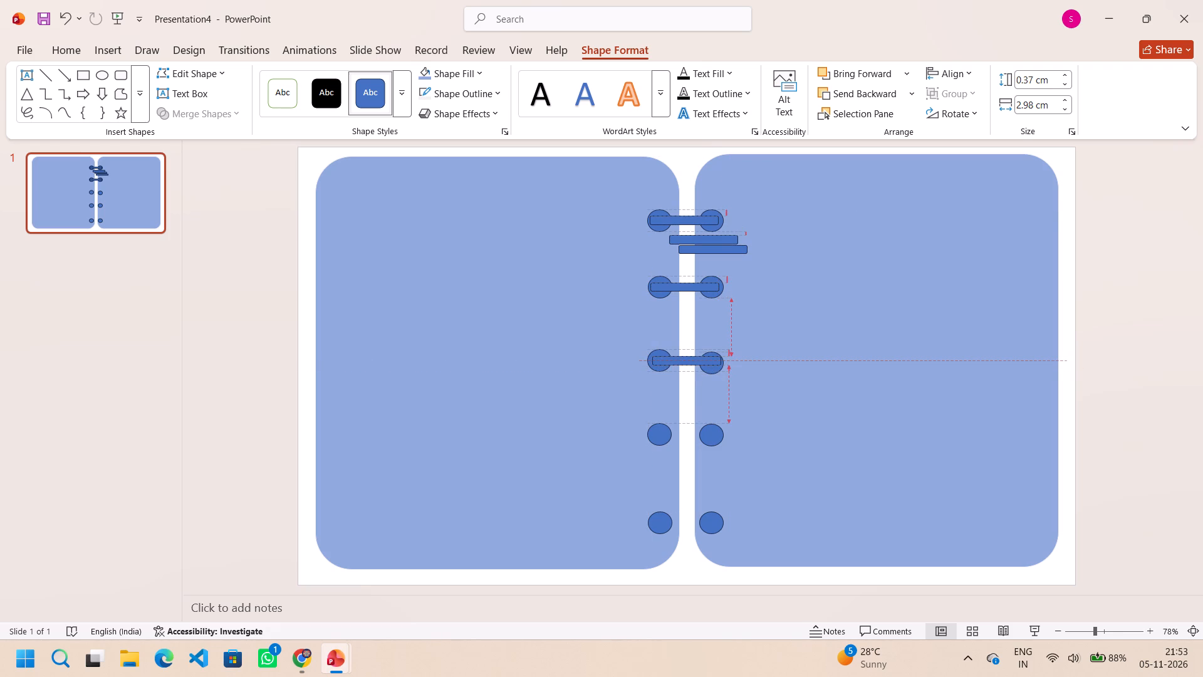
left_click_drag(669, 360, 667, 361)
left_click_drag(667, 361, 667, 362)
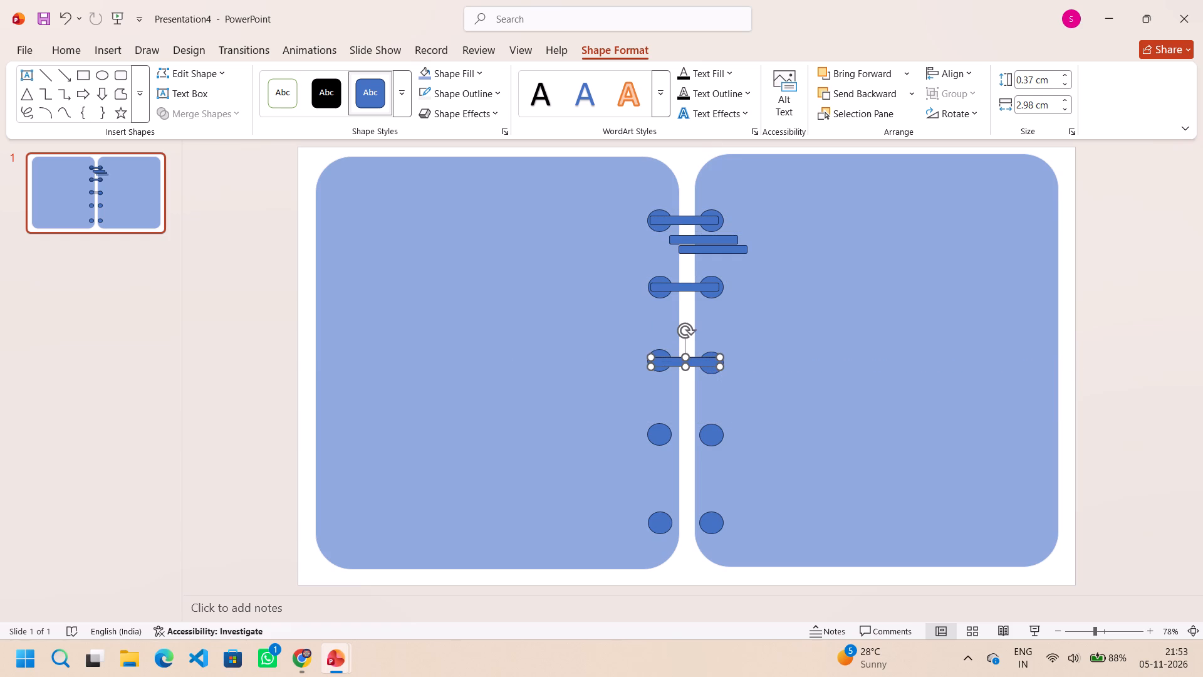
Move another loose bar onto the fourth pair of ovals, centred across both and aligned with the bars above.
left_click_drag(707, 251, 682, 325)
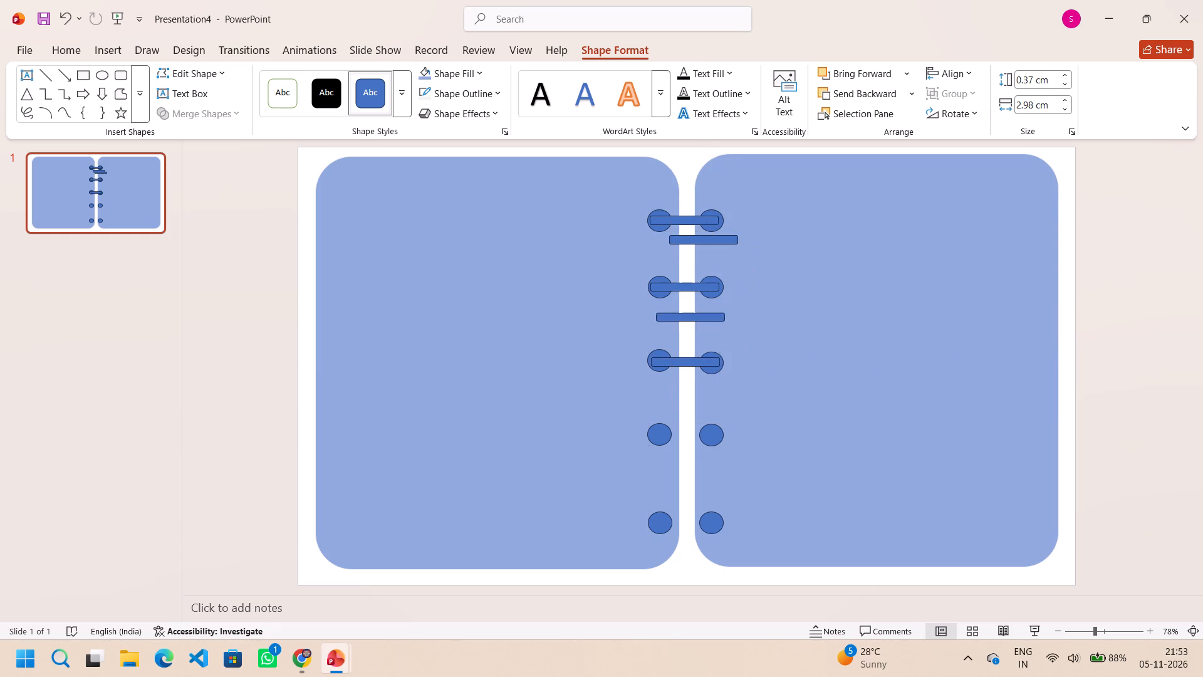
left_click_drag(682, 325, 676, 431)
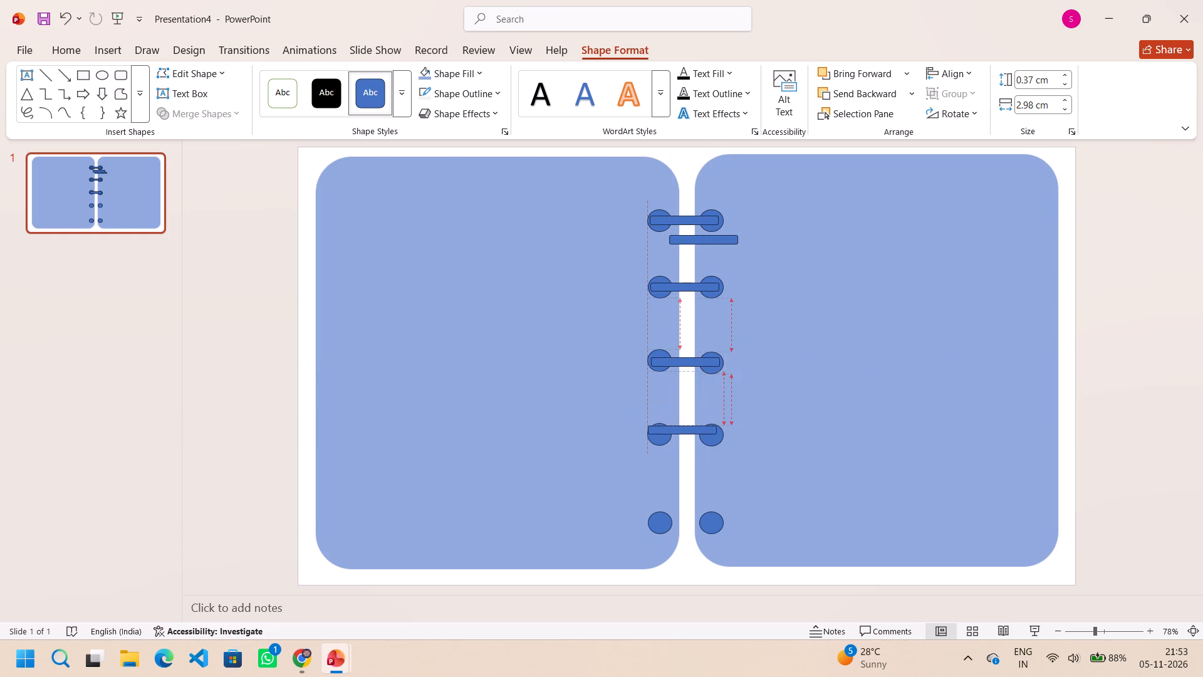
left_click_drag(676, 431, 679, 436)
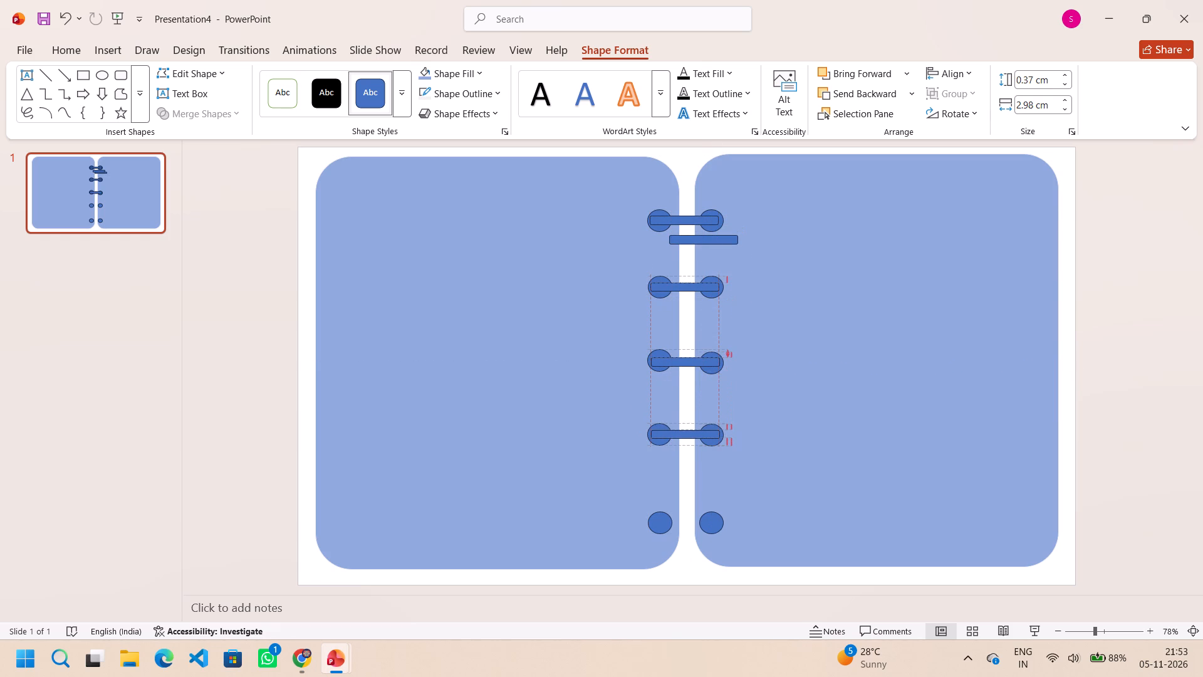
left_click_drag(679, 436, 679, 436)
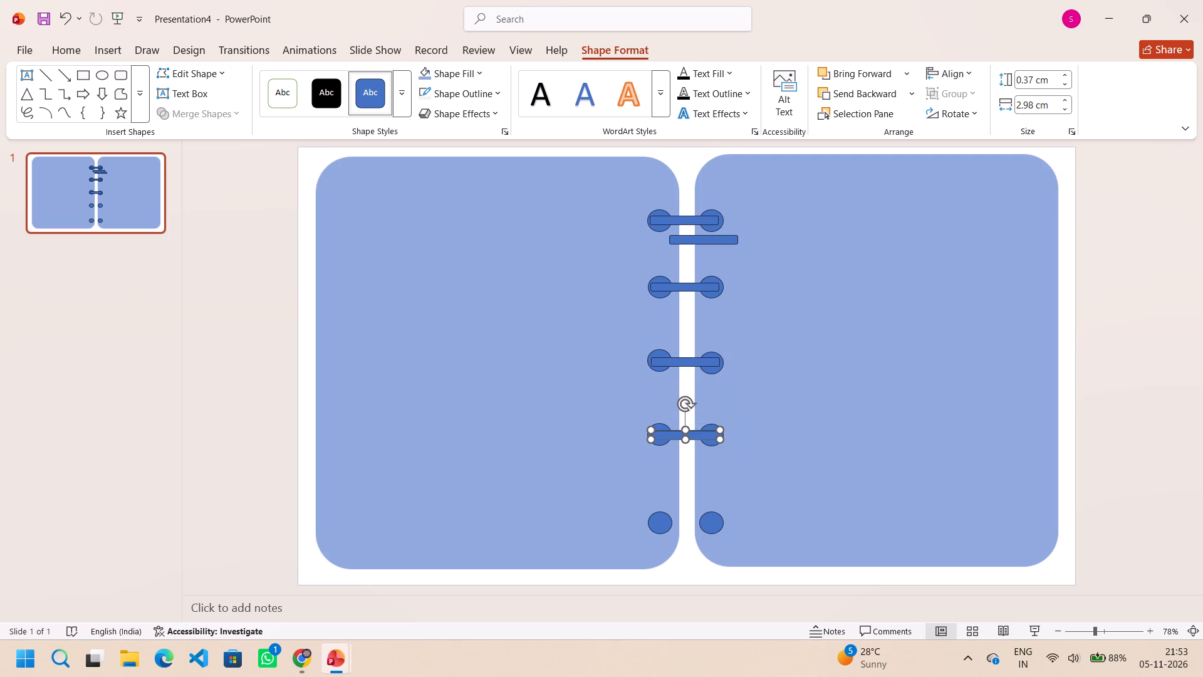
Move the last loose bar onto the bottom pair of ovals, vertically centred and spanning both.
left_click_drag(703, 239, 679, 433)
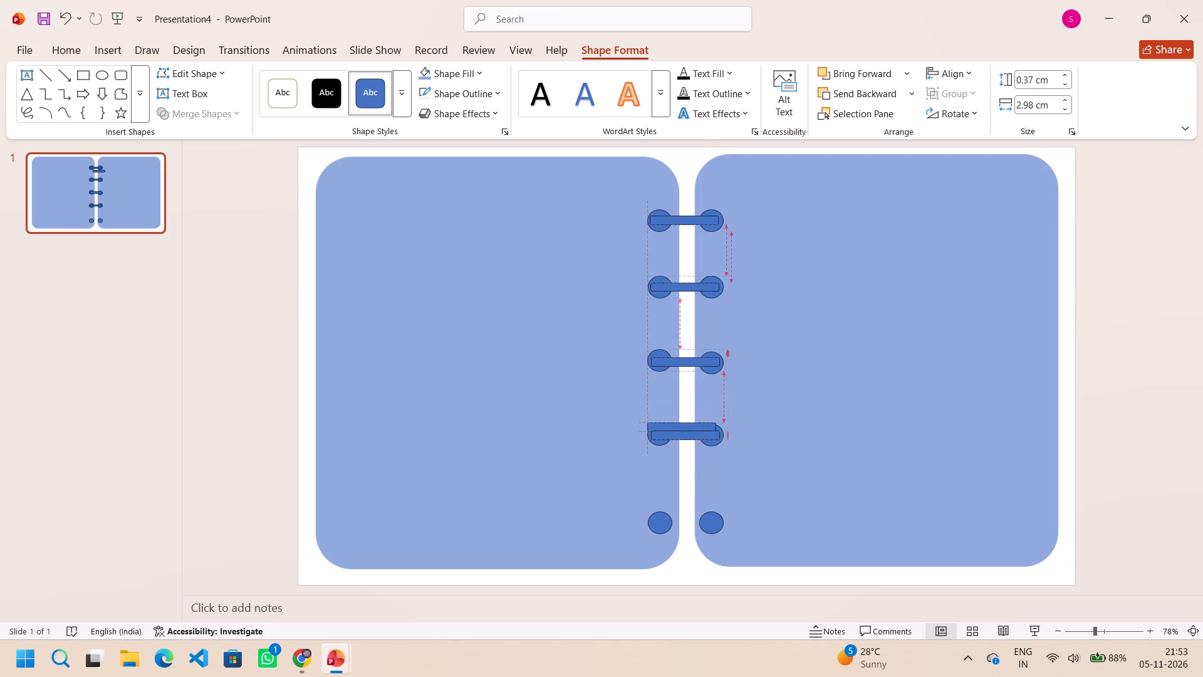
left_click_drag(679, 433, 685, 519)
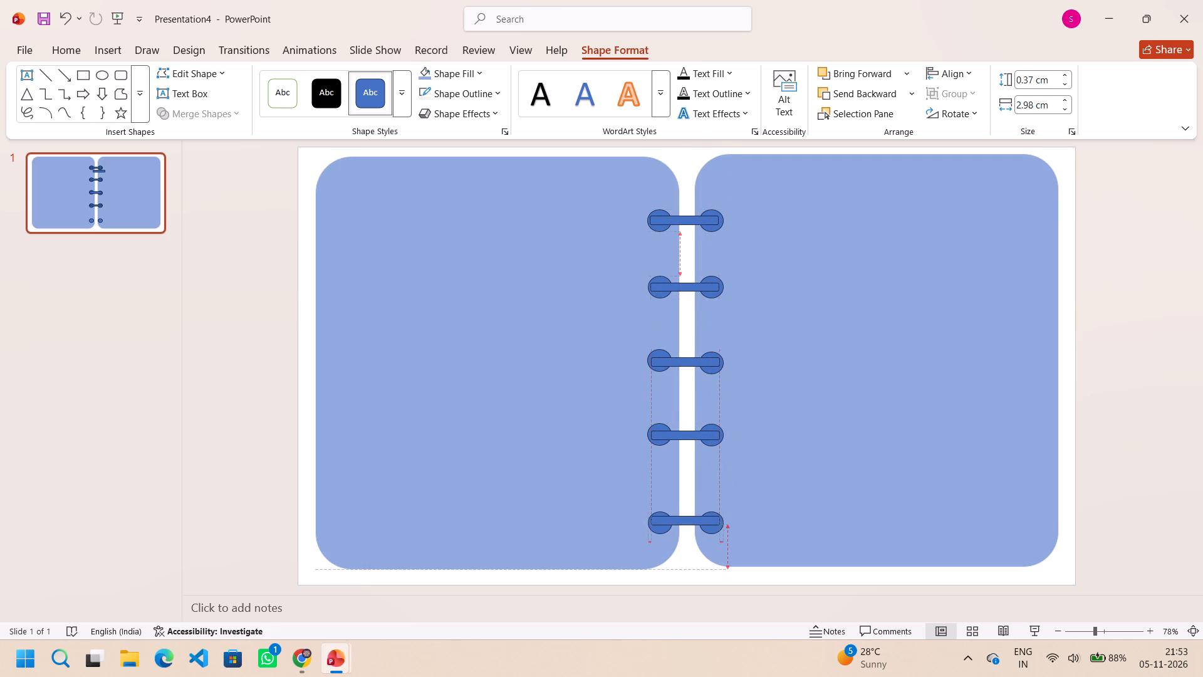
left_click_drag(685, 519, 684, 521)
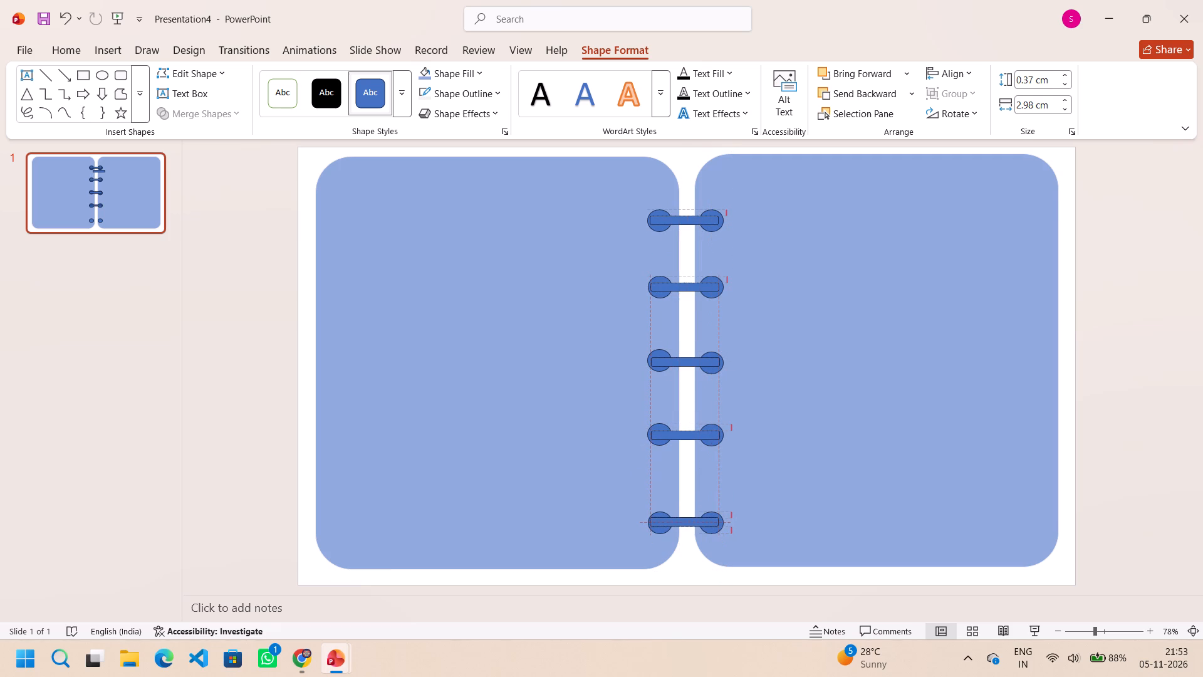
left_click_drag(684, 521, 684, 522)
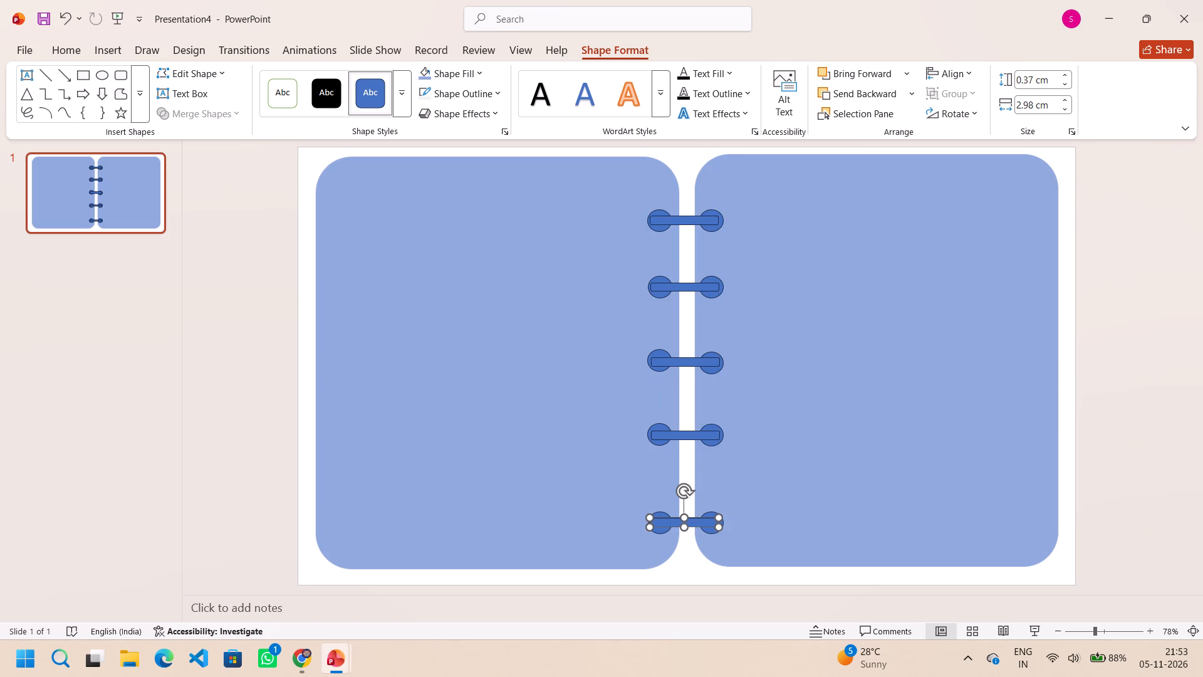
Shift the notebook's right page slightly away from the left page to widen the gap between them.
left_click(795, 422)
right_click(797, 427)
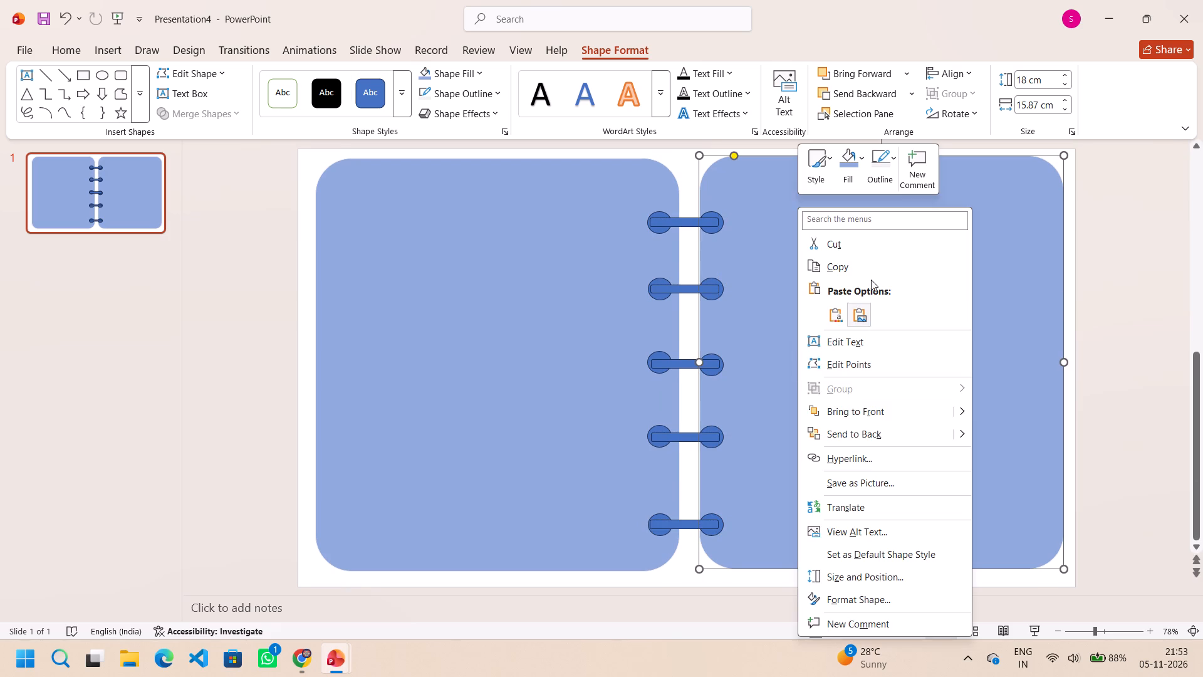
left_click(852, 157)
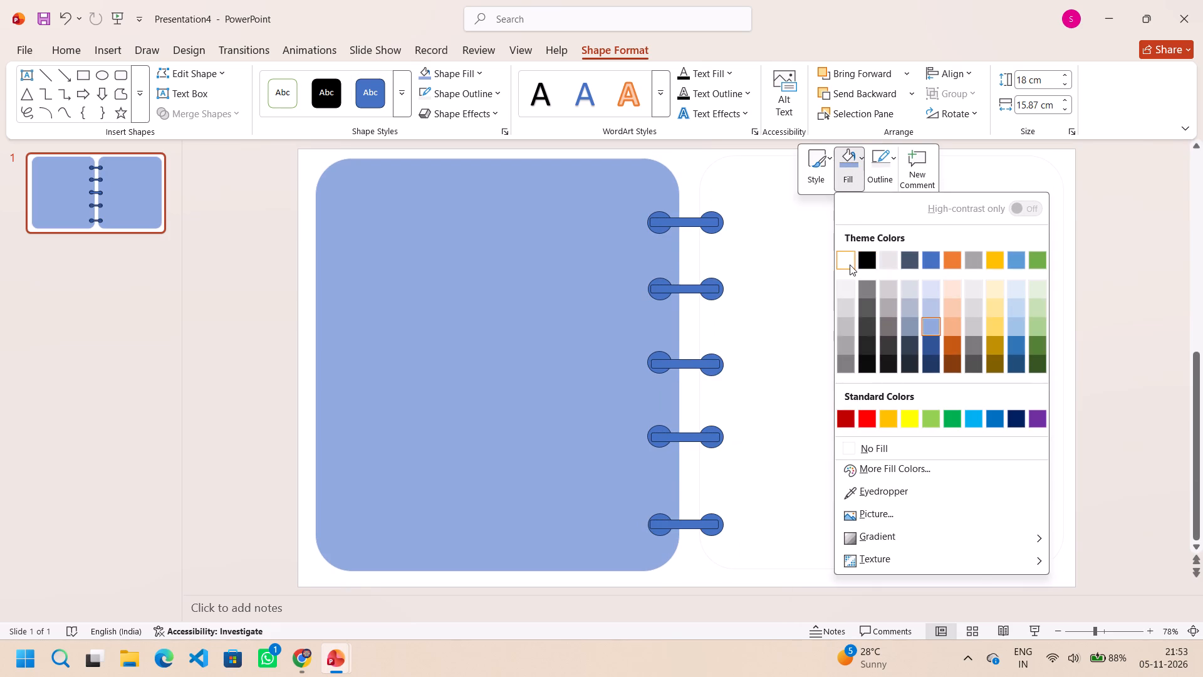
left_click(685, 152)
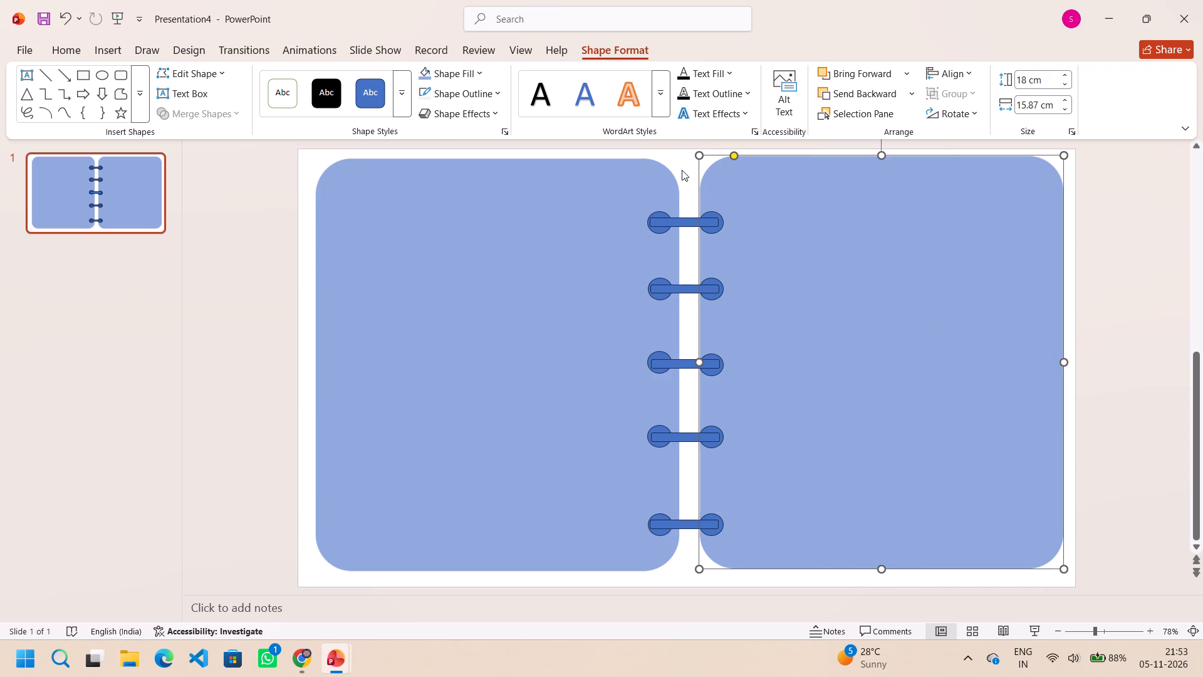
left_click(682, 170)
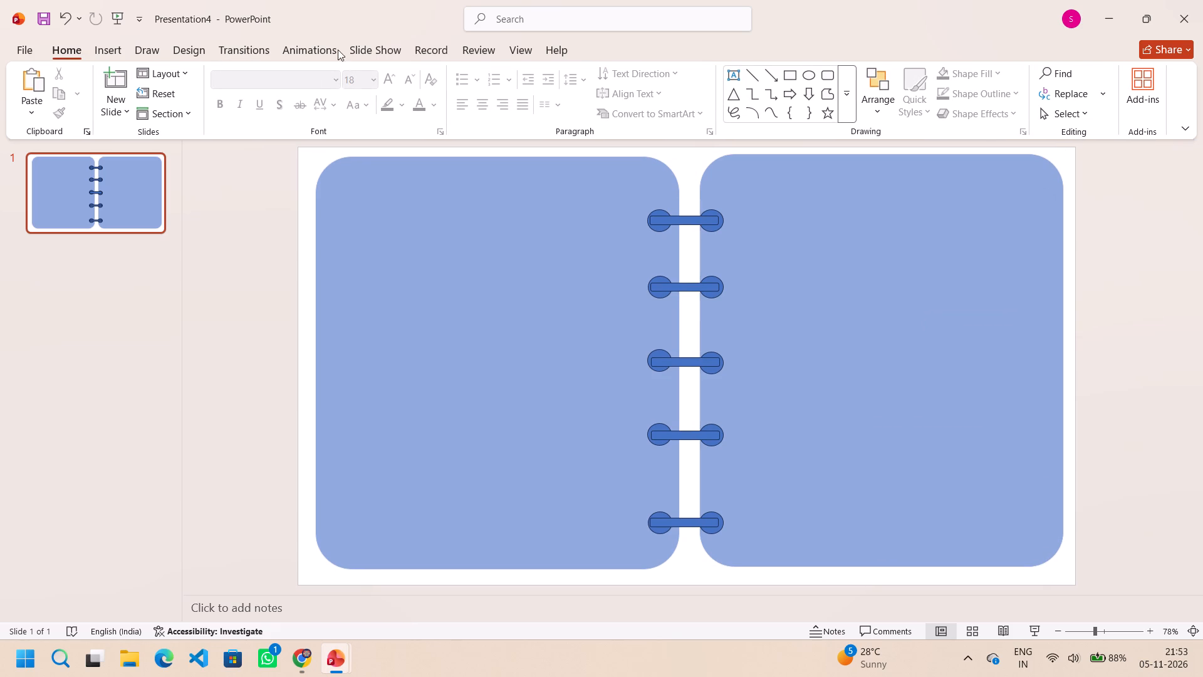
Duplicate the slide containing the notebook graphic.
left_click(690, 169)
right_click(692, 170)
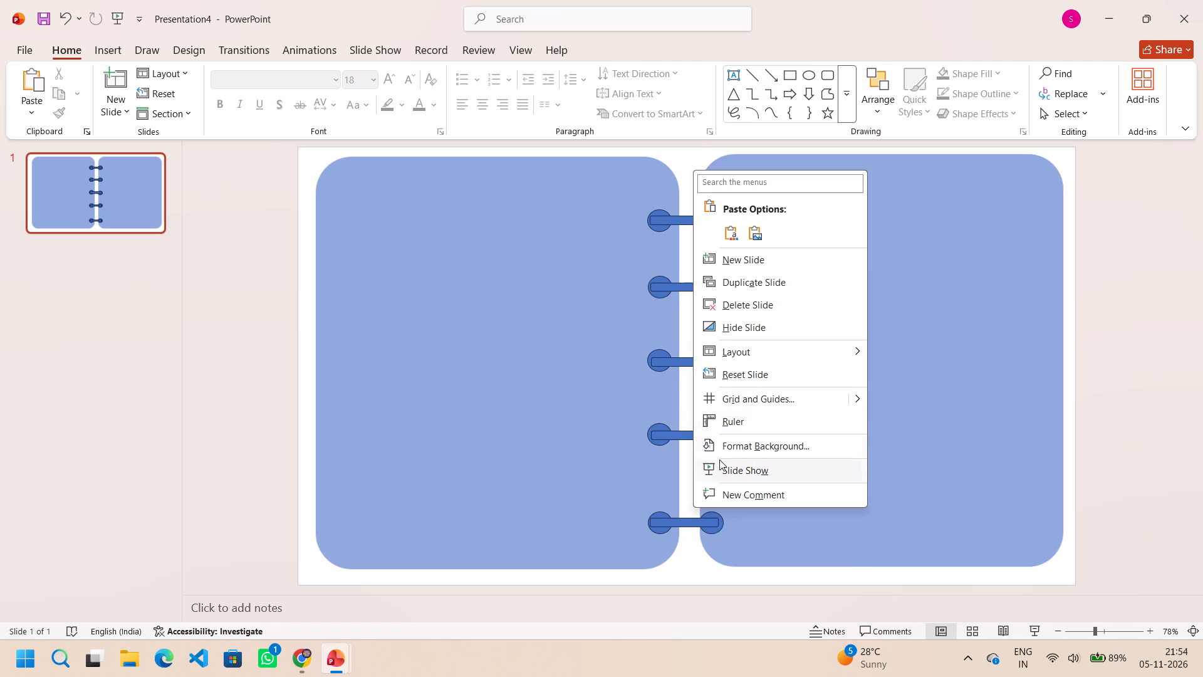
left_click(730, 278)
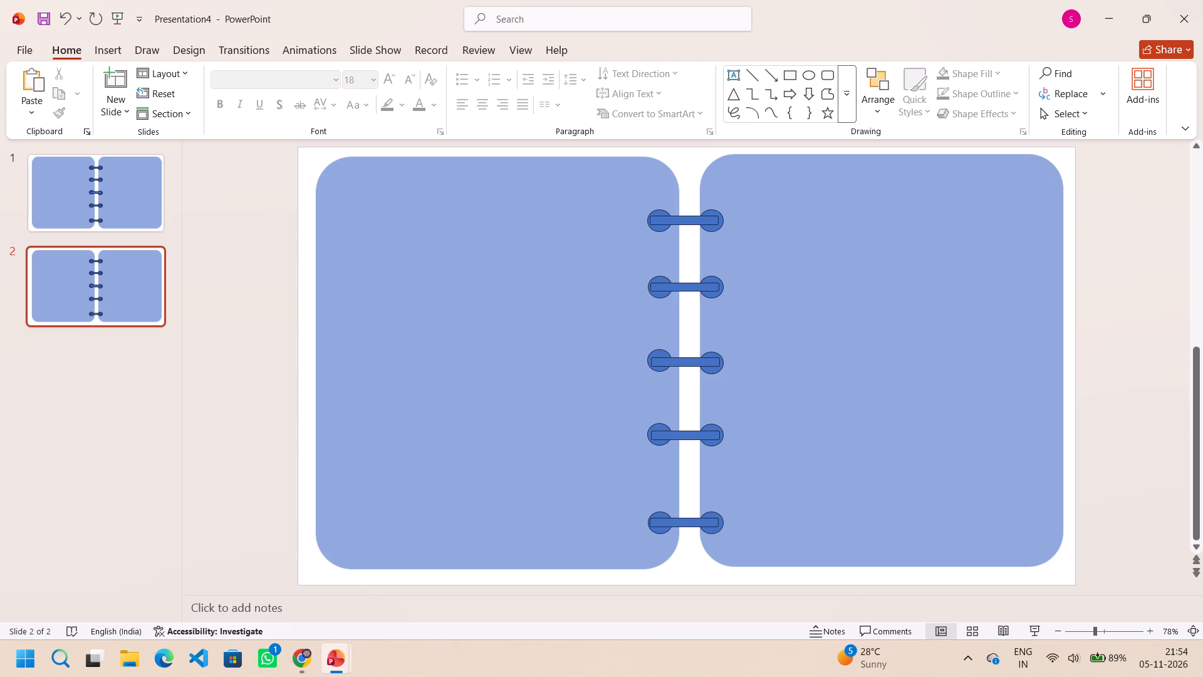
right_click(686, 156)
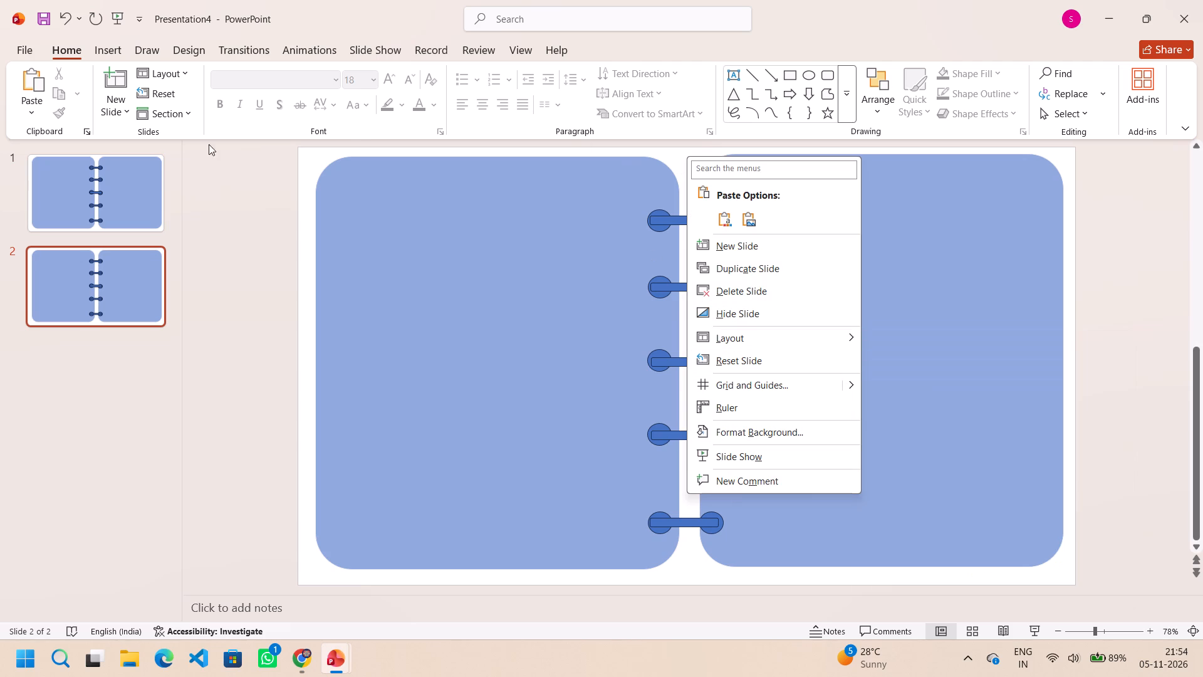
left_click(314, 161)
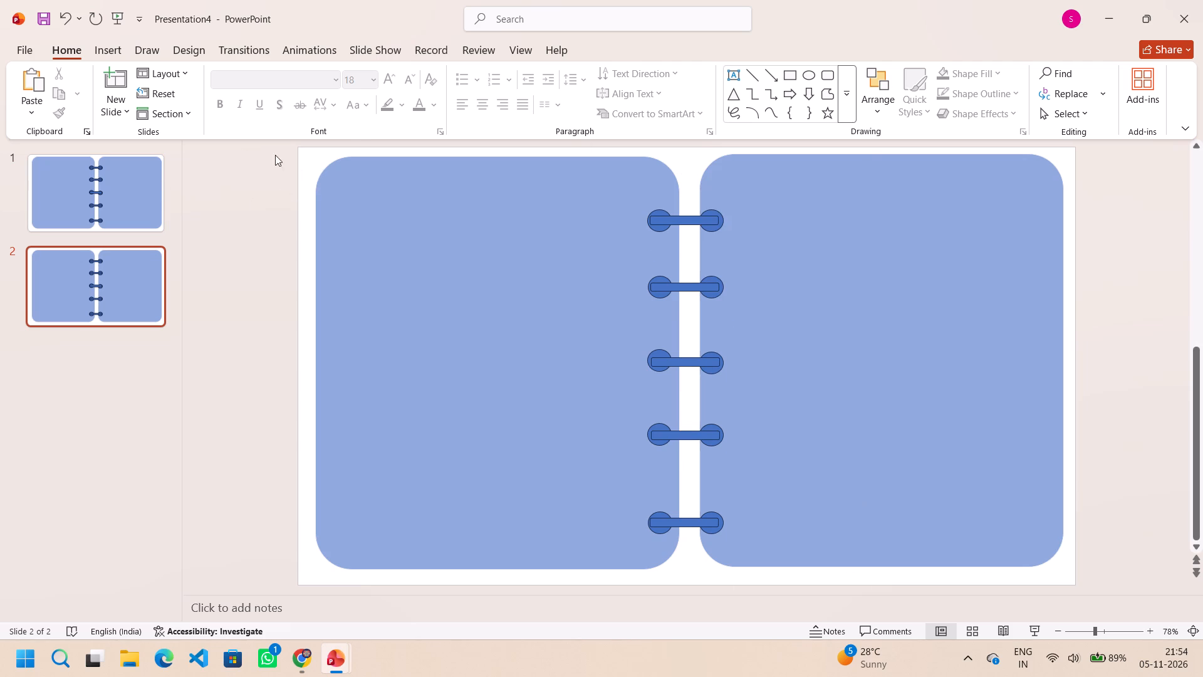
Nudge the left page on slide 2 slightly so its top edge lines up with the right page.
left_click(323, 165)
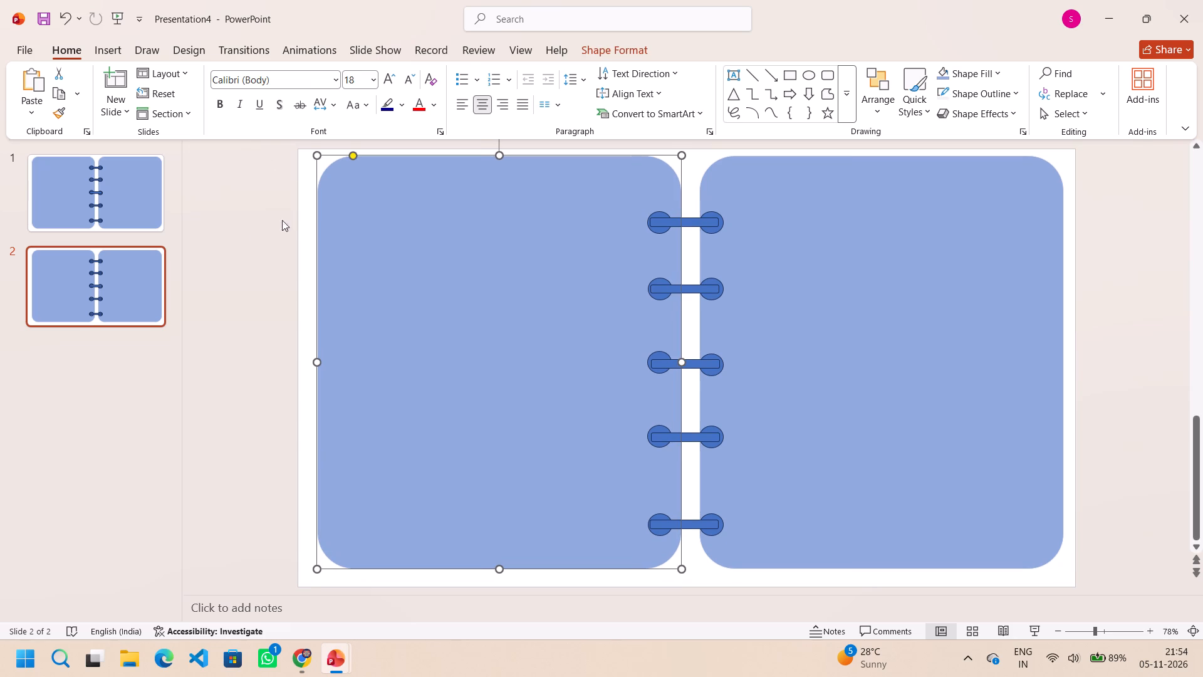
left_click(251, 235)
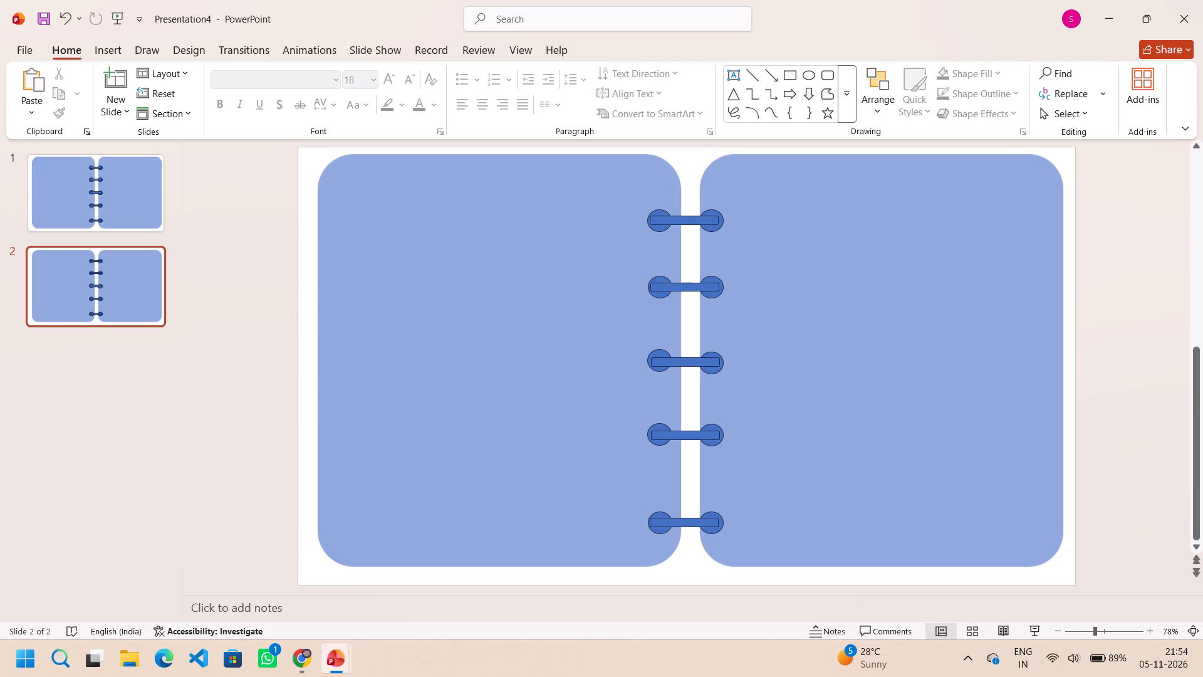
Draw a plain rectangle covering the whole of slide 2, 33.87 cm wide and 19.05 cm high.
left_click(313, 160)
left_click(825, 76)
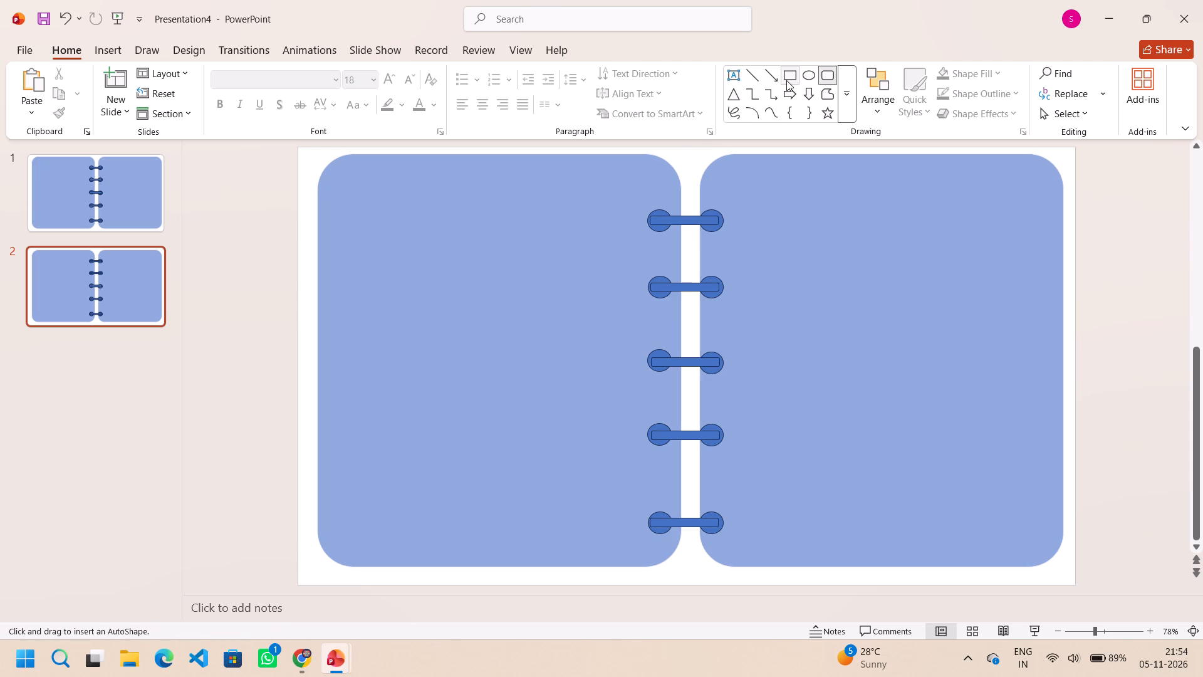
left_click(786, 80)
left_click_drag(298, 149, 660, 451)
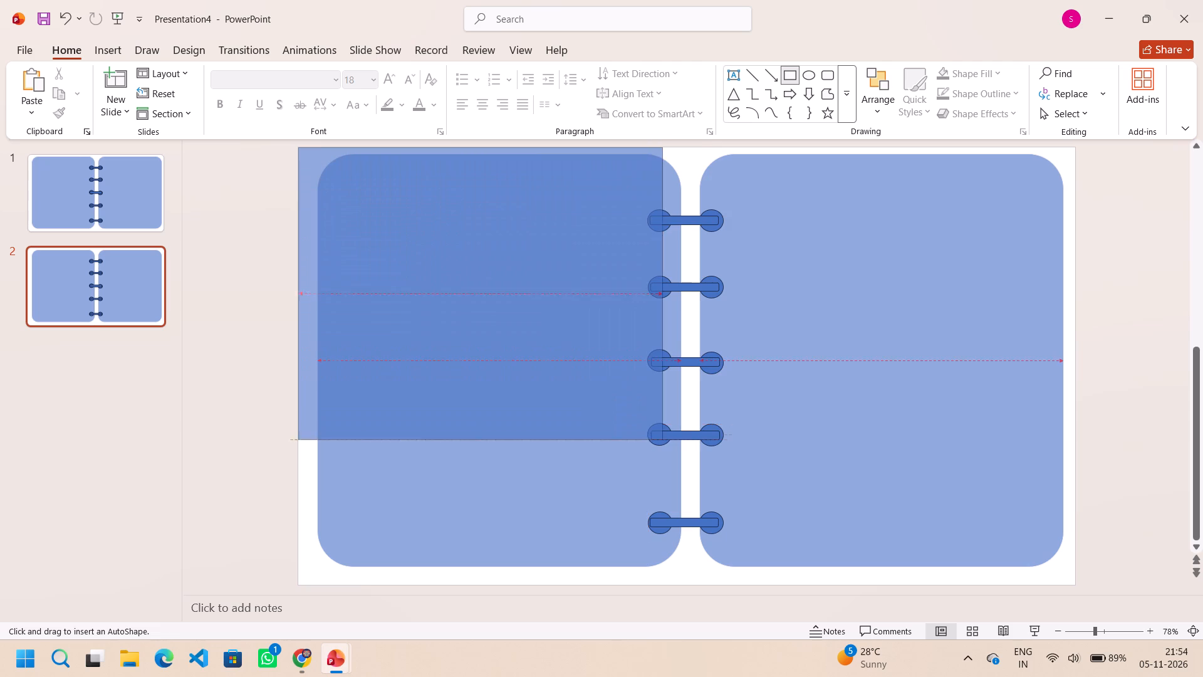
left_click_drag(660, 451, 868, 564)
scroll(677, 490, "right", 1)
scroll(812, 550, "right", 1)
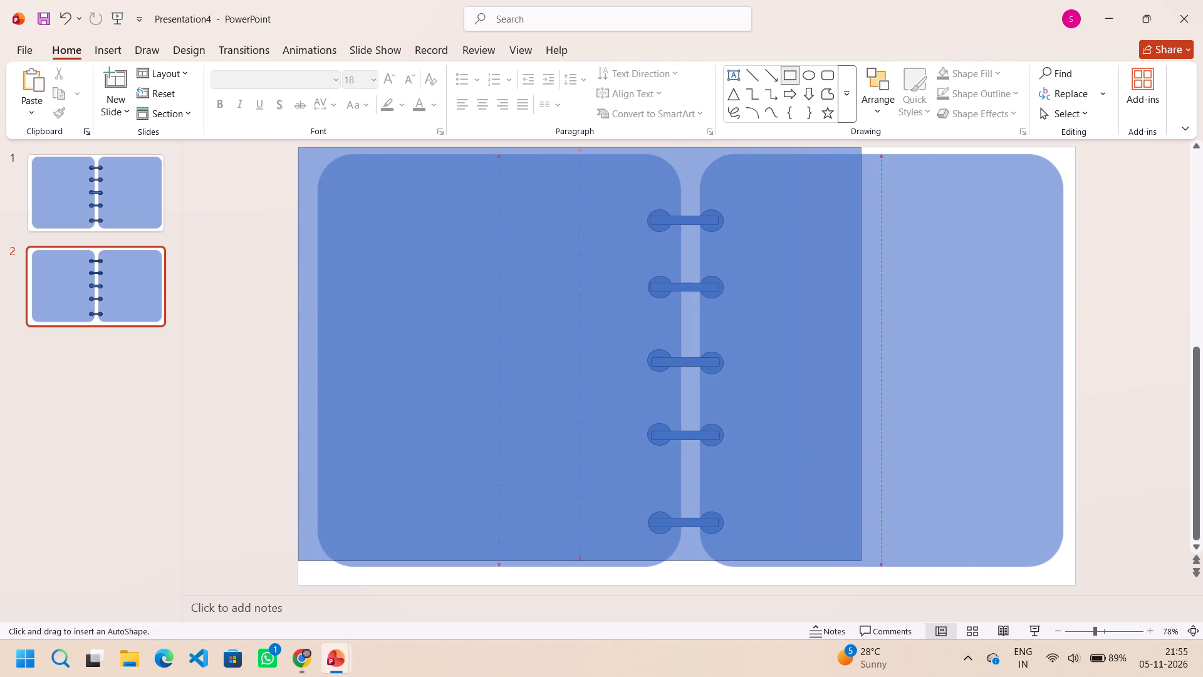
left_click_drag(868, 564, 1138, 587)
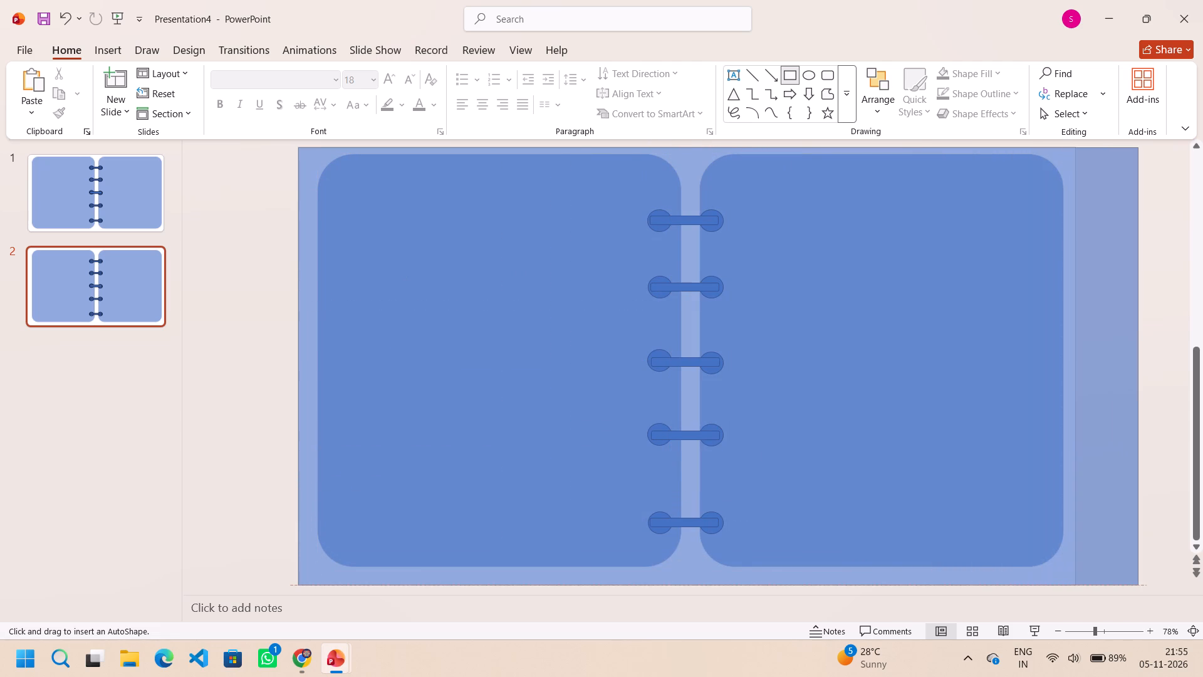
left_click_drag(1138, 587, 1074, 587)
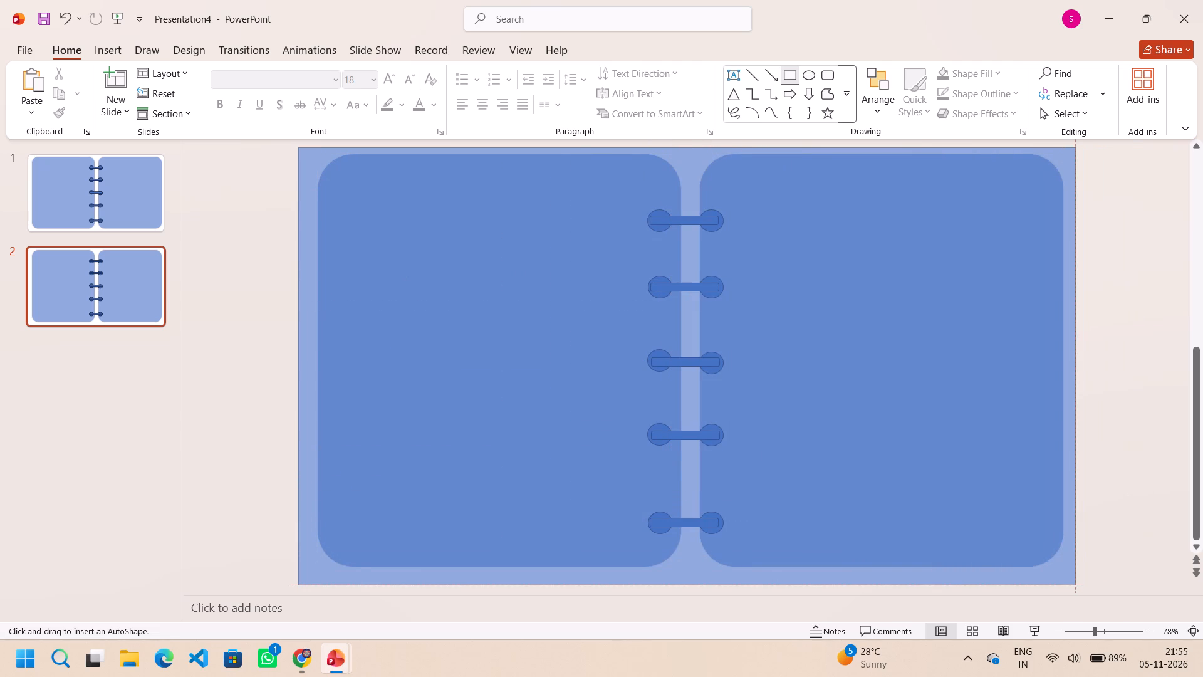
left_click_drag(1074, 587, 1074, 587)
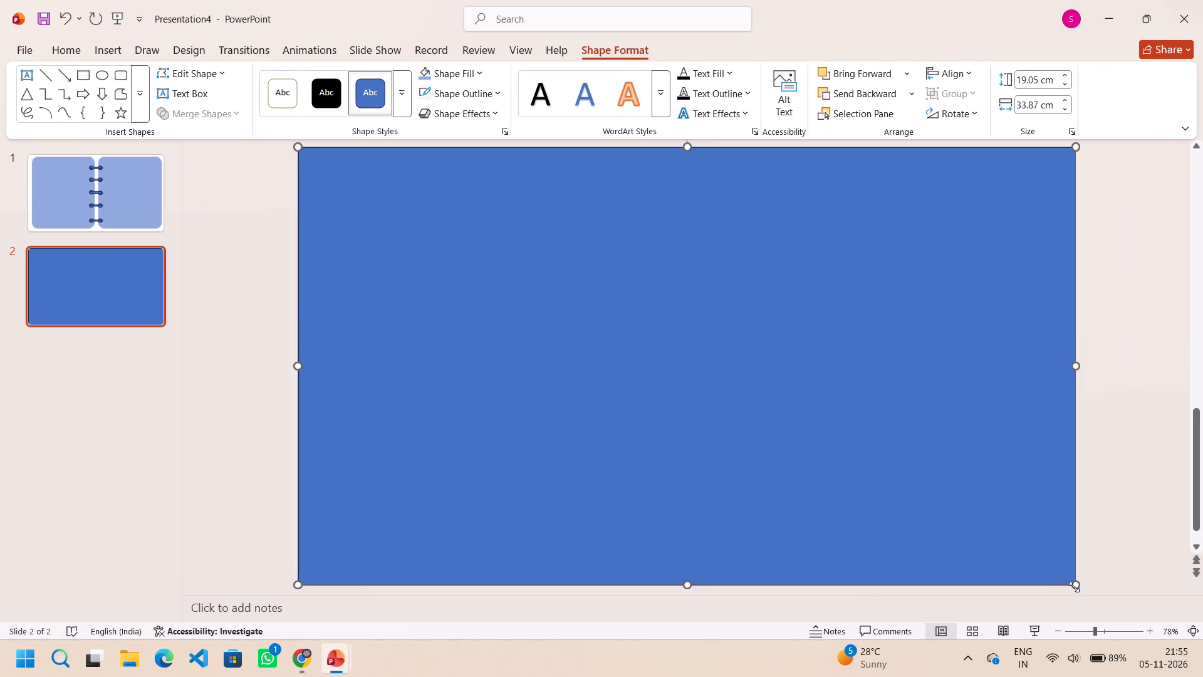
Send the full-slide rectangle to the back, behind the notebook pages and rings.
left_click(912, 94)
left_click(893, 134)
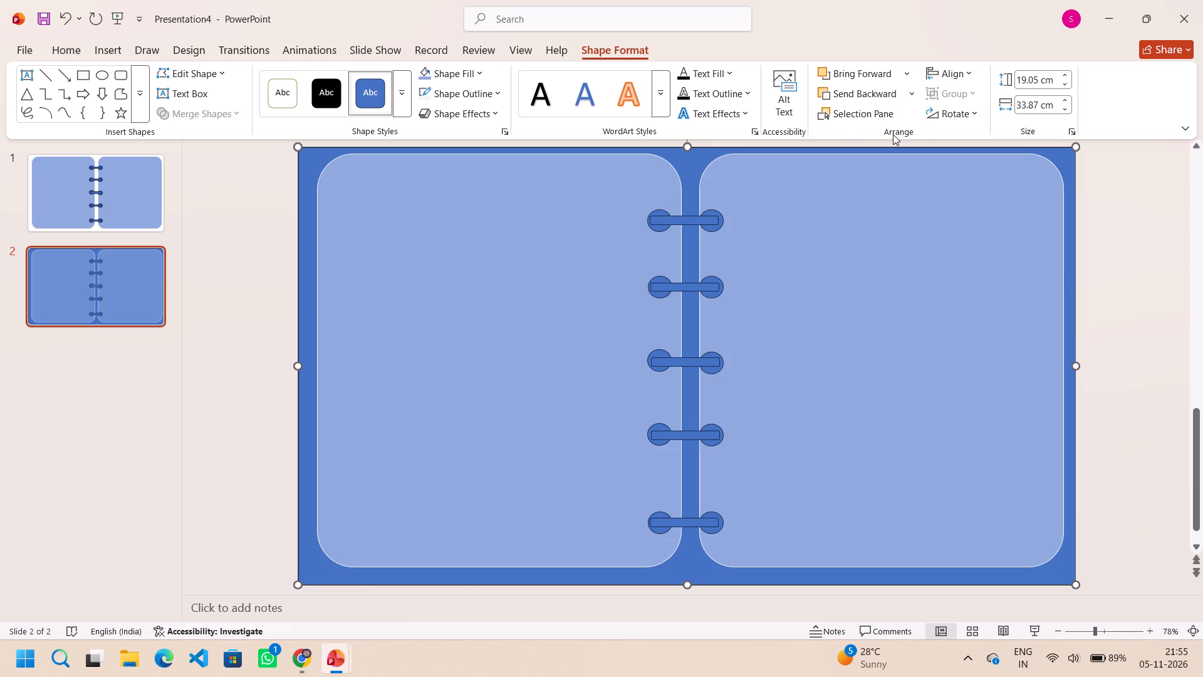
Fill the left and right notebook pages on slide 2 with white.
left_click(595, 307)
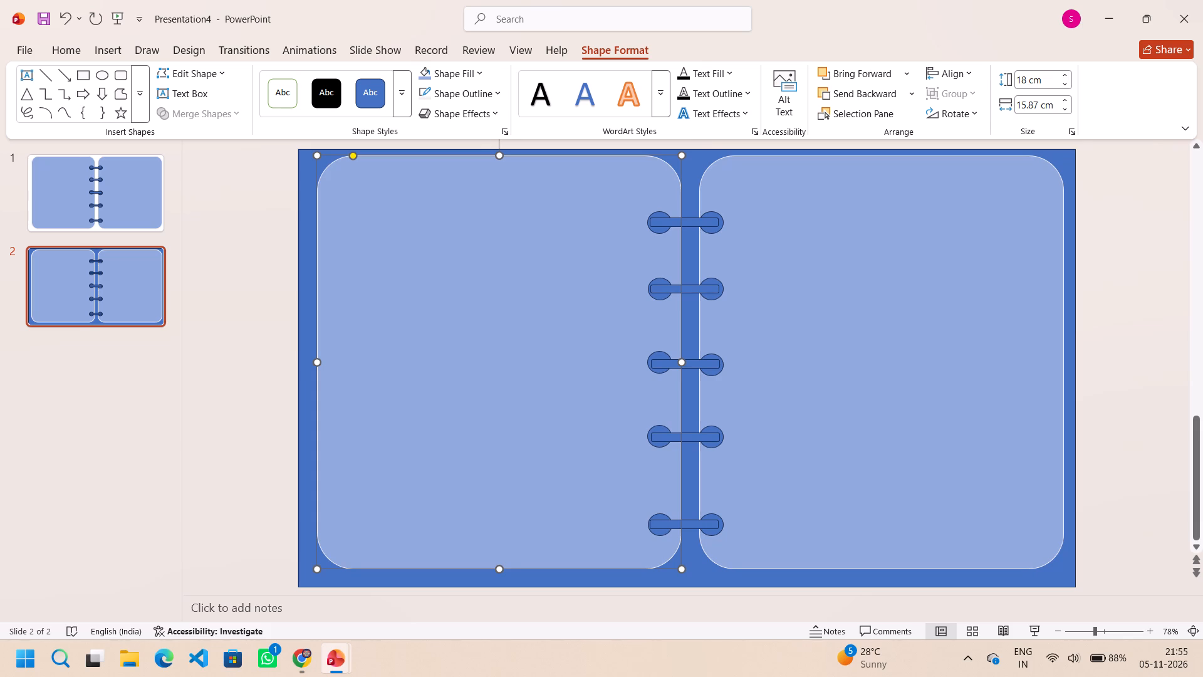
right_click(556, 246)
left_click(497, 256)
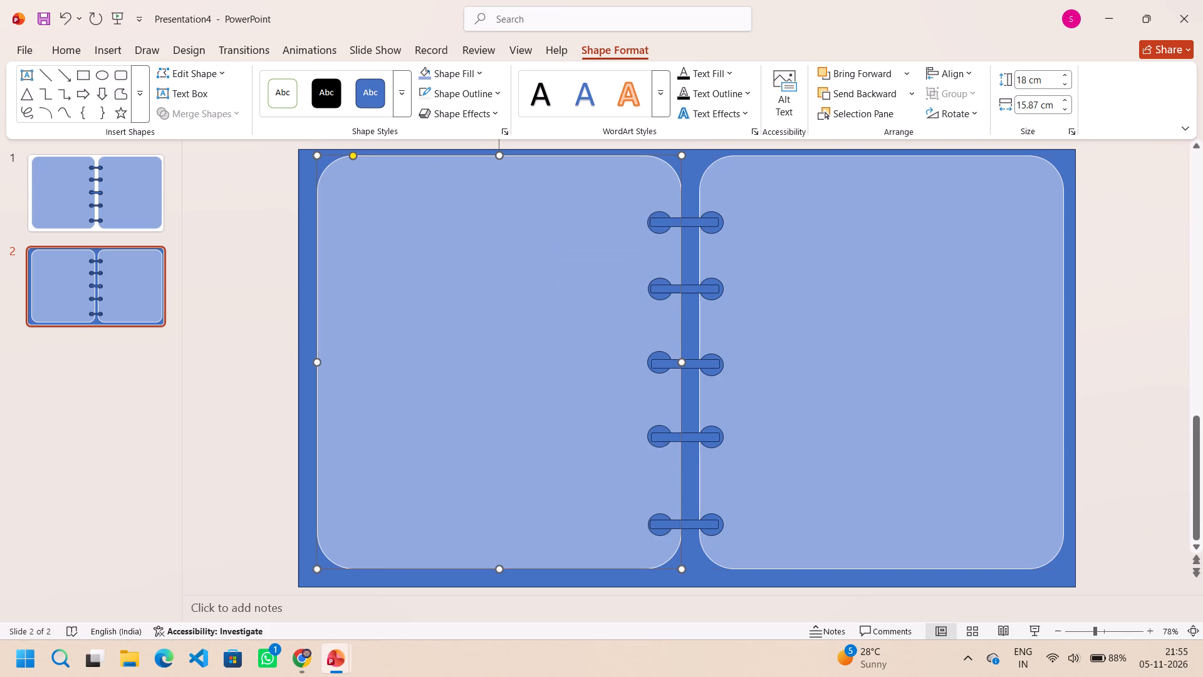
left_click(496, 256)
right_click(500, 260)
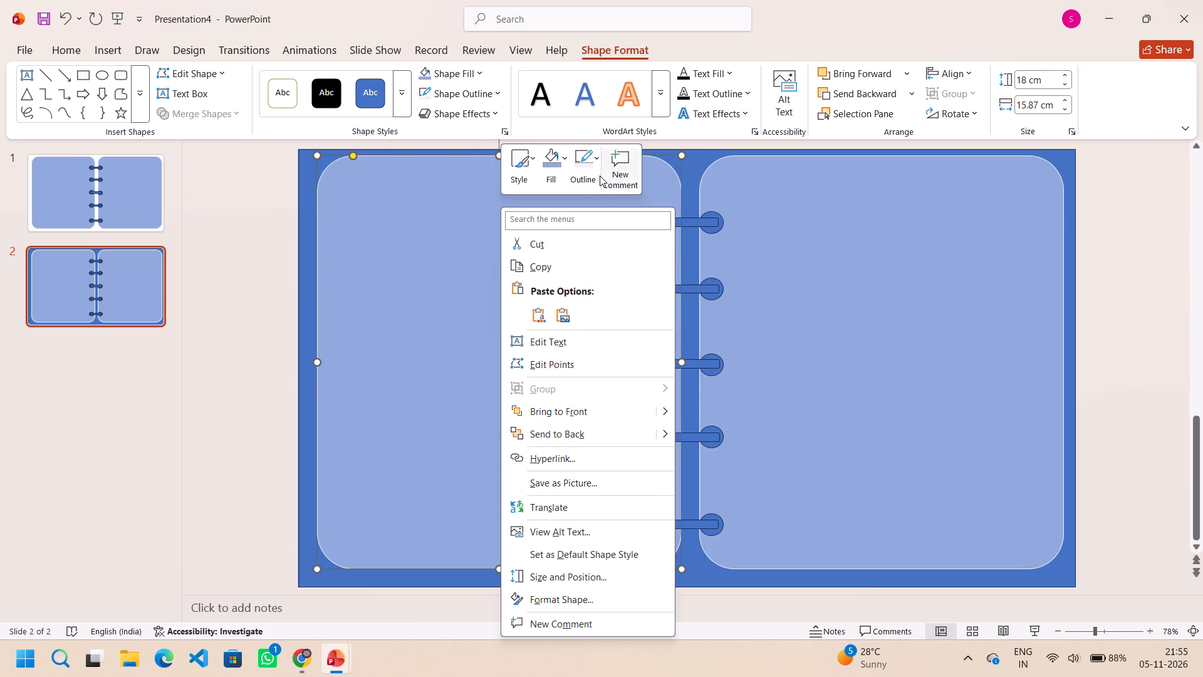
left_click(550, 161)
left_click(546, 261)
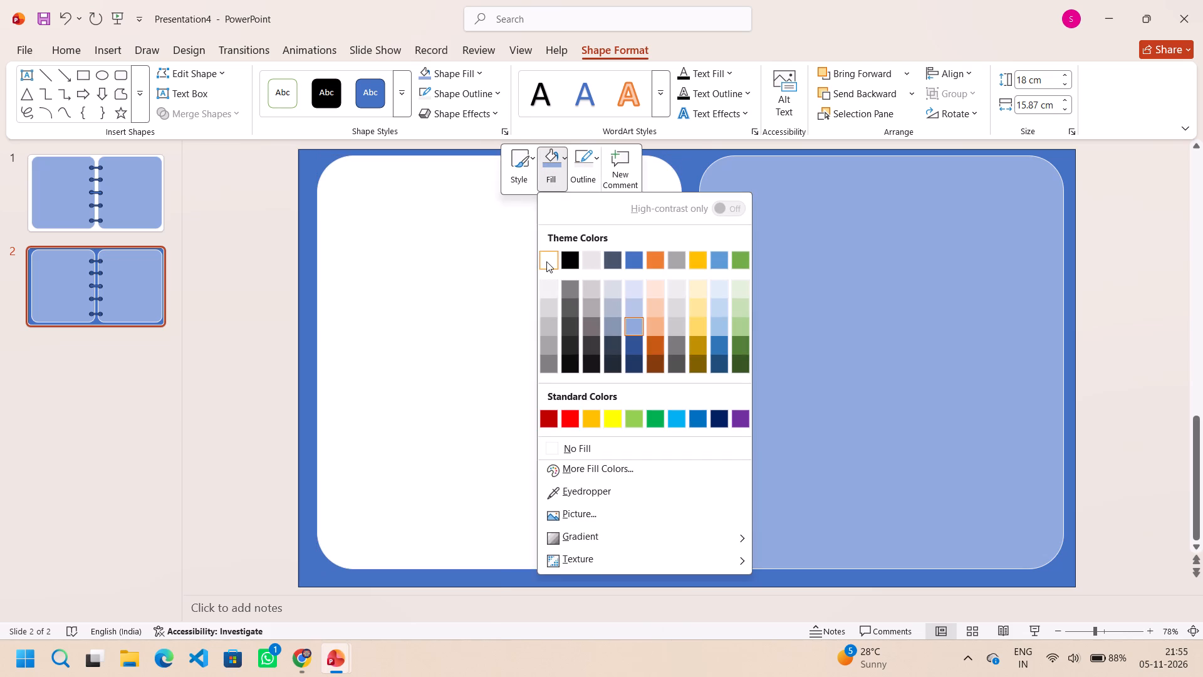
right_click(807, 228)
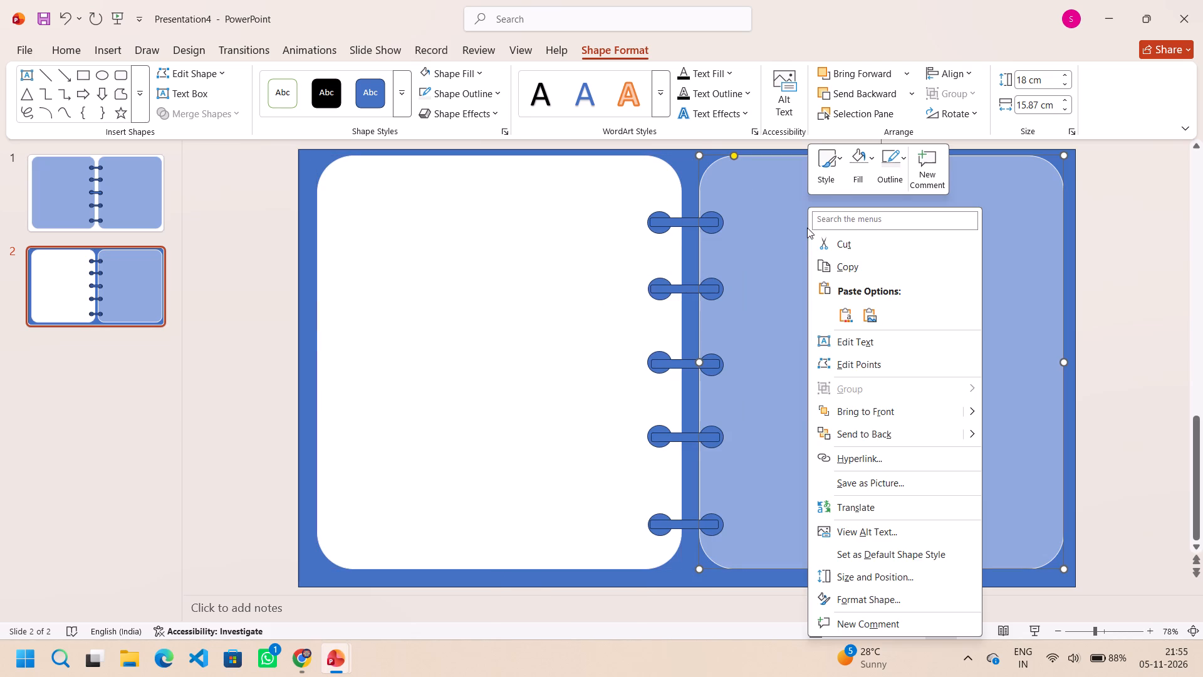
left_click(850, 154)
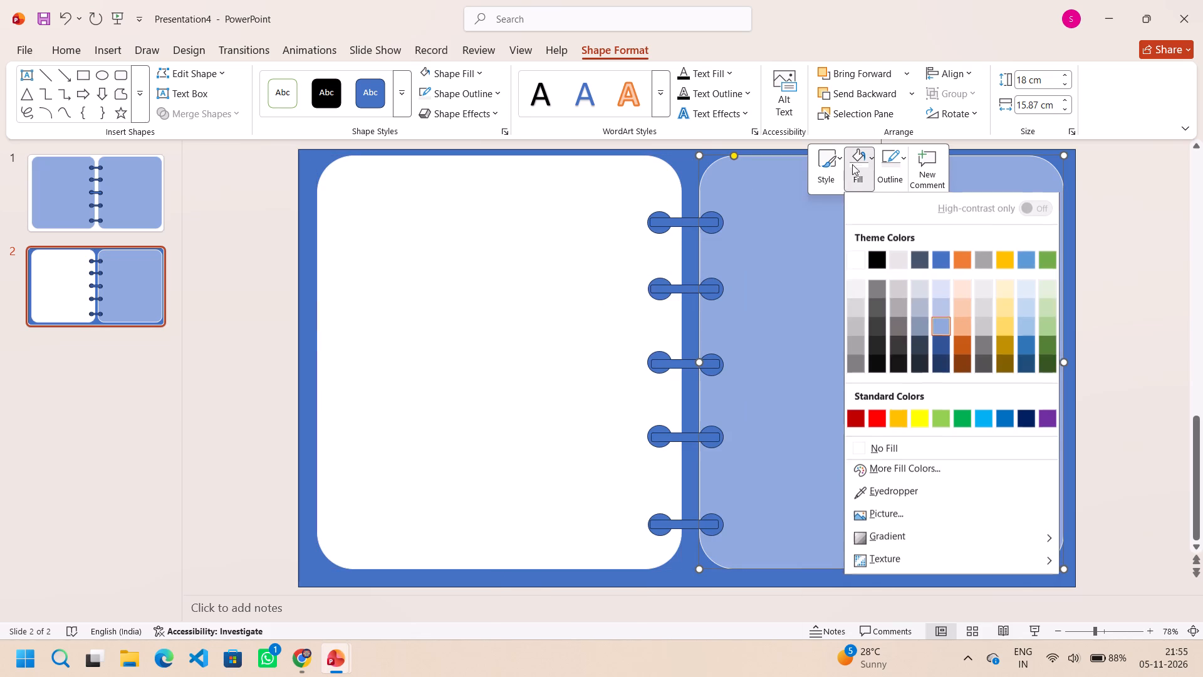
left_click(856, 259)
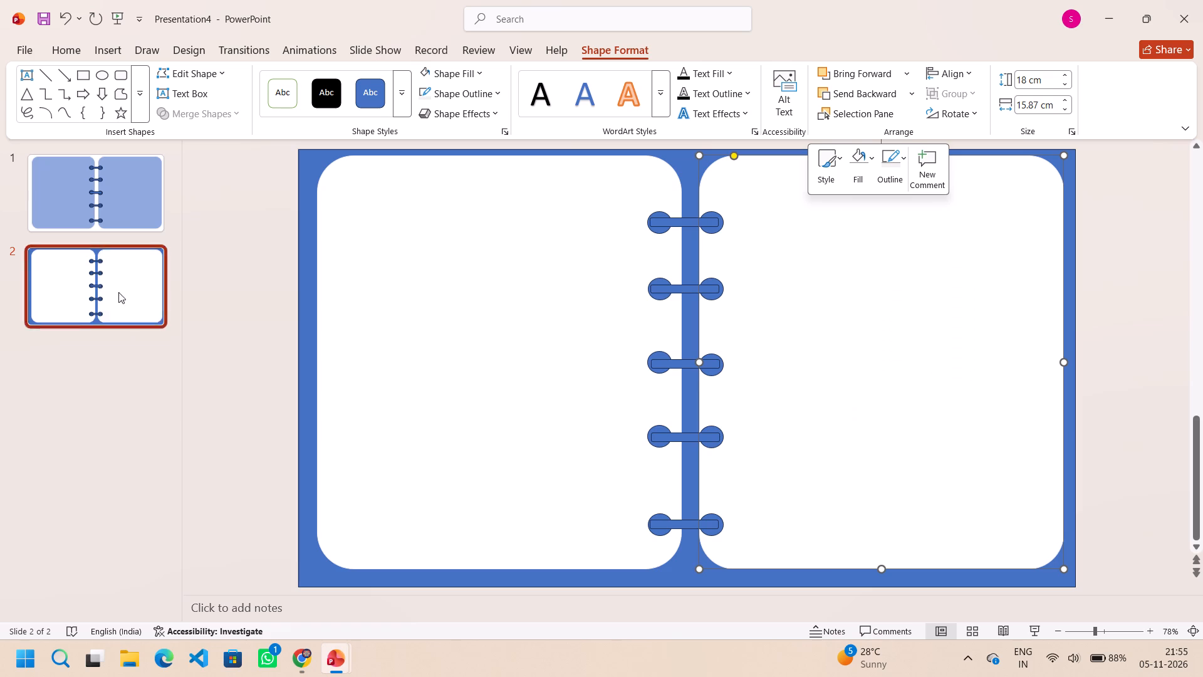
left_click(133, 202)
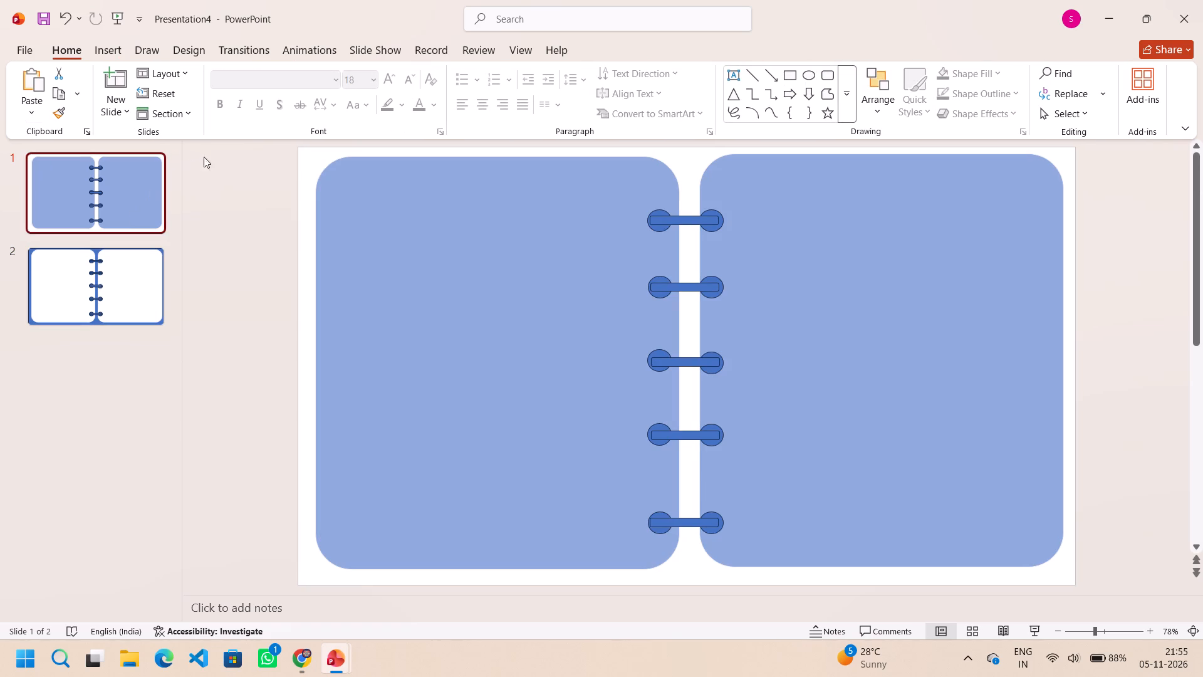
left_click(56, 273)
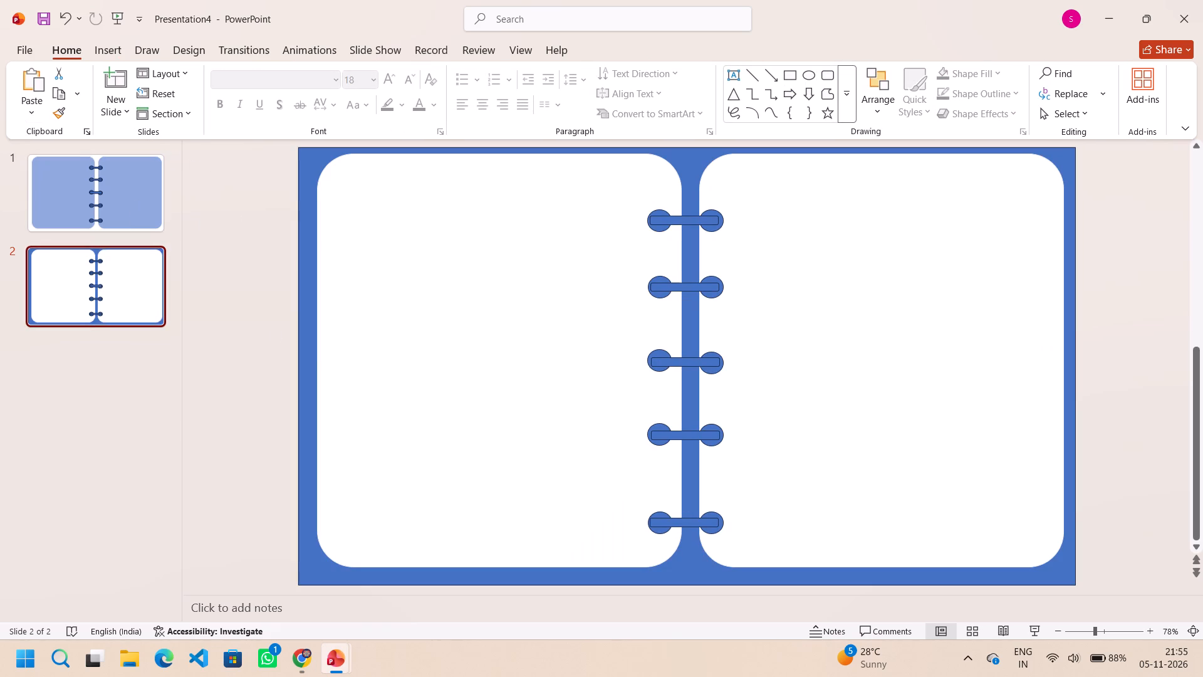
Fill the connecting bar of the topmost ring on slide 2 with the darkest shade of the blue theme colour.
left_click(685, 223)
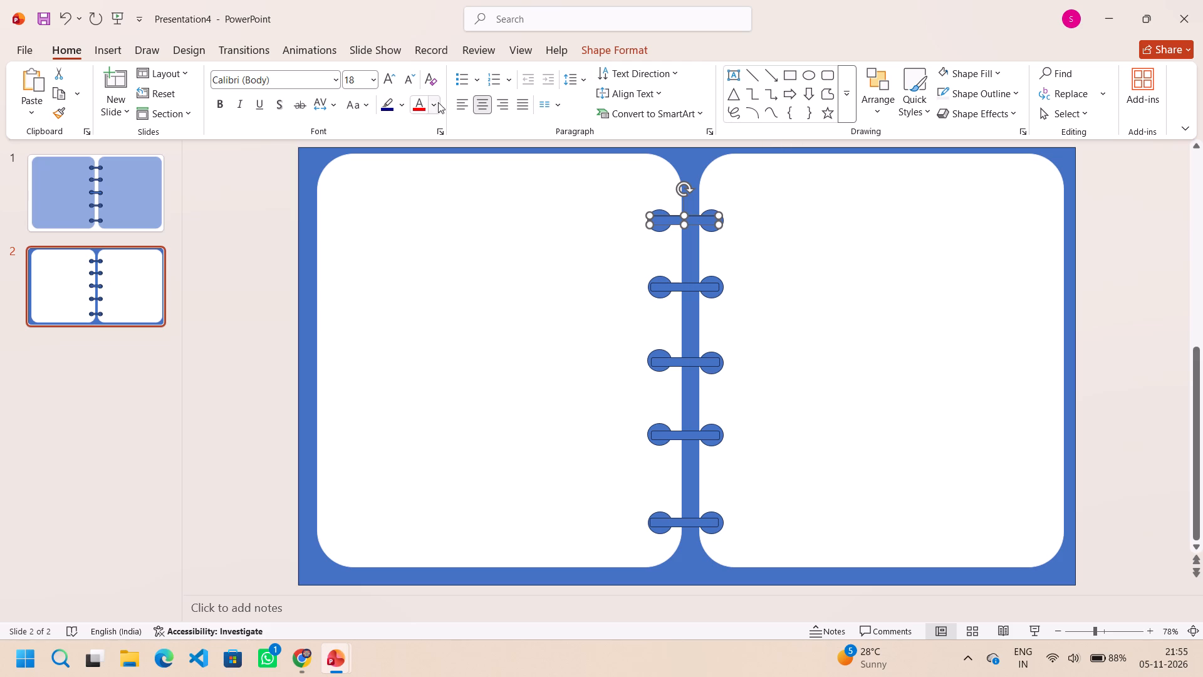
left_click(389, 108)
left_click(694, 220)
right_click(696, 221)
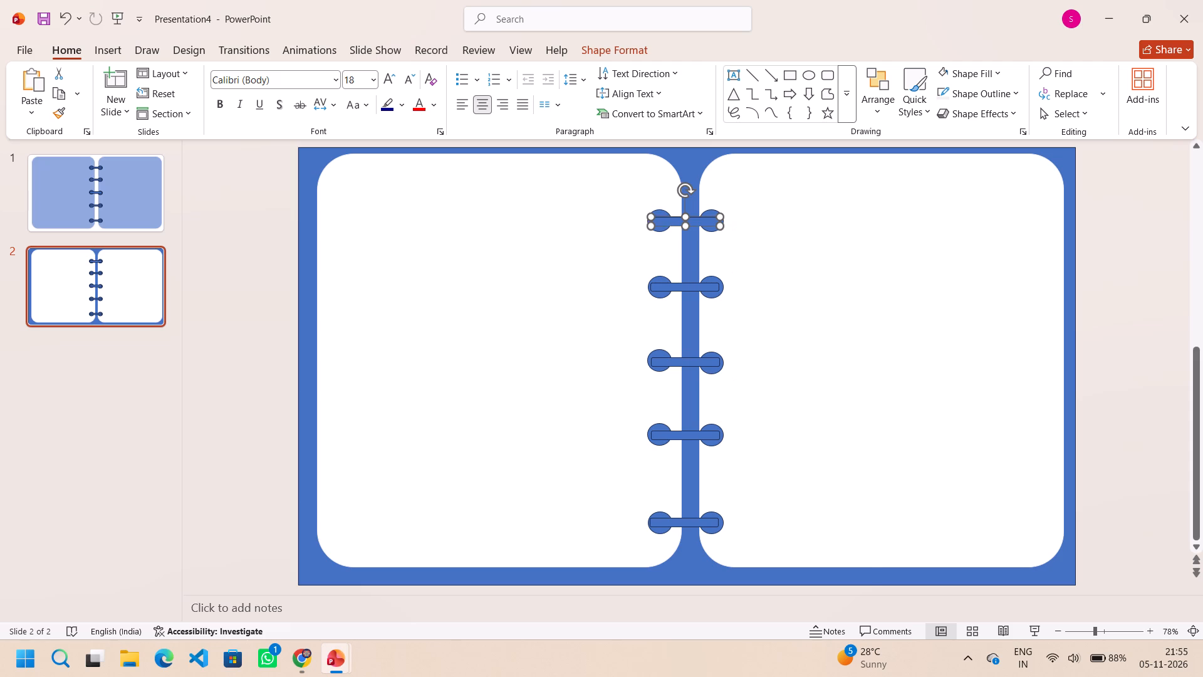
left_click(748, 159)
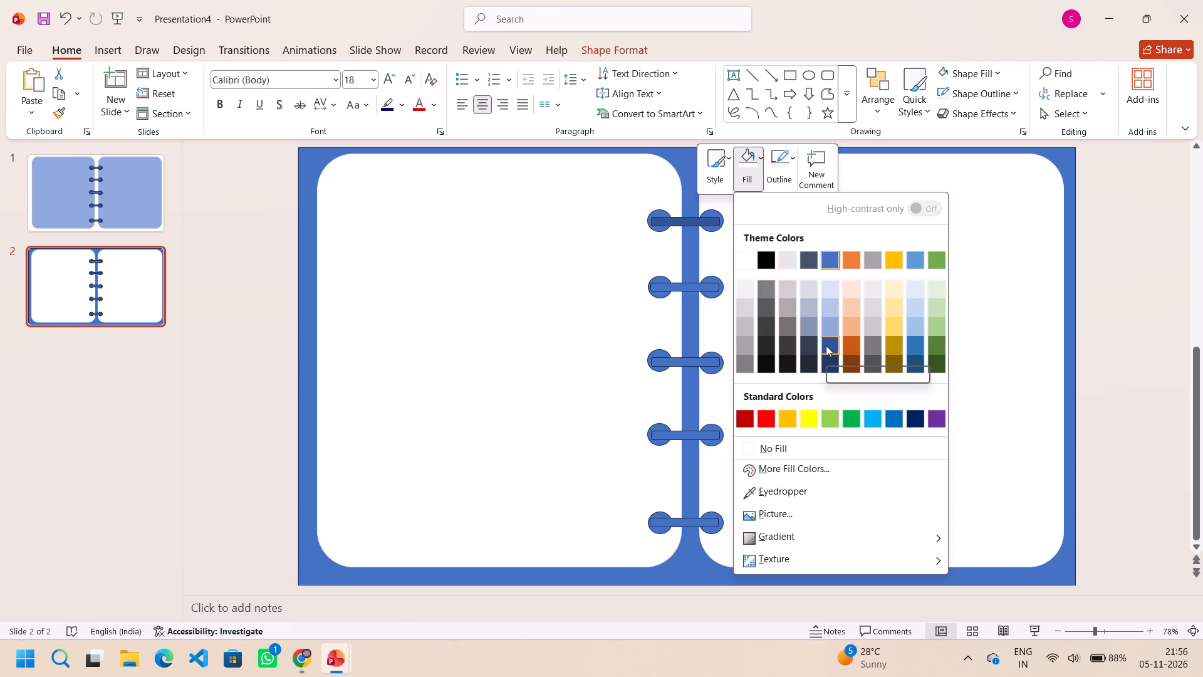
left_click(828, 364)
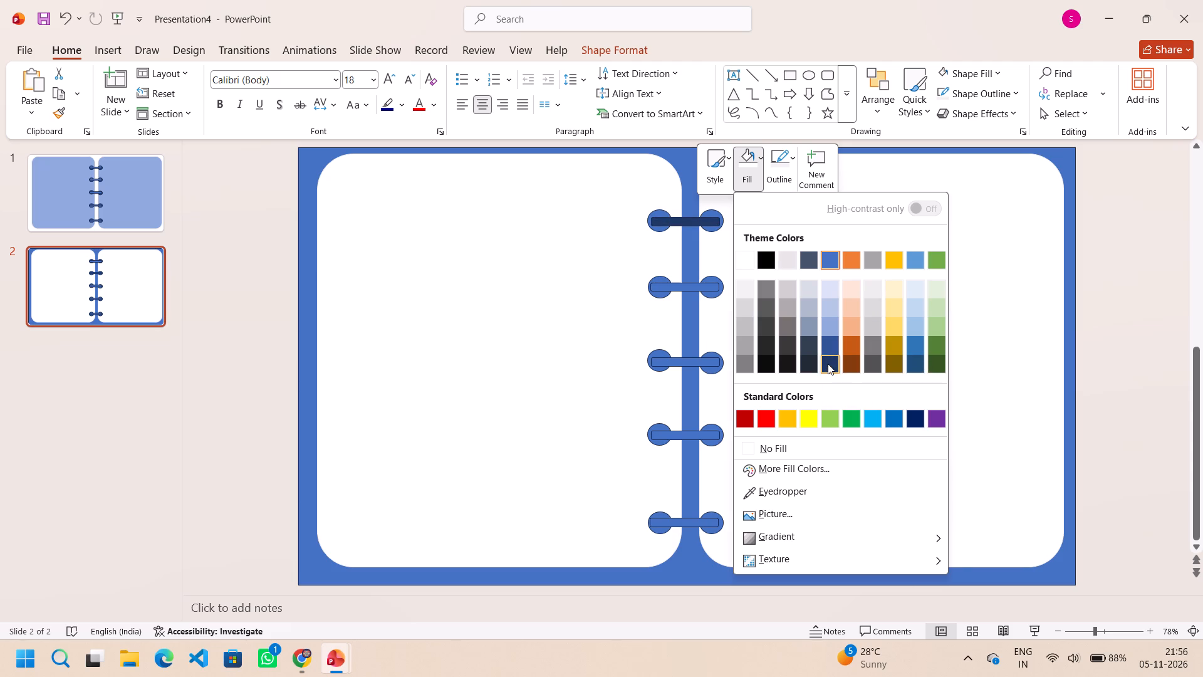
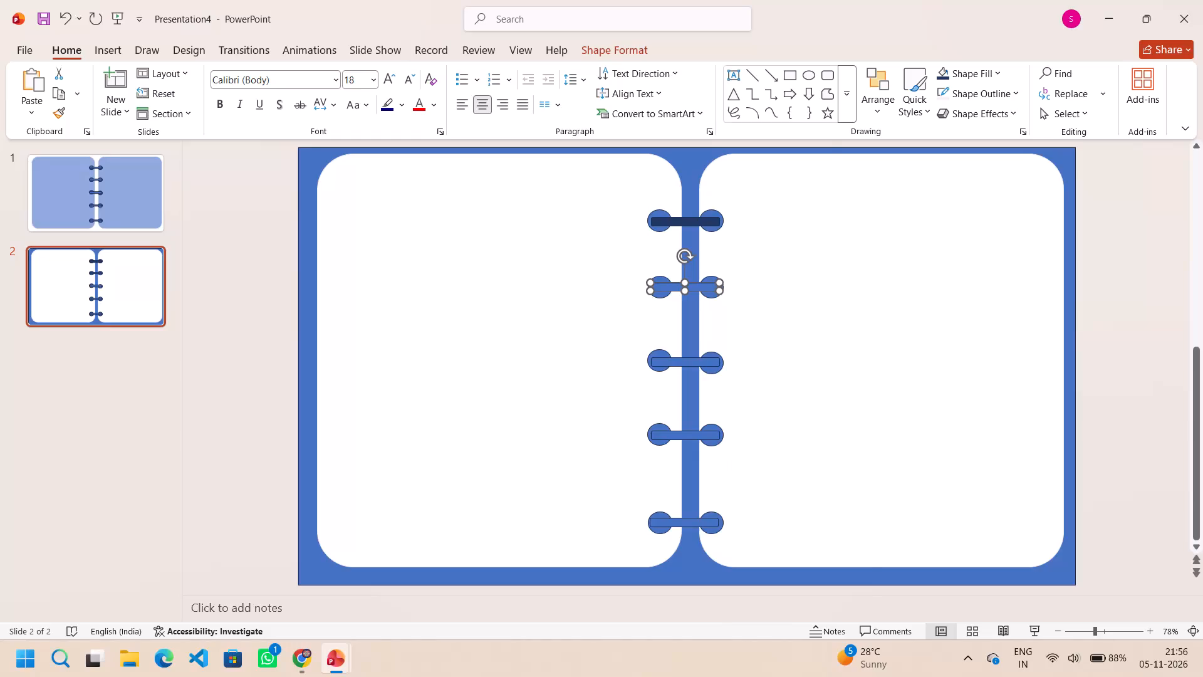
Fill the connecting bars of the four lower rings on slide 2 with the darkest shade of the blue theme colour.
left_click(749, 155)
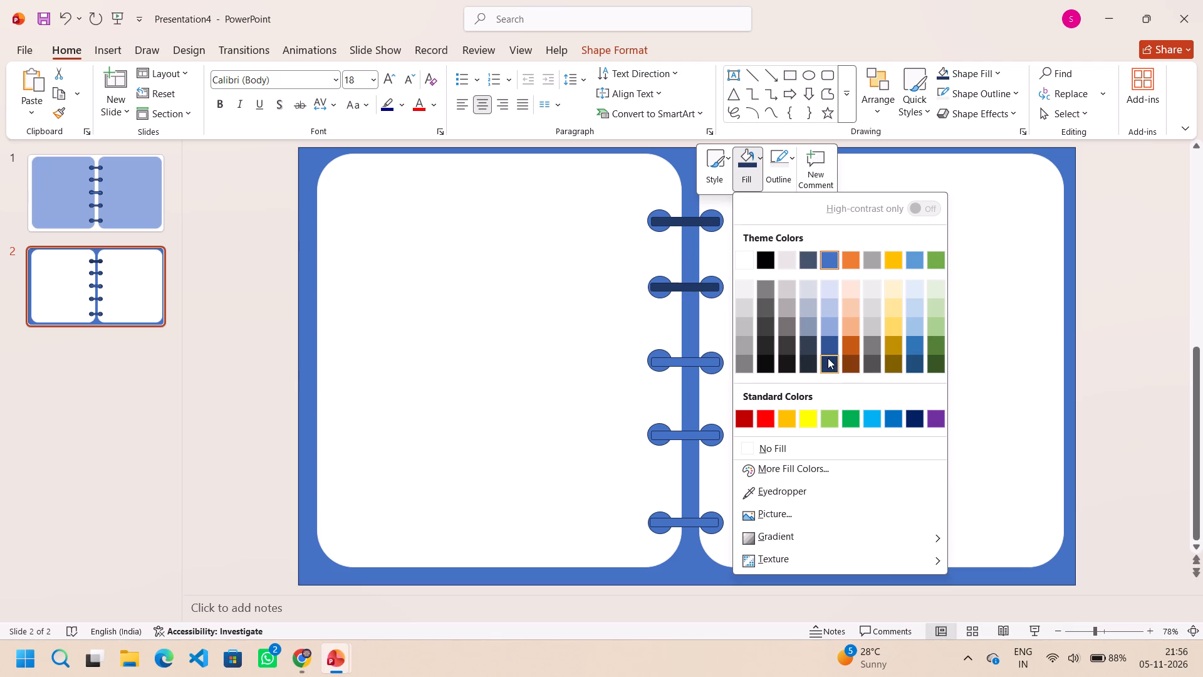
left_click(827, 358)
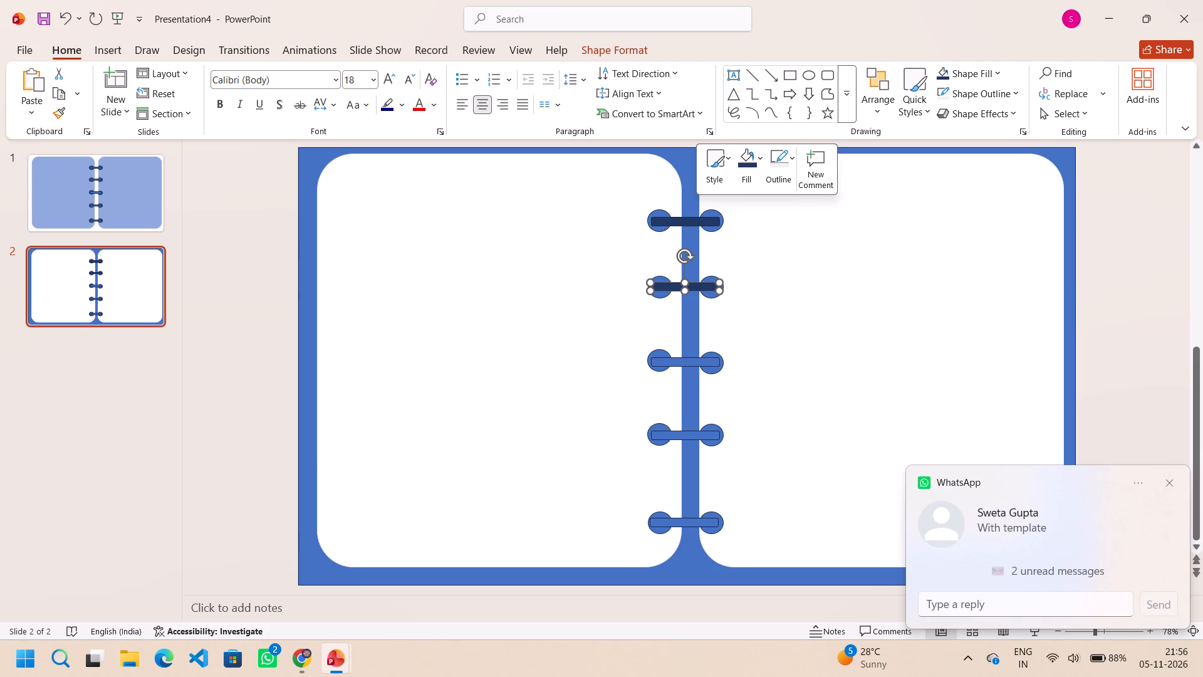
left_click(689, 362)
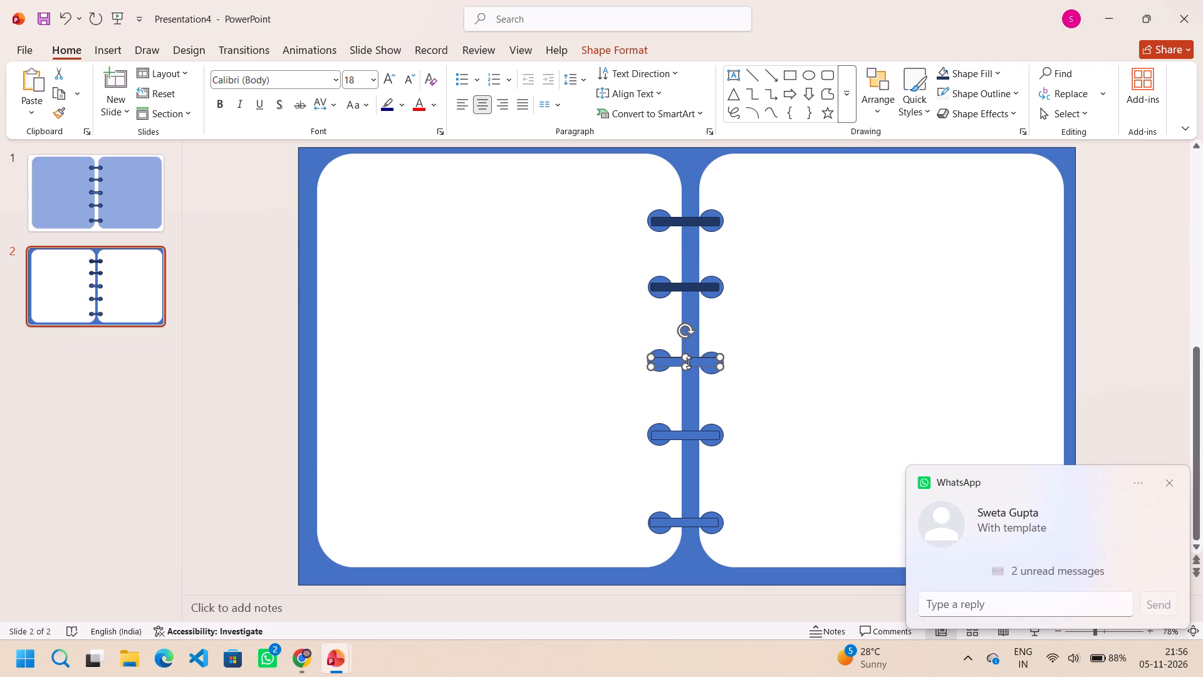
right_click(699, 362)
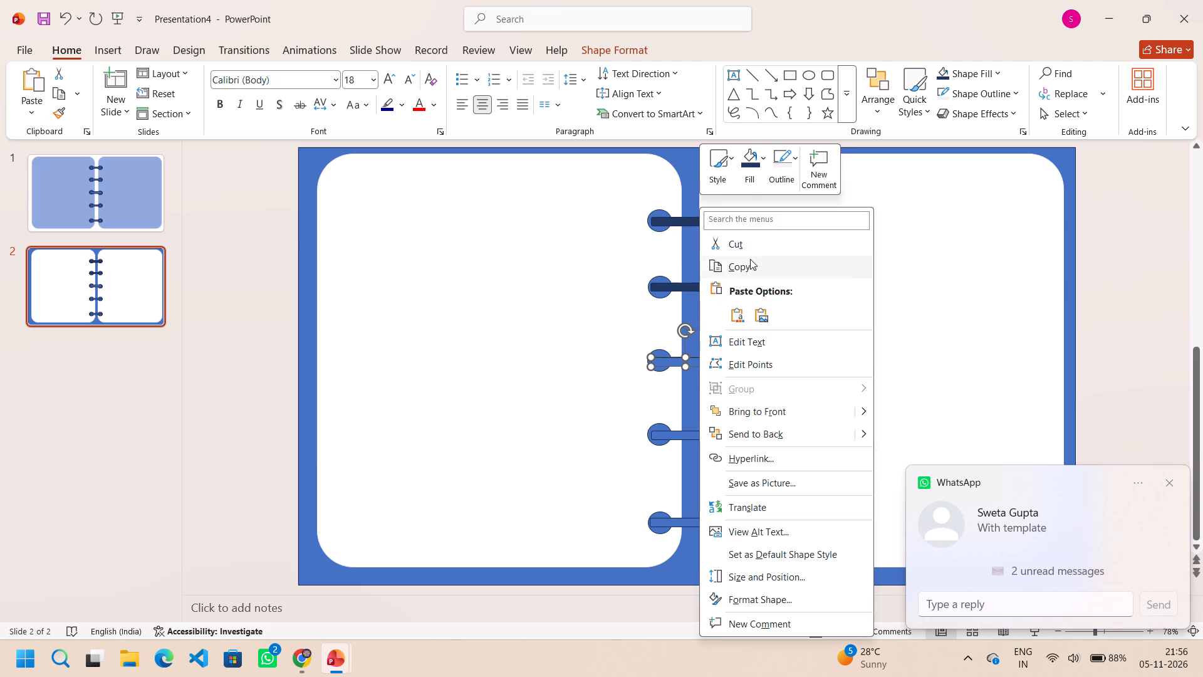
left_click(747, 169)
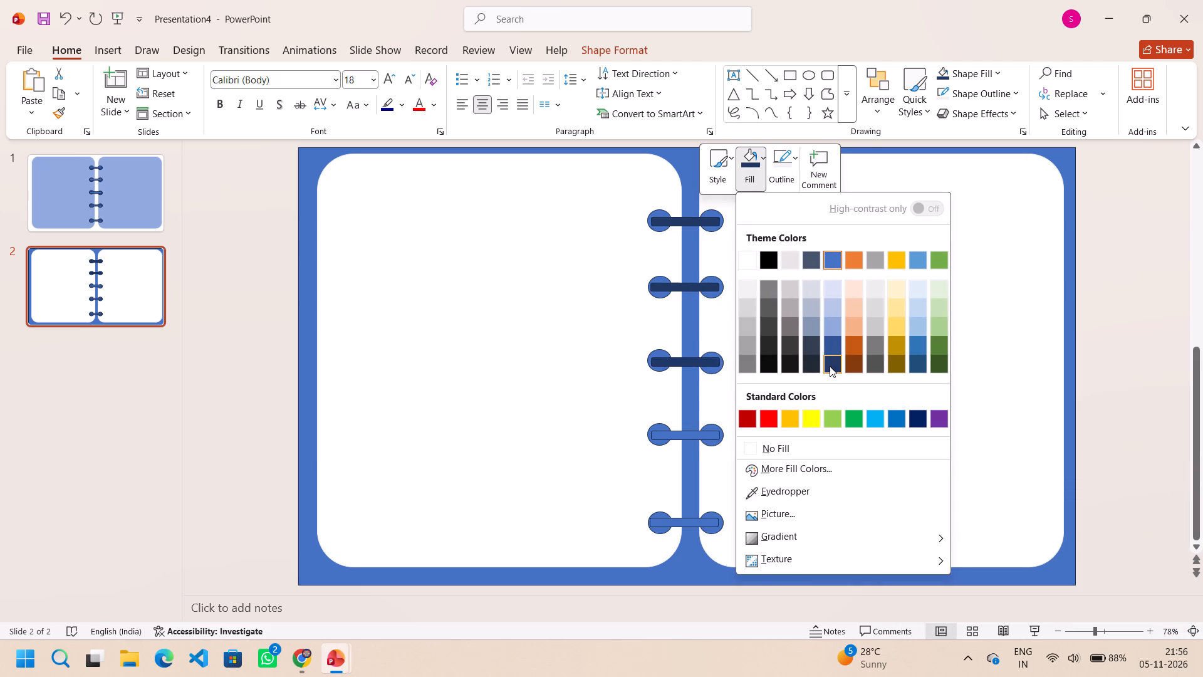
left_click(830, 366)
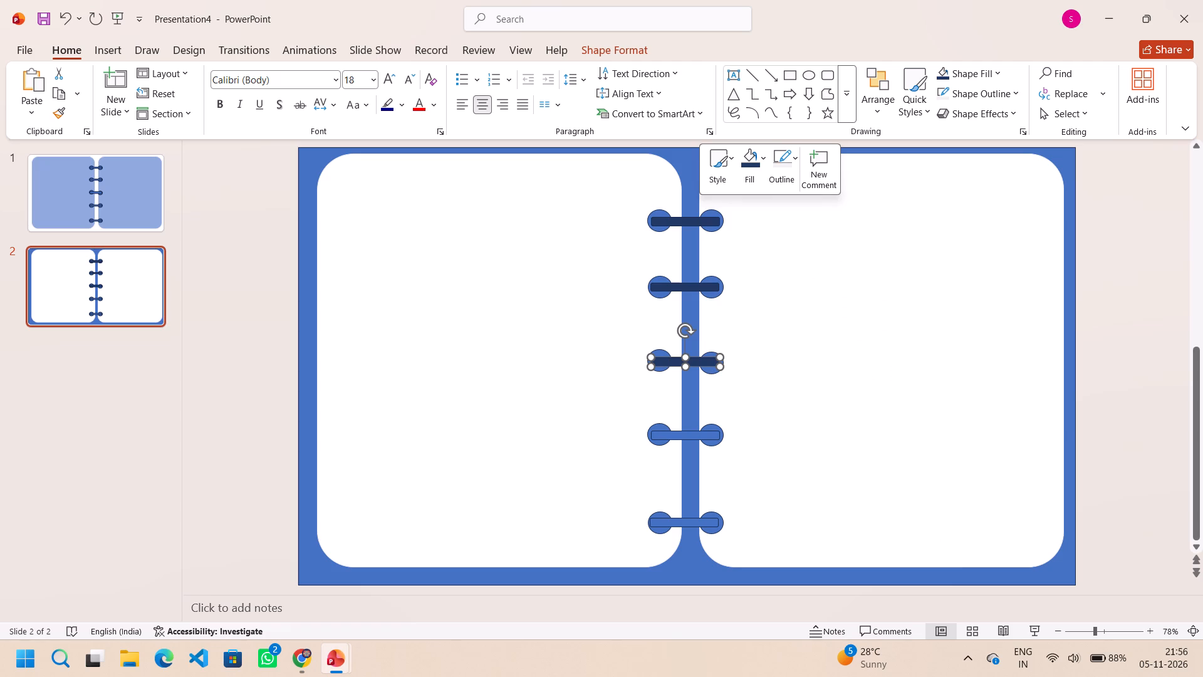
left_click(675, 436)
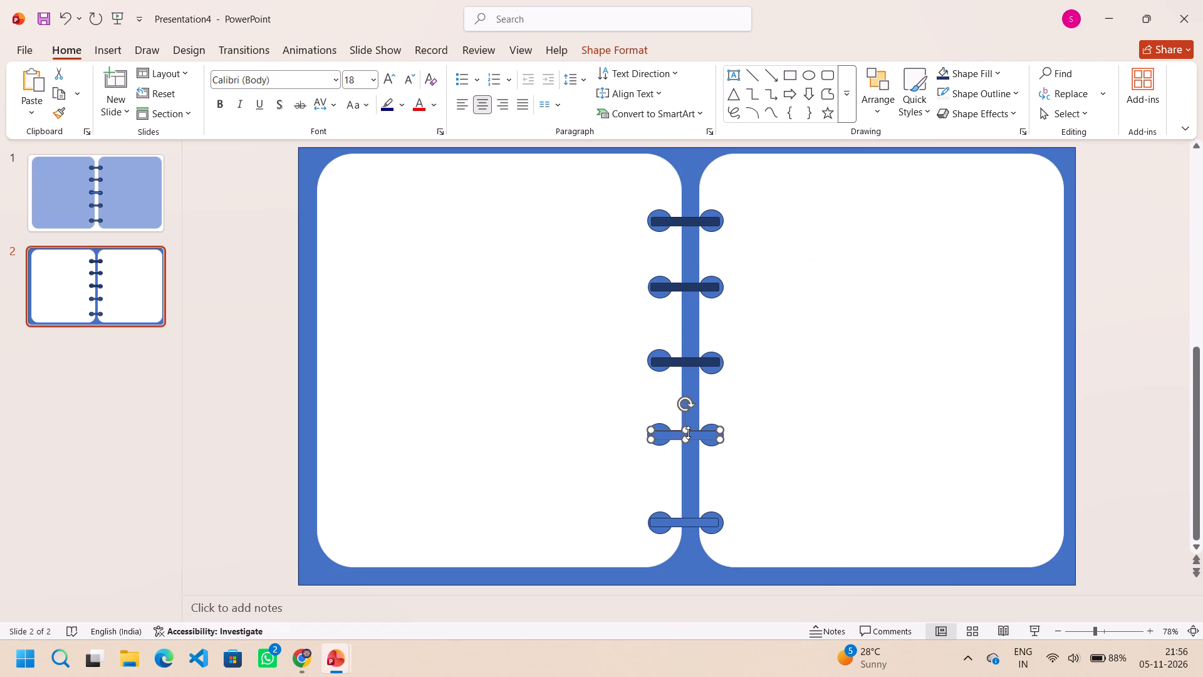
right_click(670, 433)
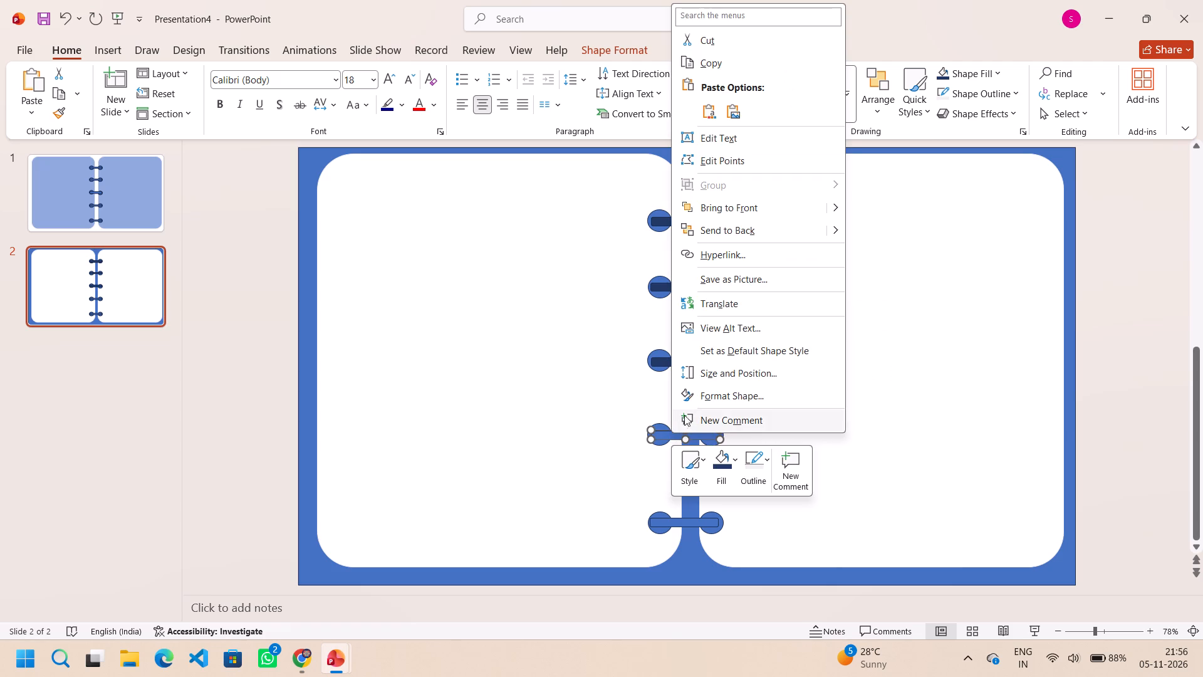
left_click(722, 466)
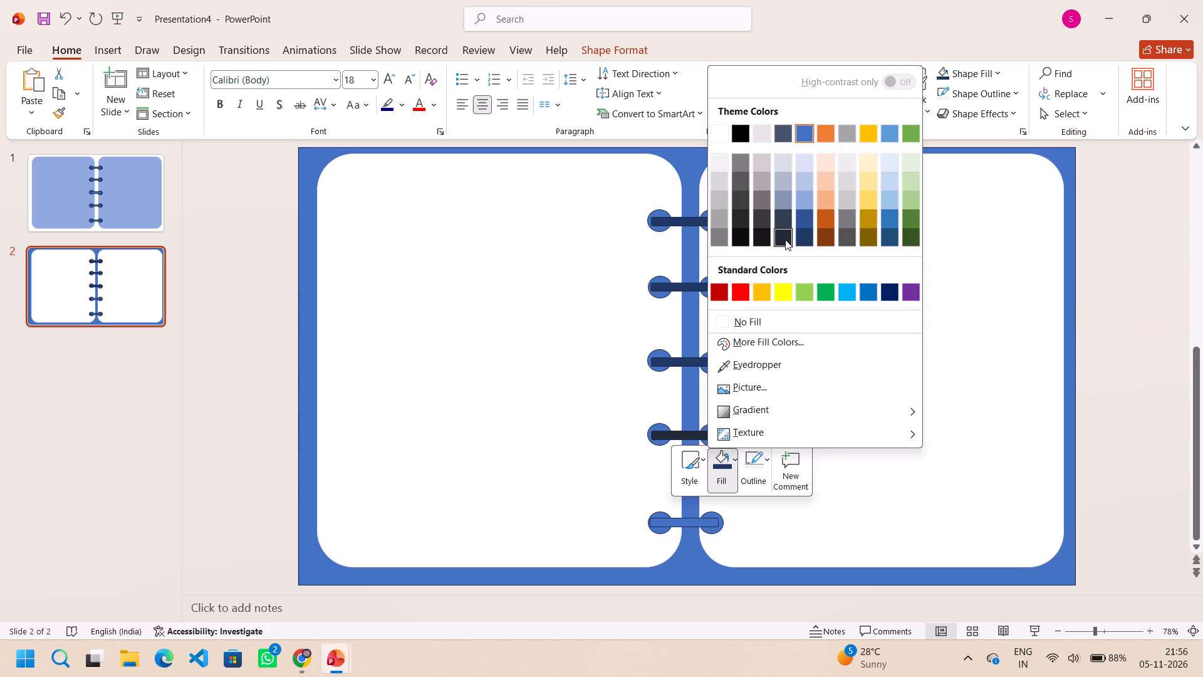
left_click(805, 234)
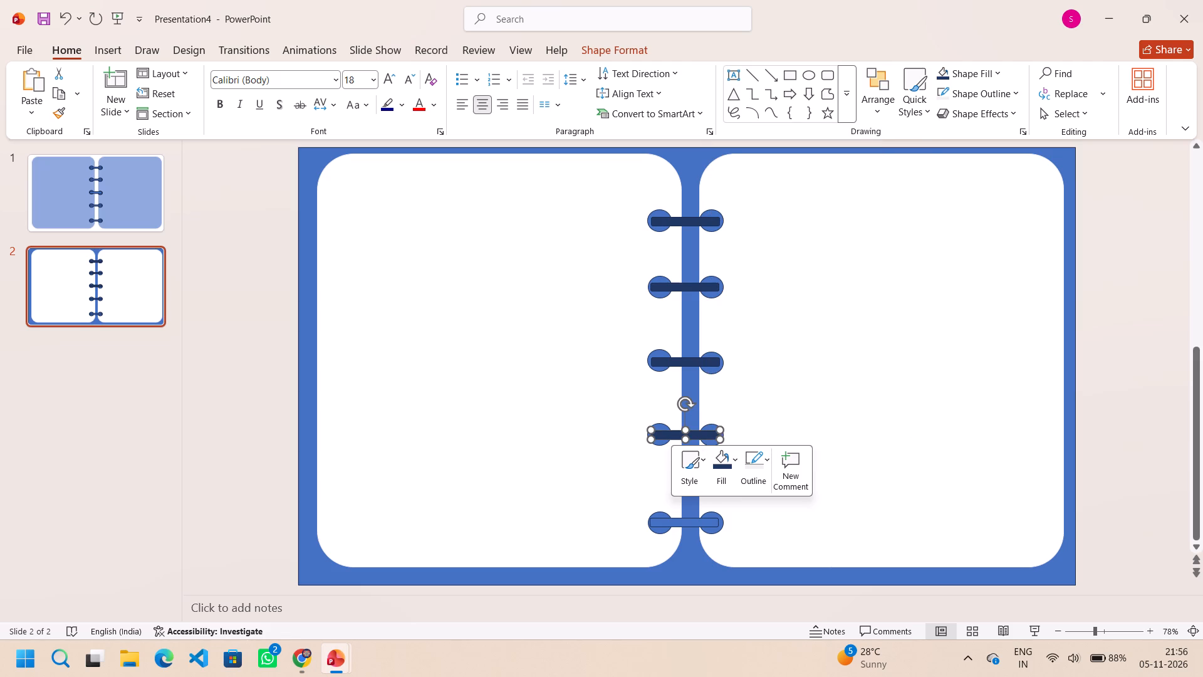
left_click(689, 523)
right_click(689, 523)
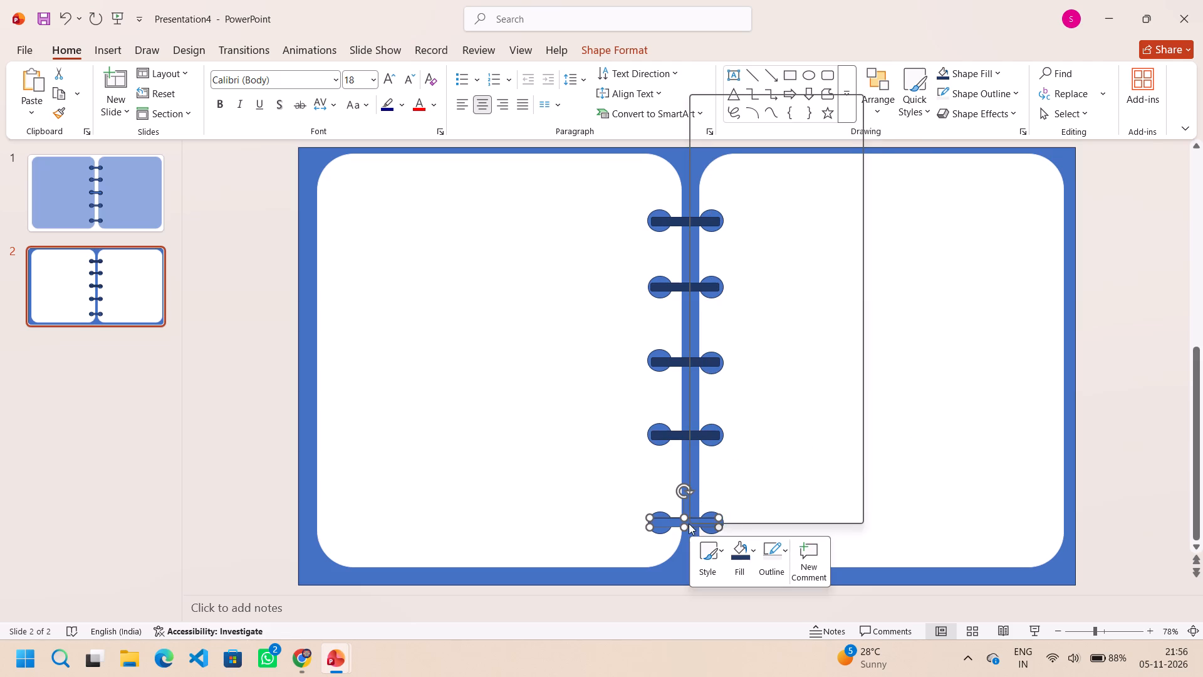
left_click(747, 557)
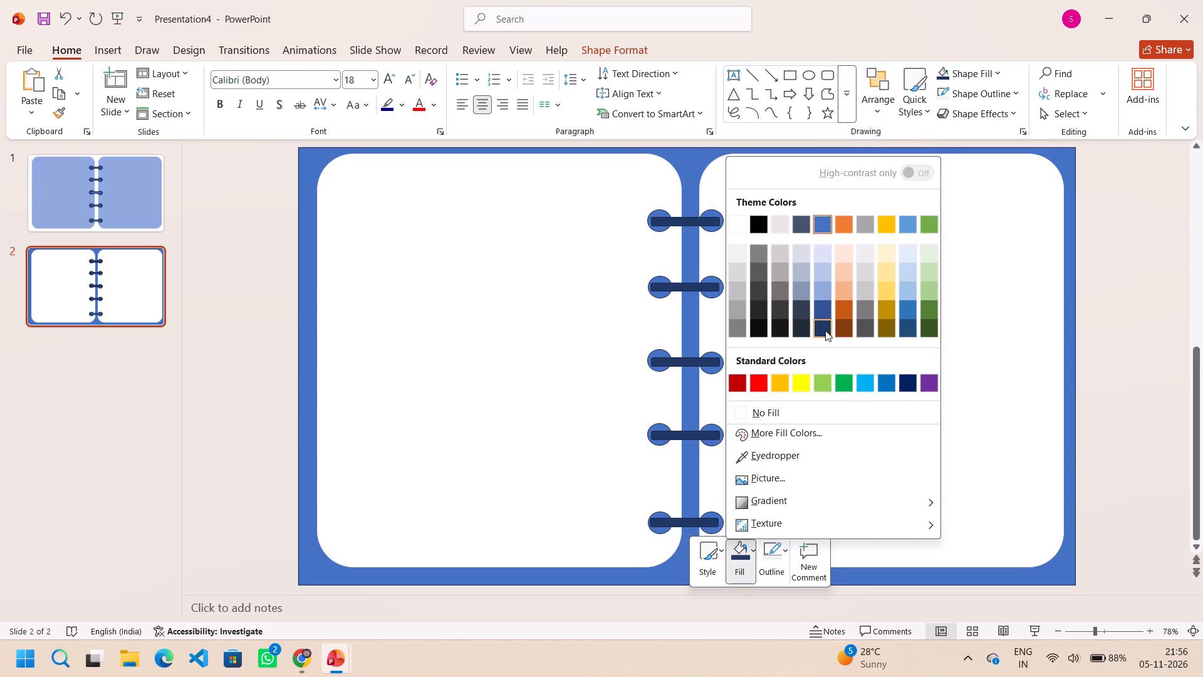
left_click(825, 328)
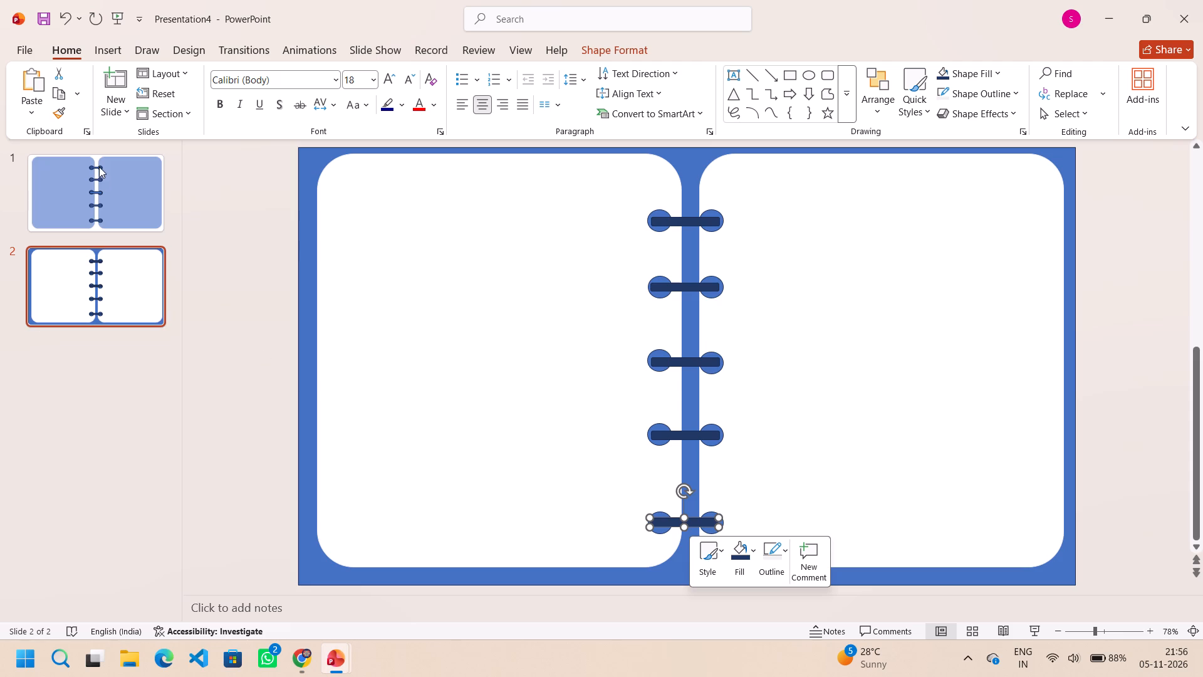
Delete slide 1, the original notebook with light blue pages.
left_click(105, 172)
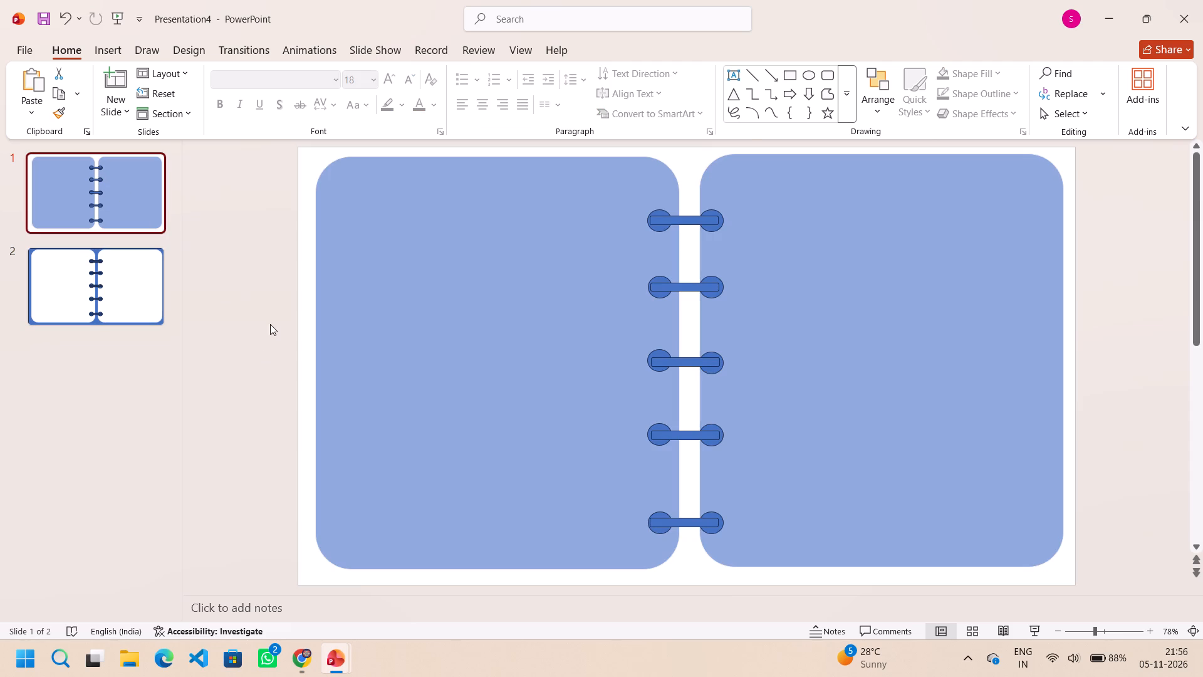
key("Delete")
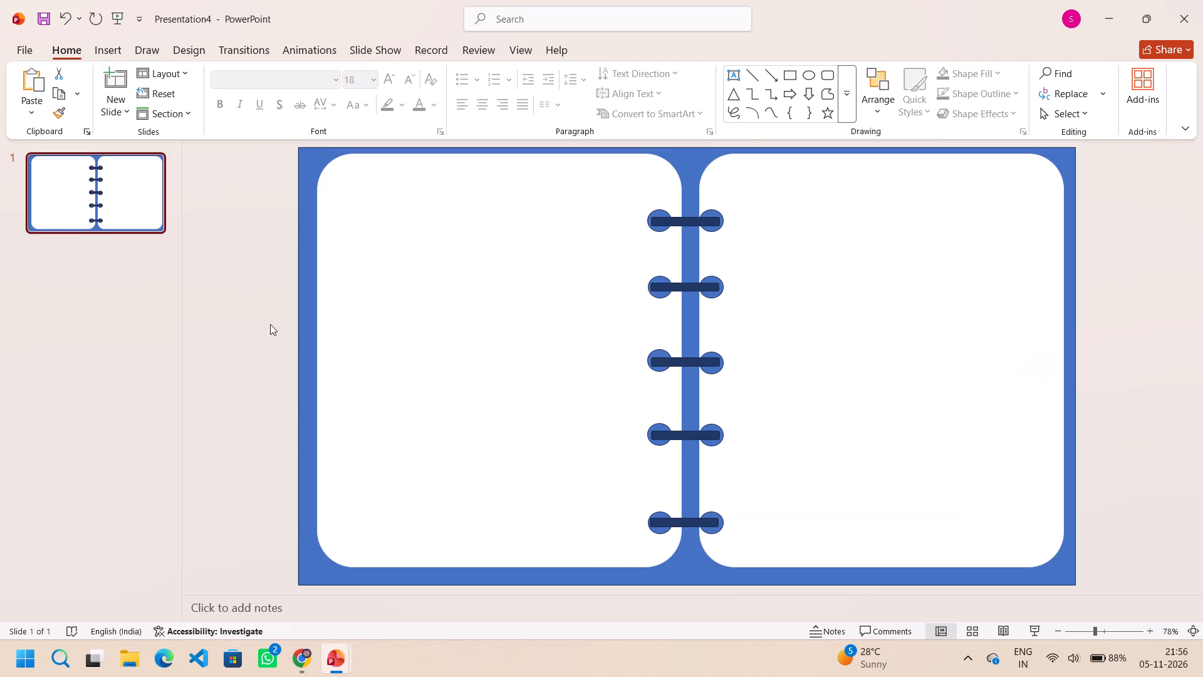
Select the full-slide blue rectangle behind the notebook pages and open its editing options.
right_click(693, 162)
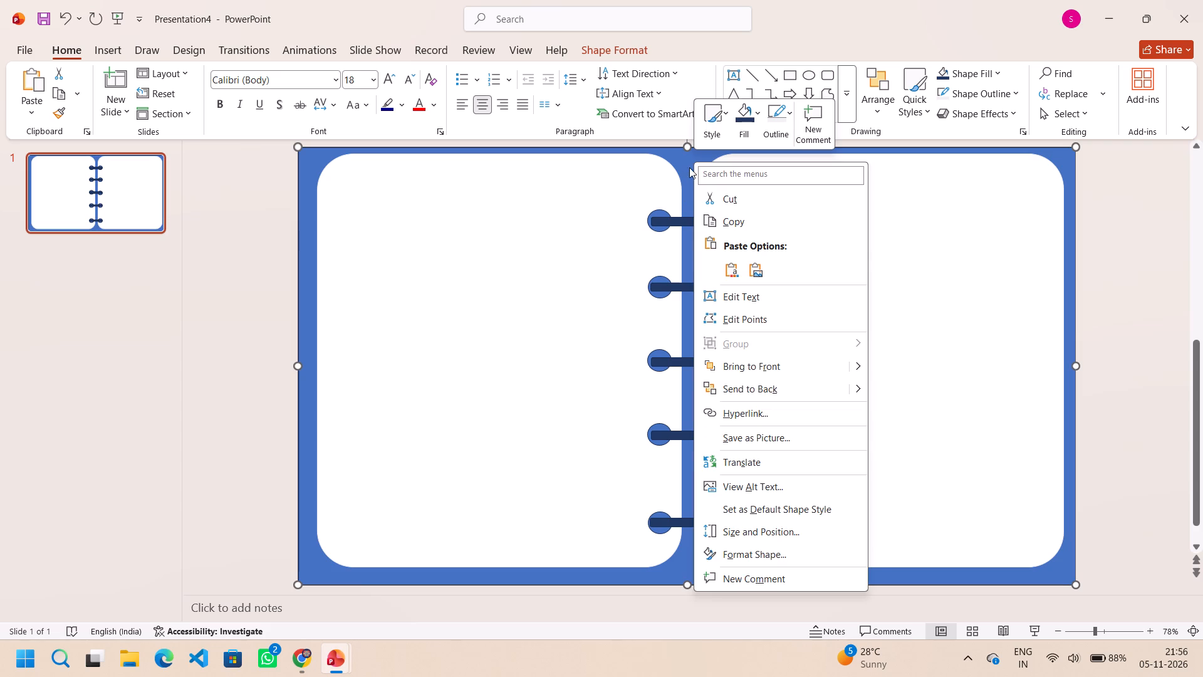
left_click(687, 162)
left_click(687, 161)
right_click(687, 161)
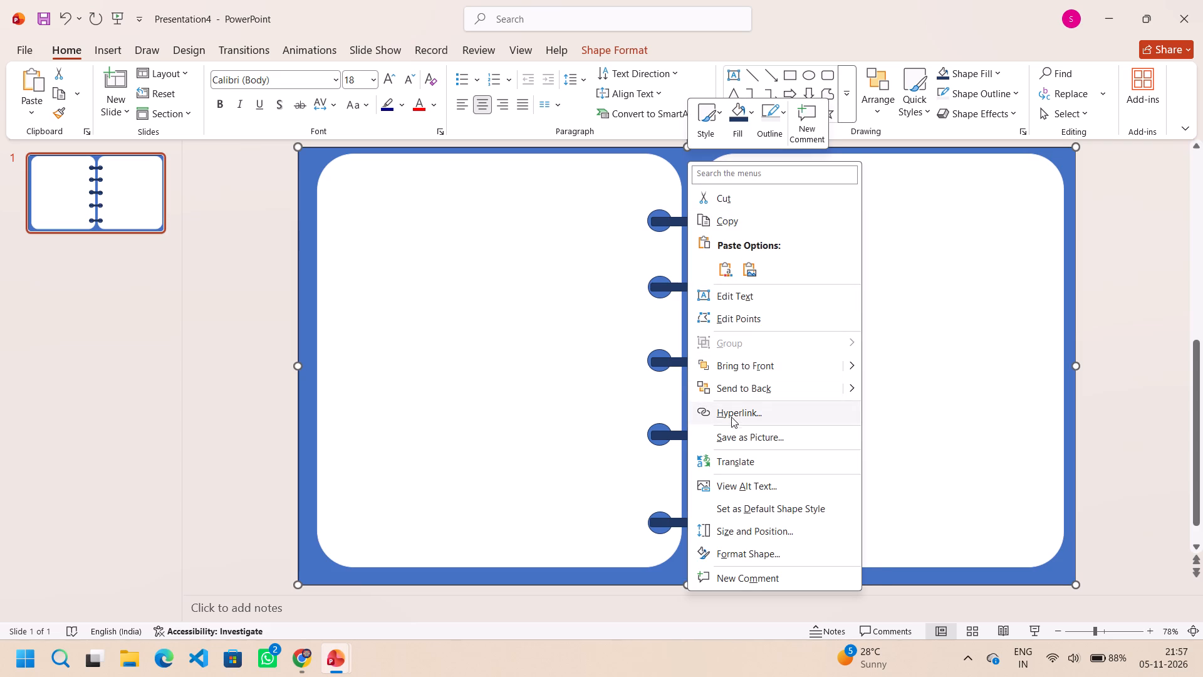
left_click(305, 174)
right_click(305, 174)
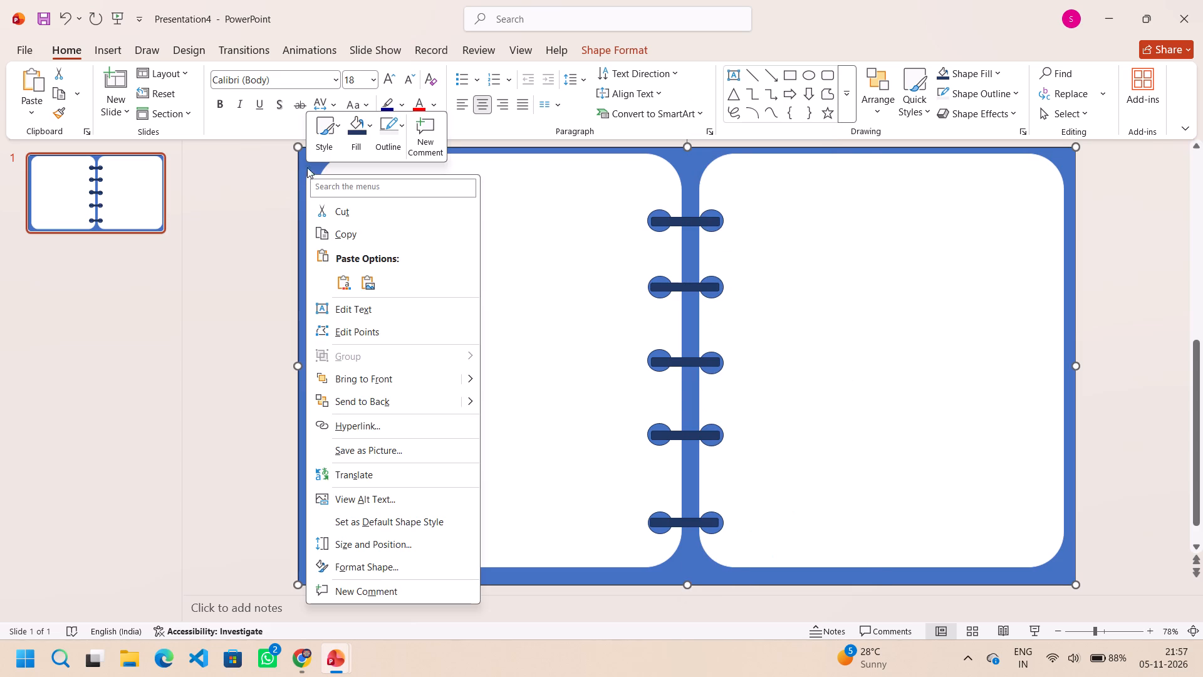
left_click(308, 162)
left_click(308, 162)
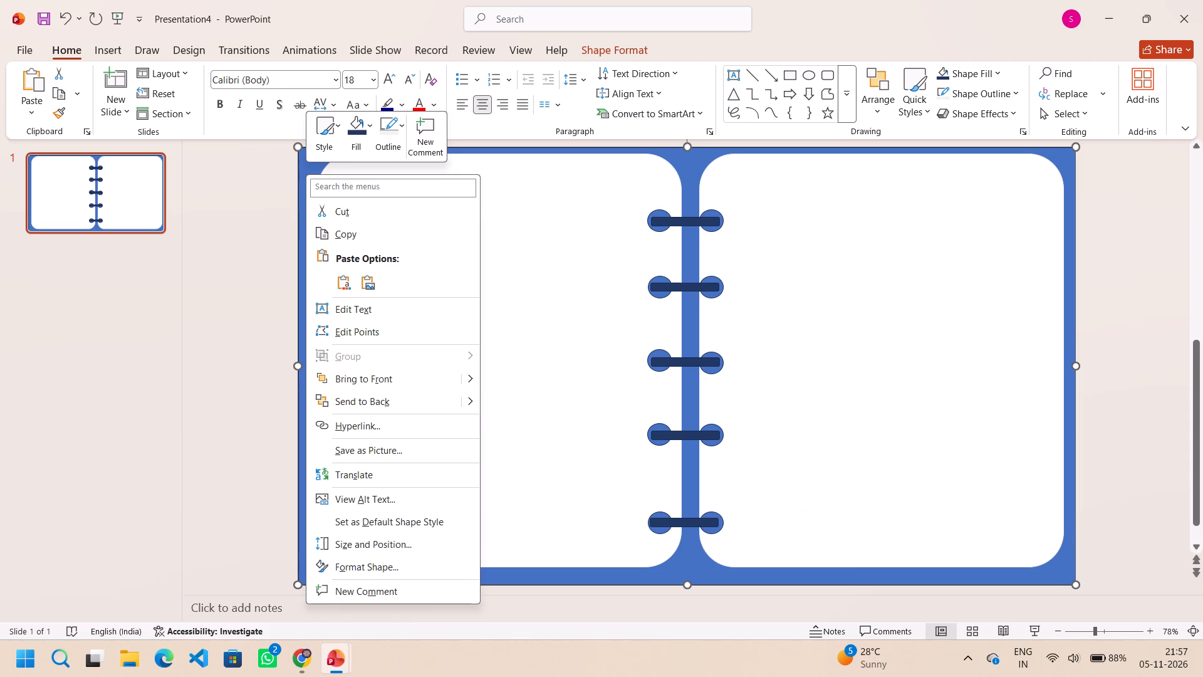
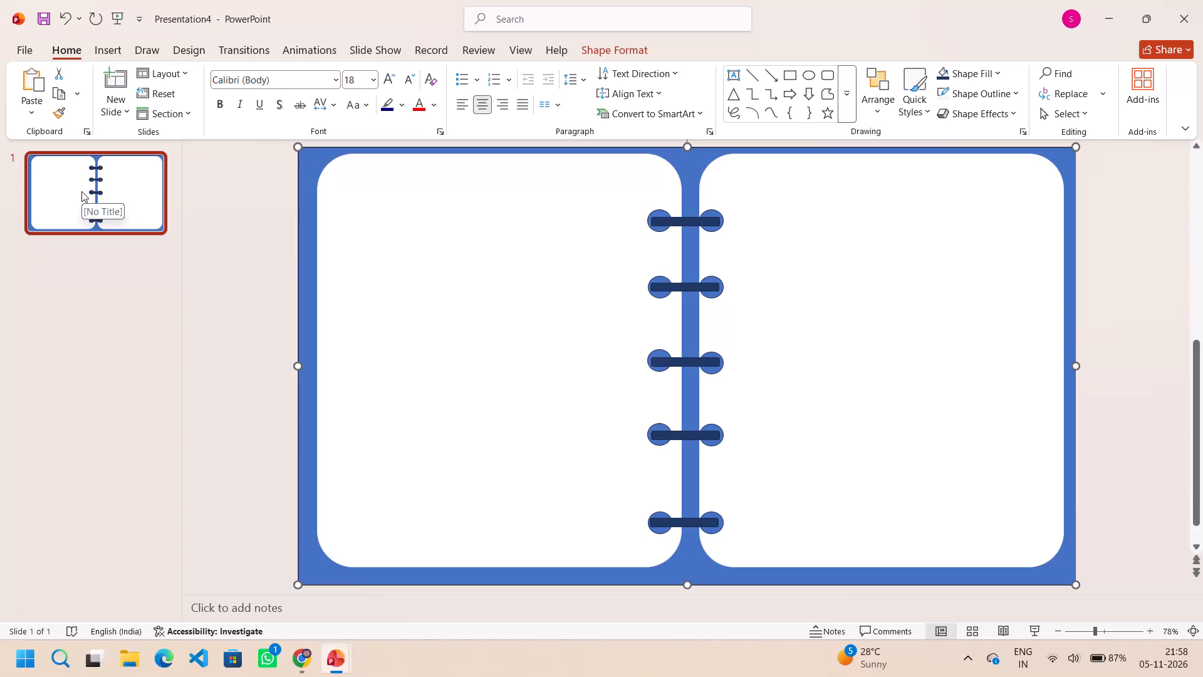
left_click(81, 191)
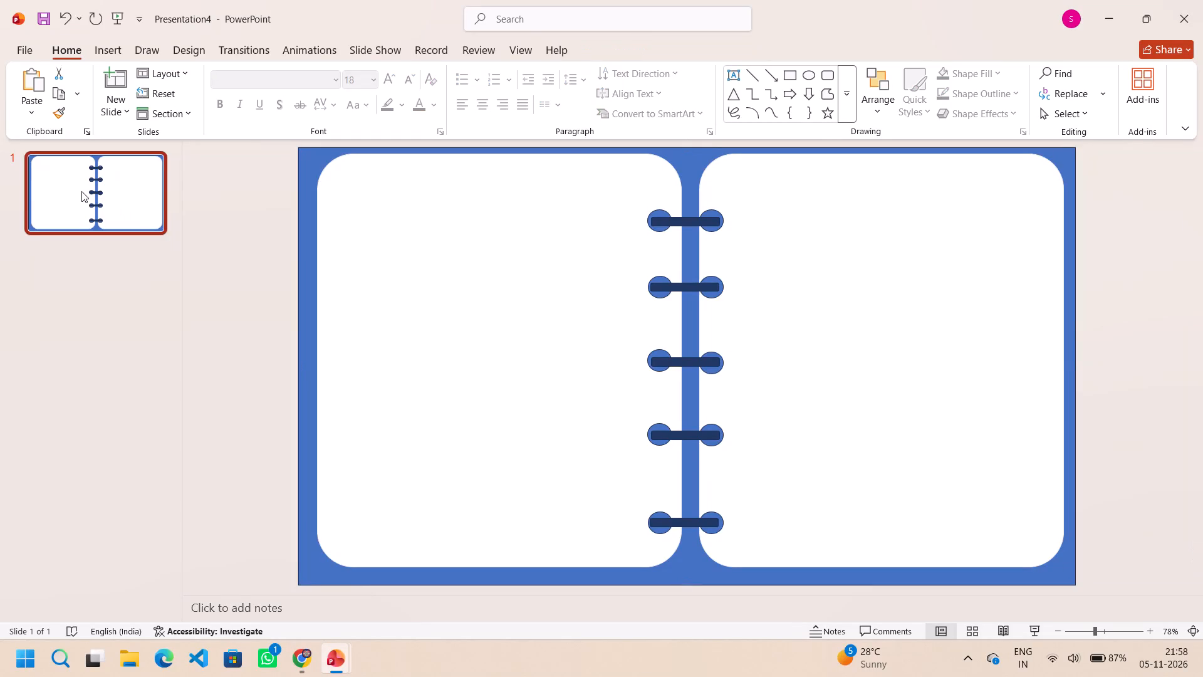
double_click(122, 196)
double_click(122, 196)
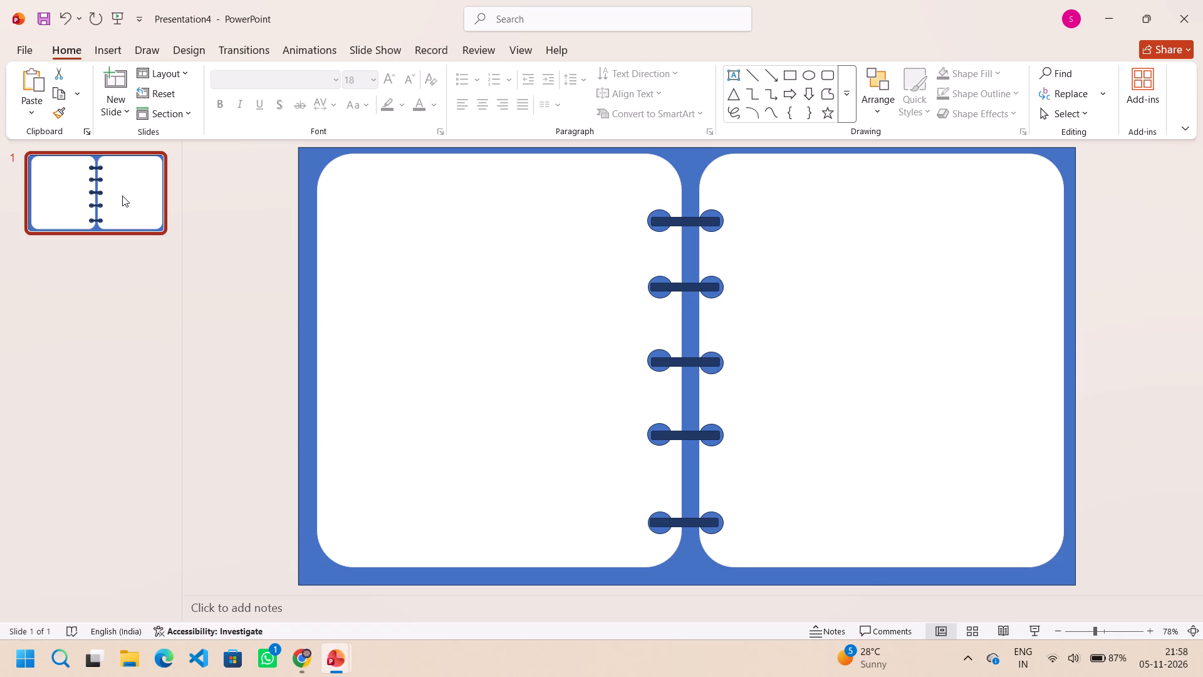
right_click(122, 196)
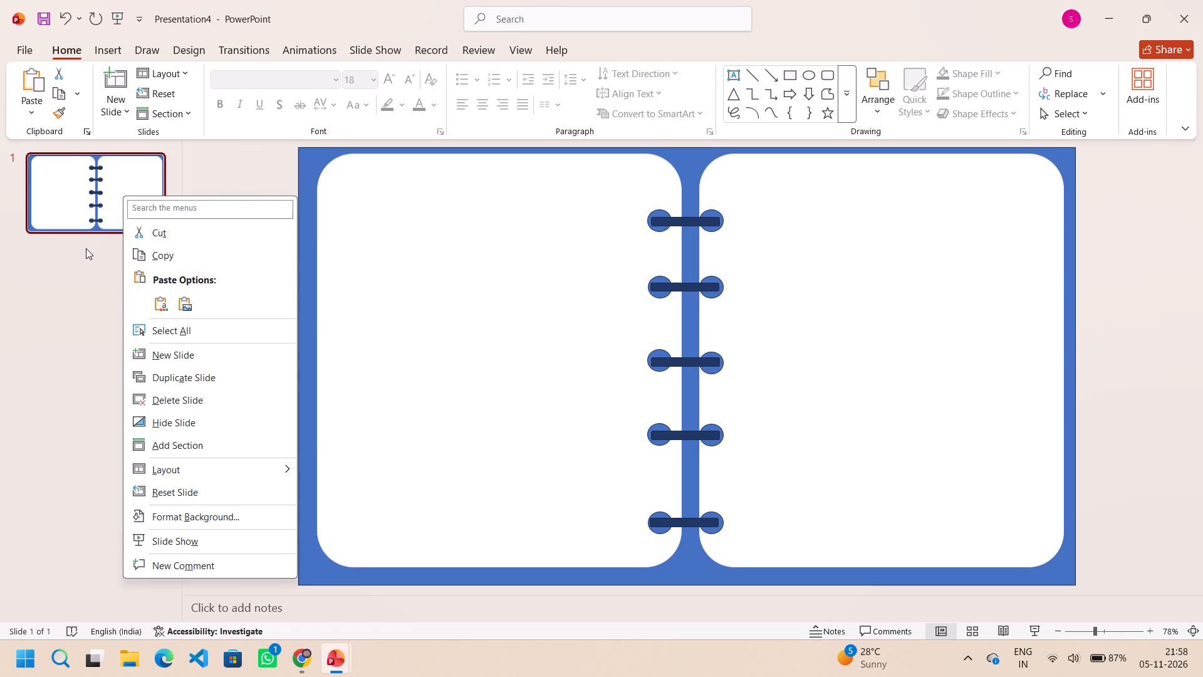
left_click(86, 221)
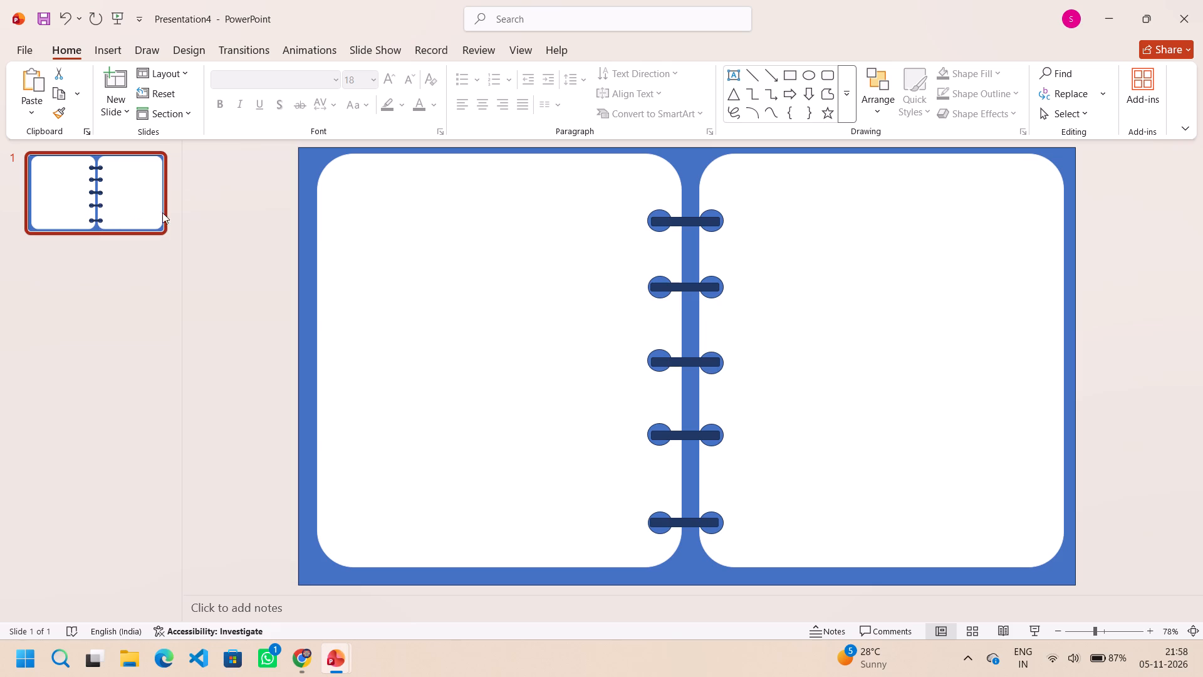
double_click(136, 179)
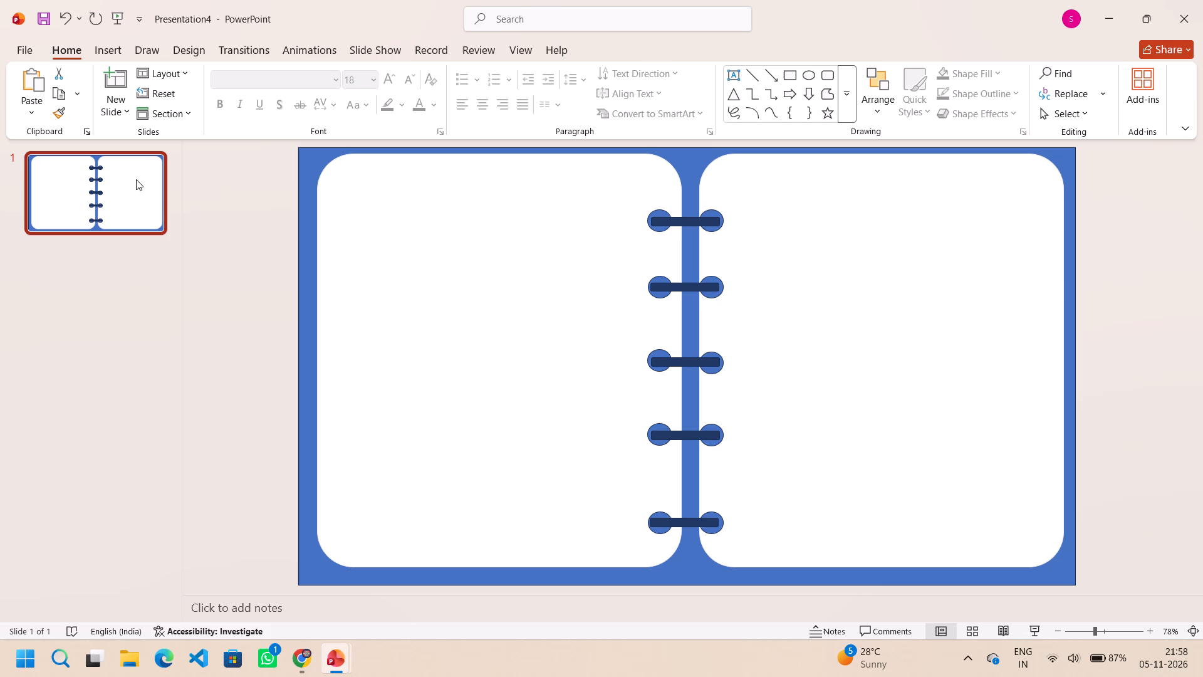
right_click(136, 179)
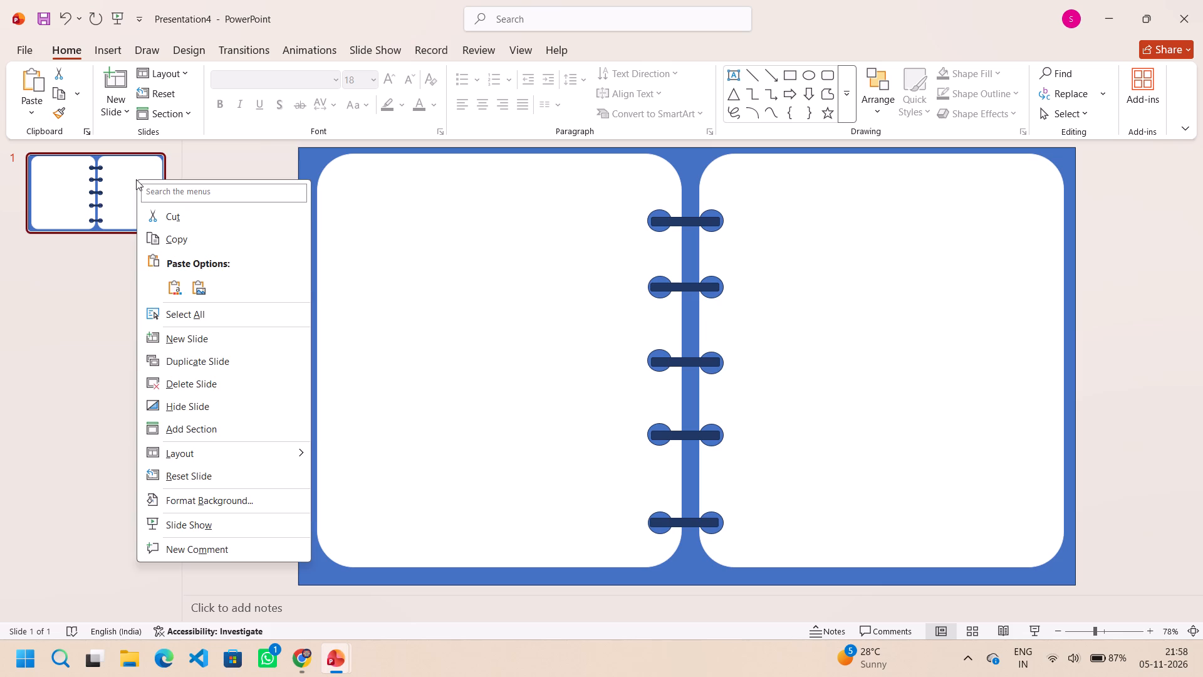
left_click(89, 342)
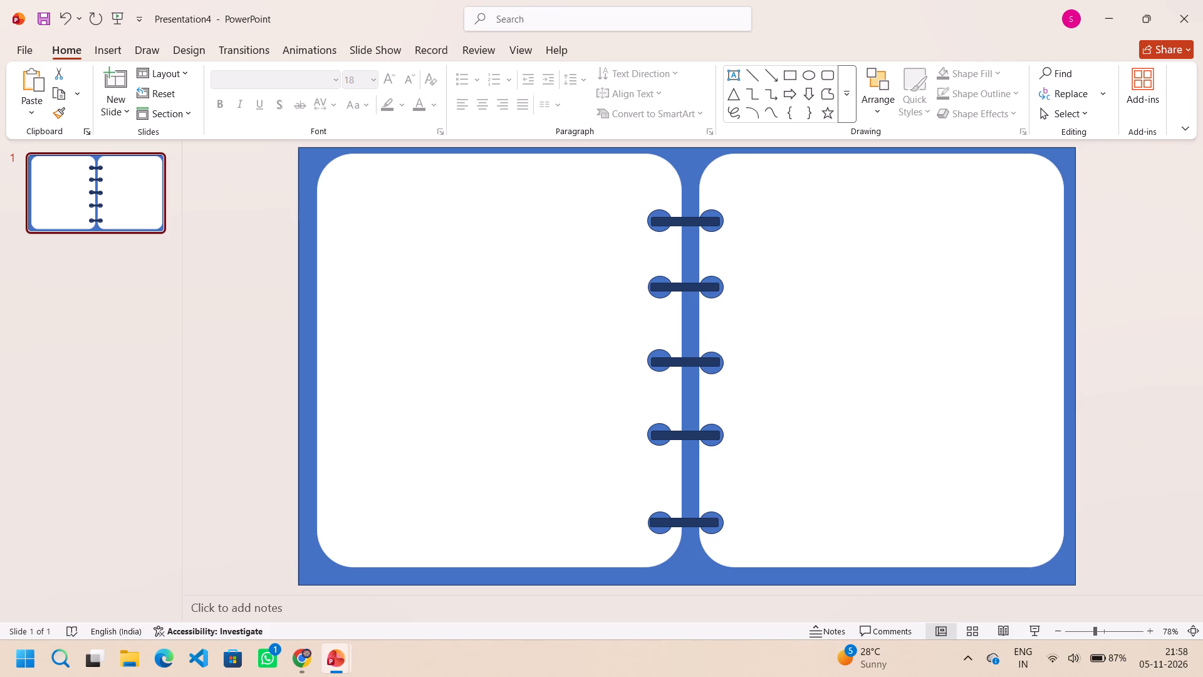
Move the top ring's connecting bar off the slide into the empty area beside its left edge.
left_click(692, 222)
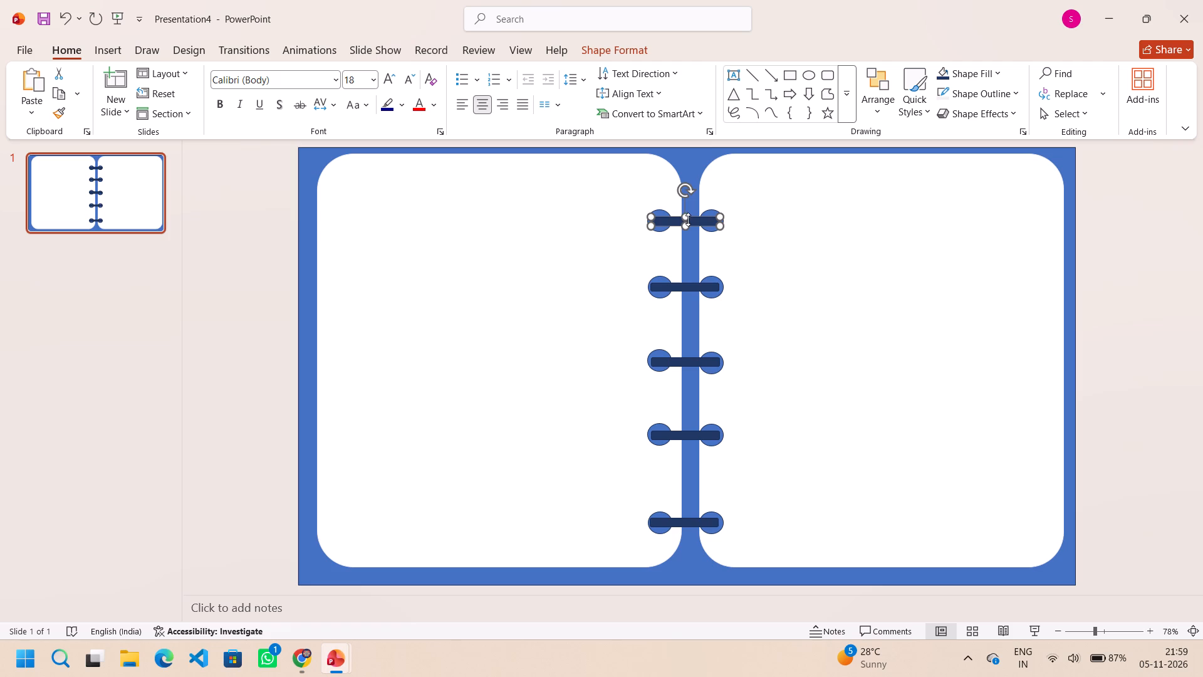
left_click_drag(696, 221, 292, 257)
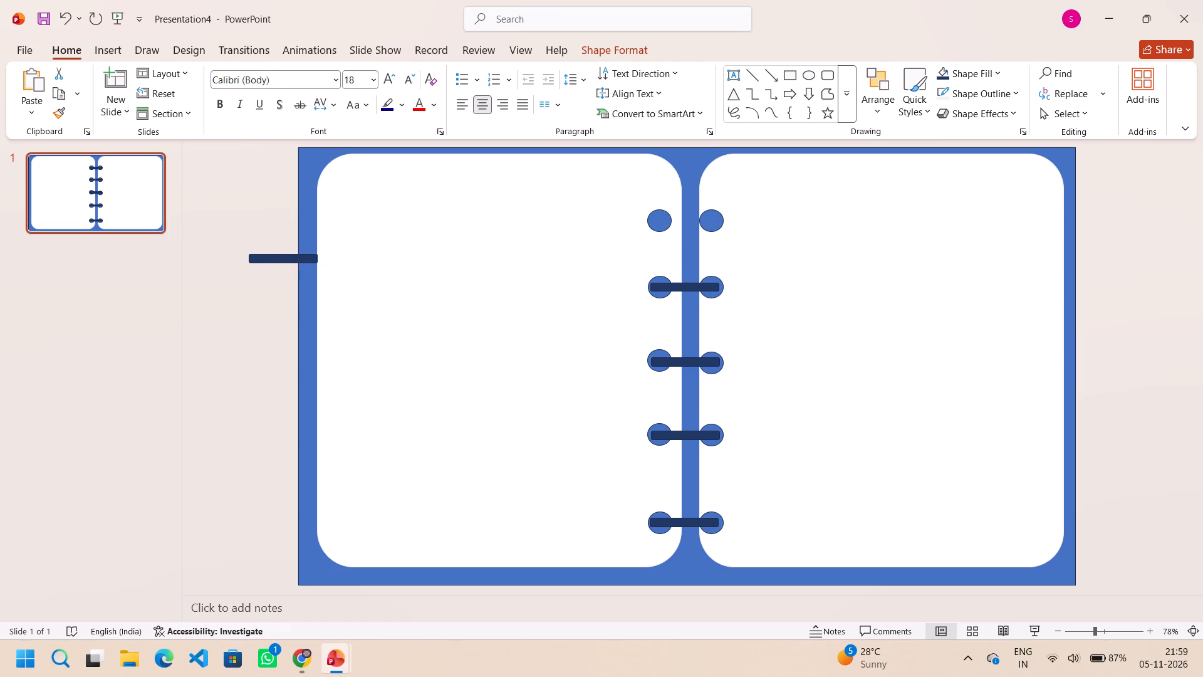
left_click_drag(292, 257, 246, 204)
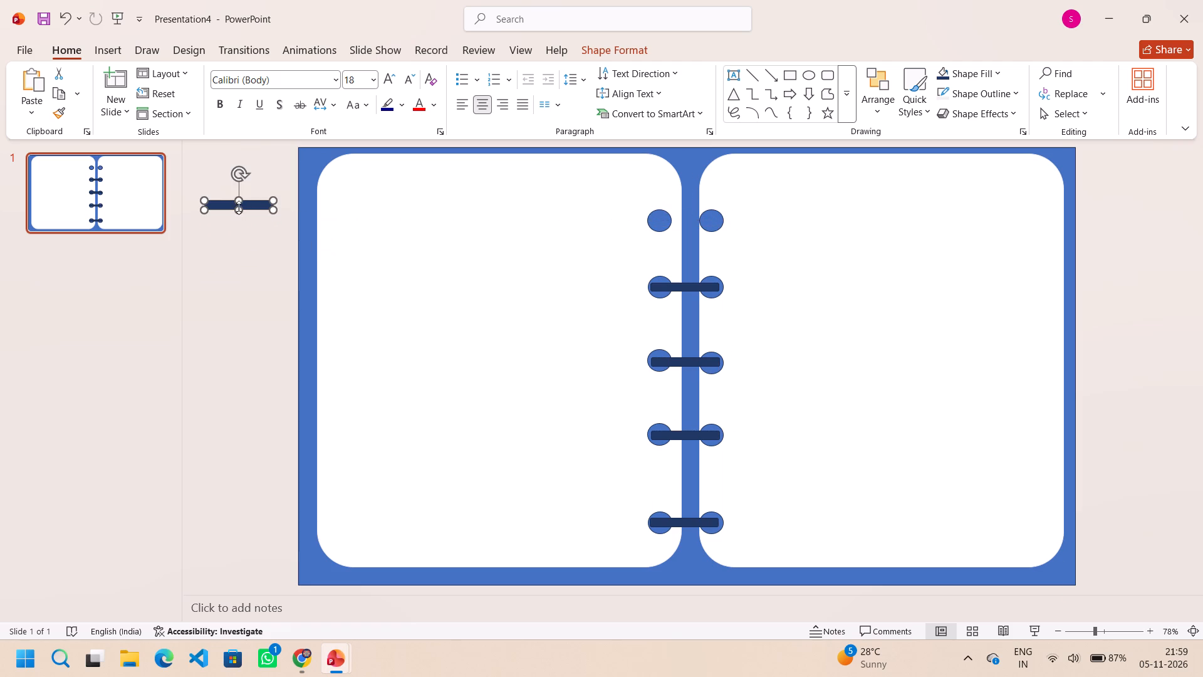
Reshape the off-slide bar into a thicker pill with fully rounded ends, about 0.65 cm high and 2.98 cm wide.
left_click_drag(239, 208, 236, 234)
left_click_drag(212, 201, 211, 202)
left_click_drag(211, 202, 221, 207)
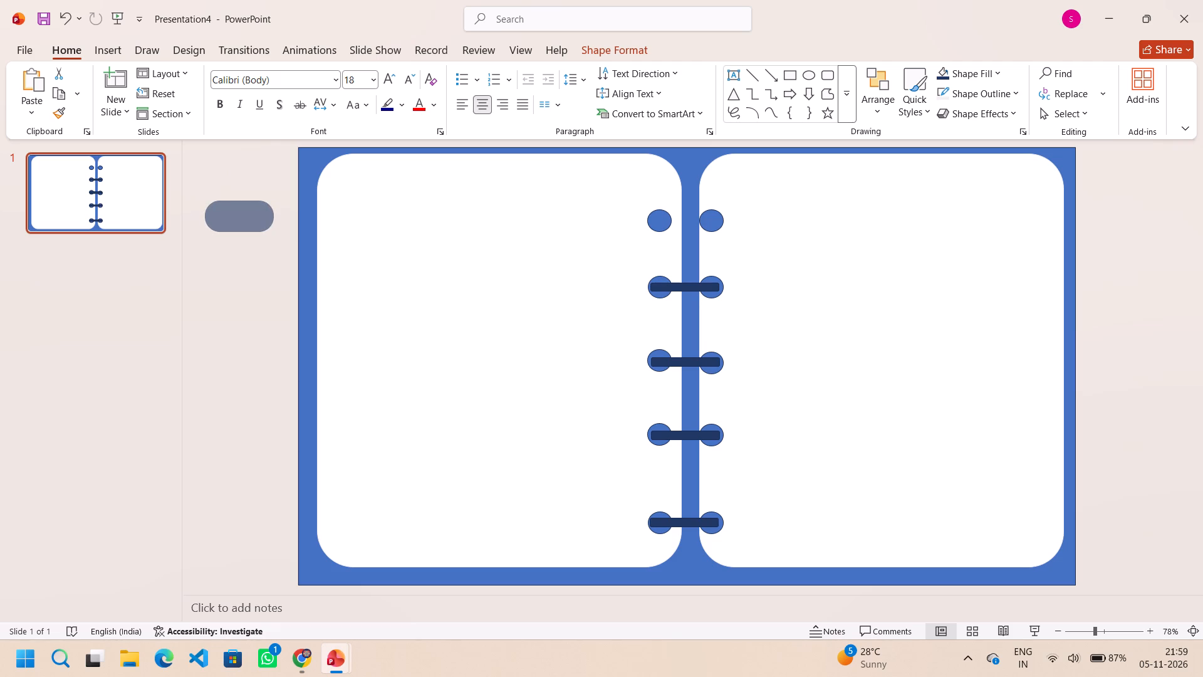
left_click_drag(221, 207, 219, 218)
left_click_drag(219, 218, 222, 219)
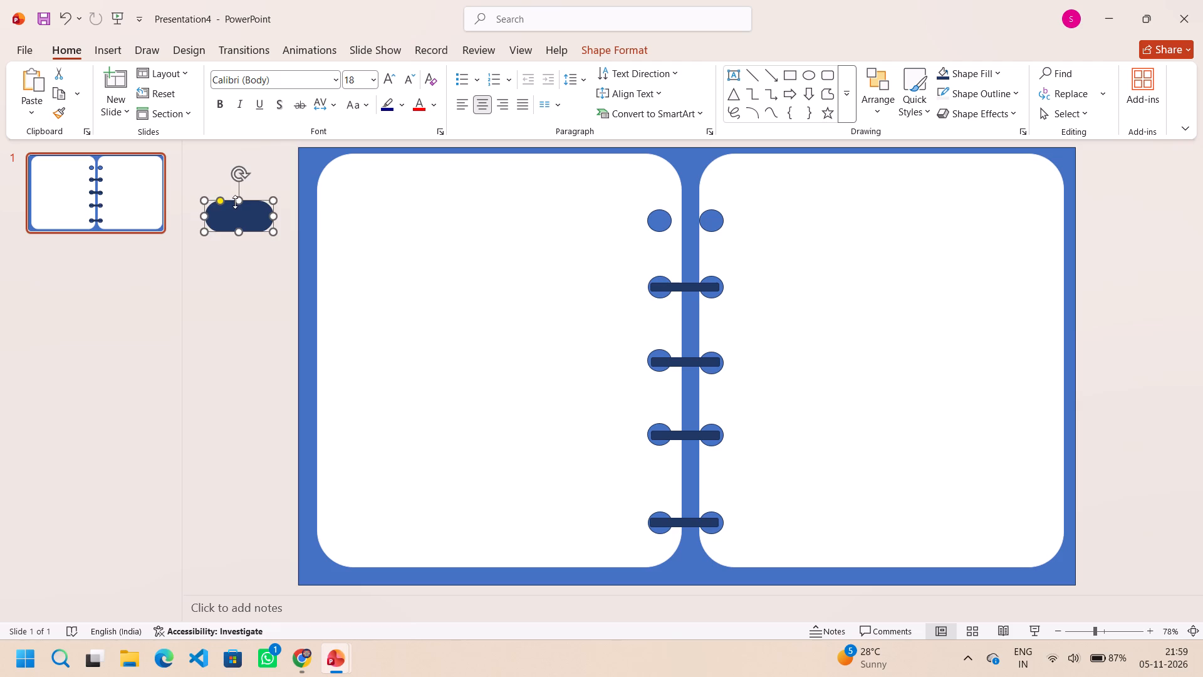
left_click_drag(238, 201, 238, 209)
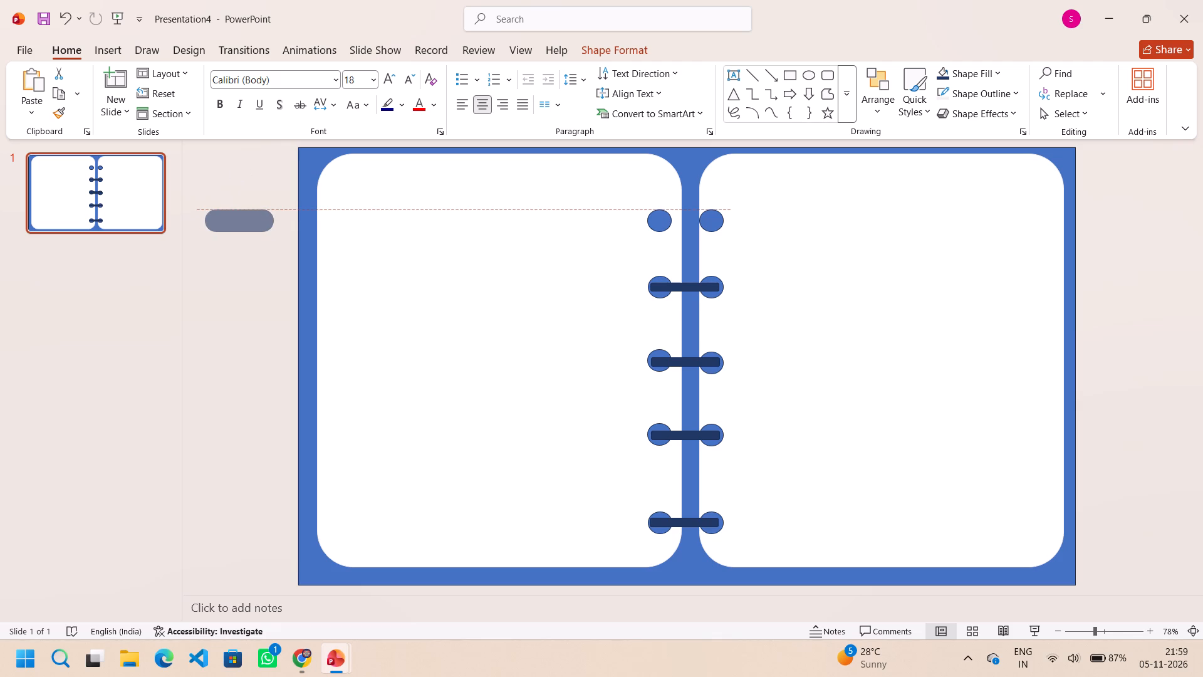
left_click_drag(238, 209, 238, 214)
left_click_drag(238, 214, 238, 216)
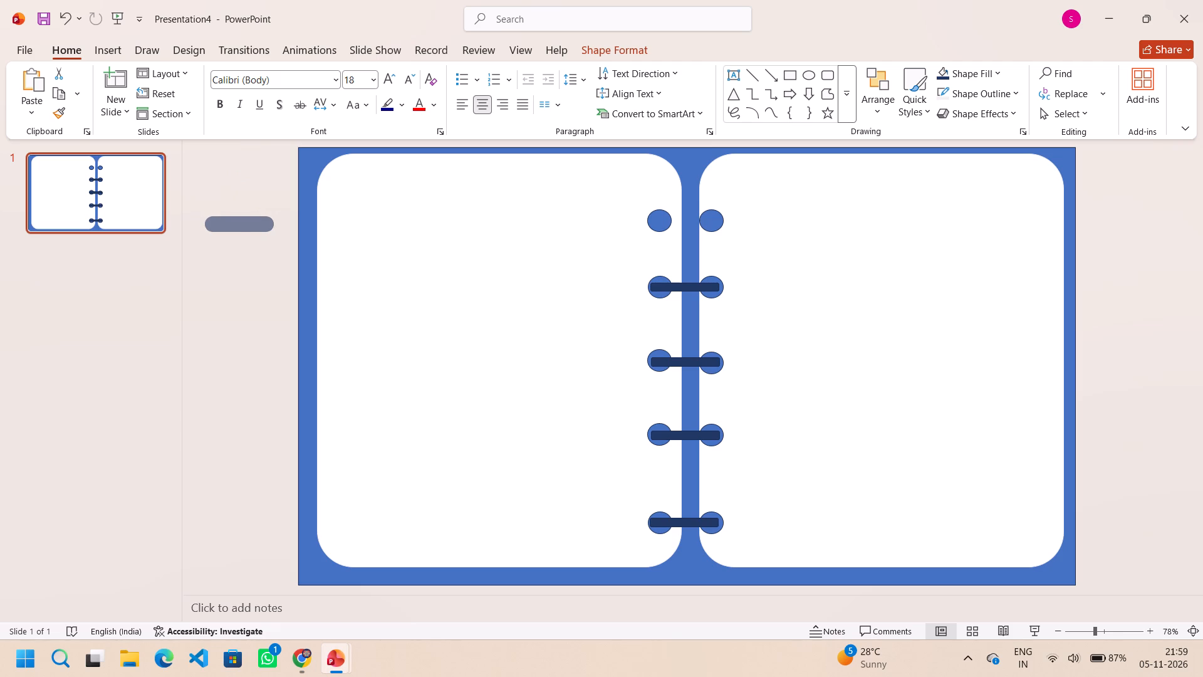
left_click_drag(238, 216, 239, 216)
left_click(245, 266)
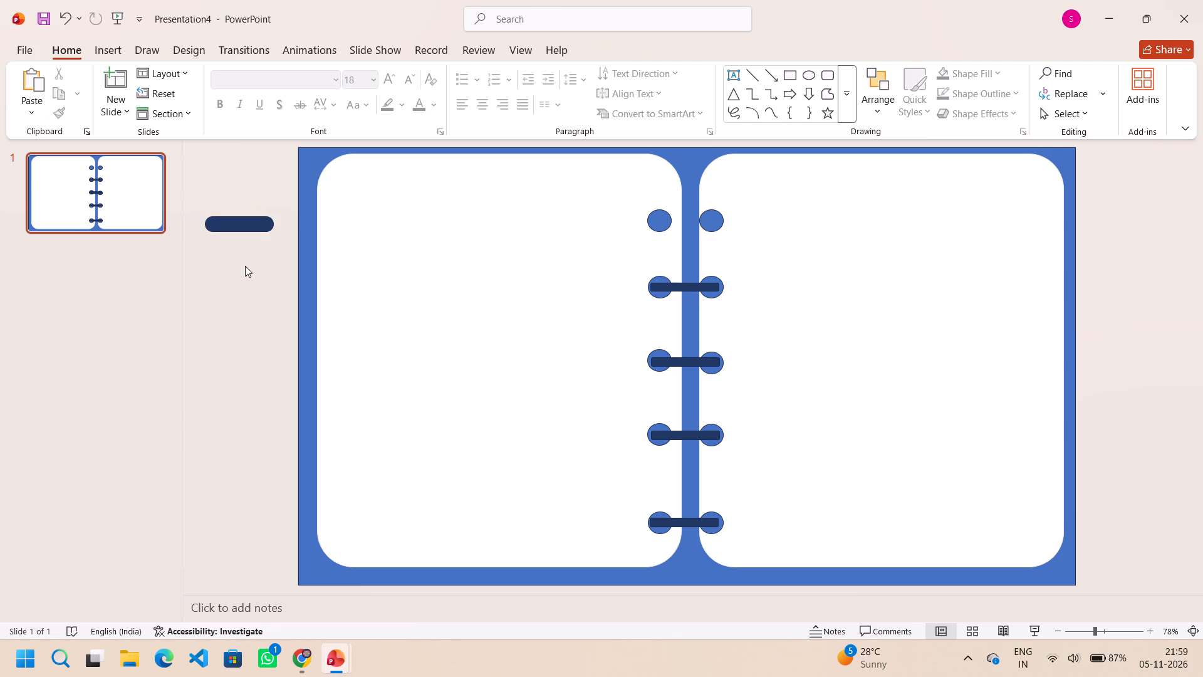
Delete the thin connecting bars of the four lower rings, leaving their circles in place.
left_click(686, 286)
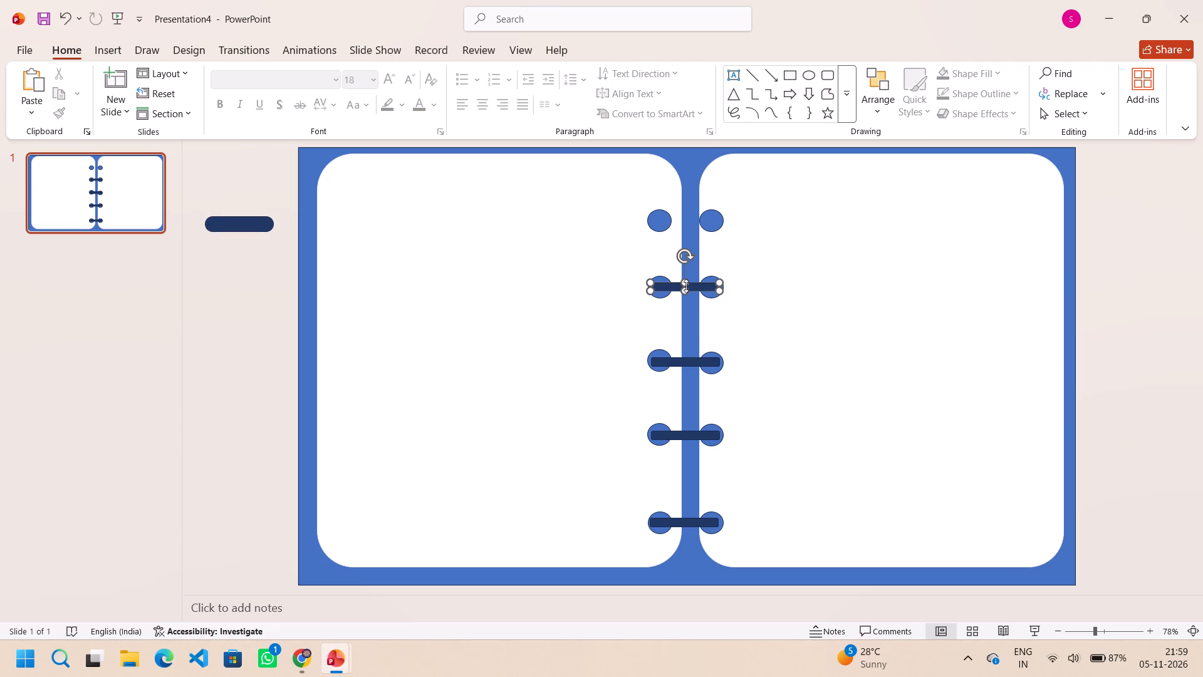
key("Delete")
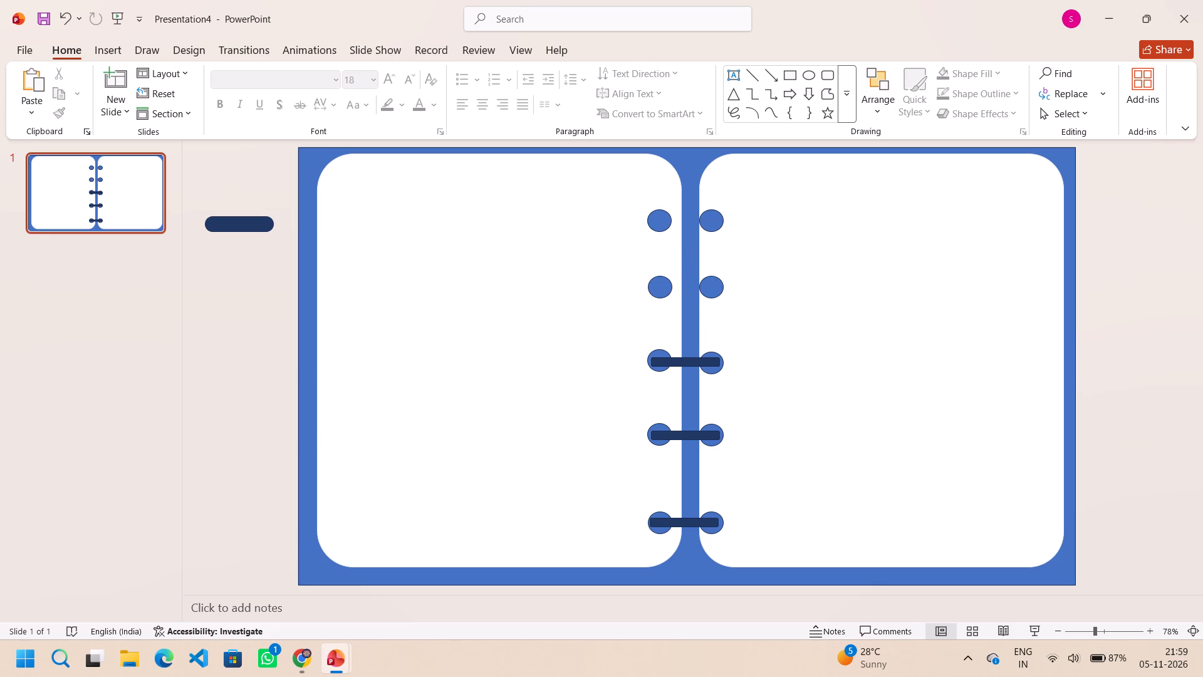
left_click(689, 364)
key("Delete")
left_click(684, 436)
key("Delete")
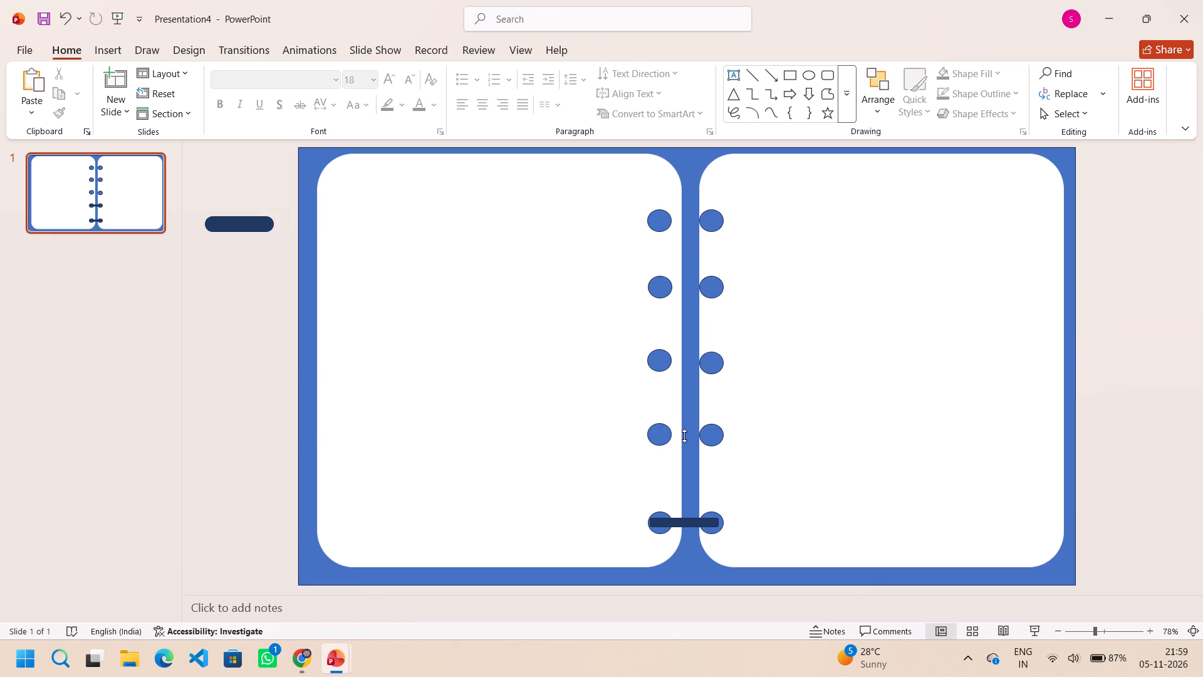
left_click(685, 522)
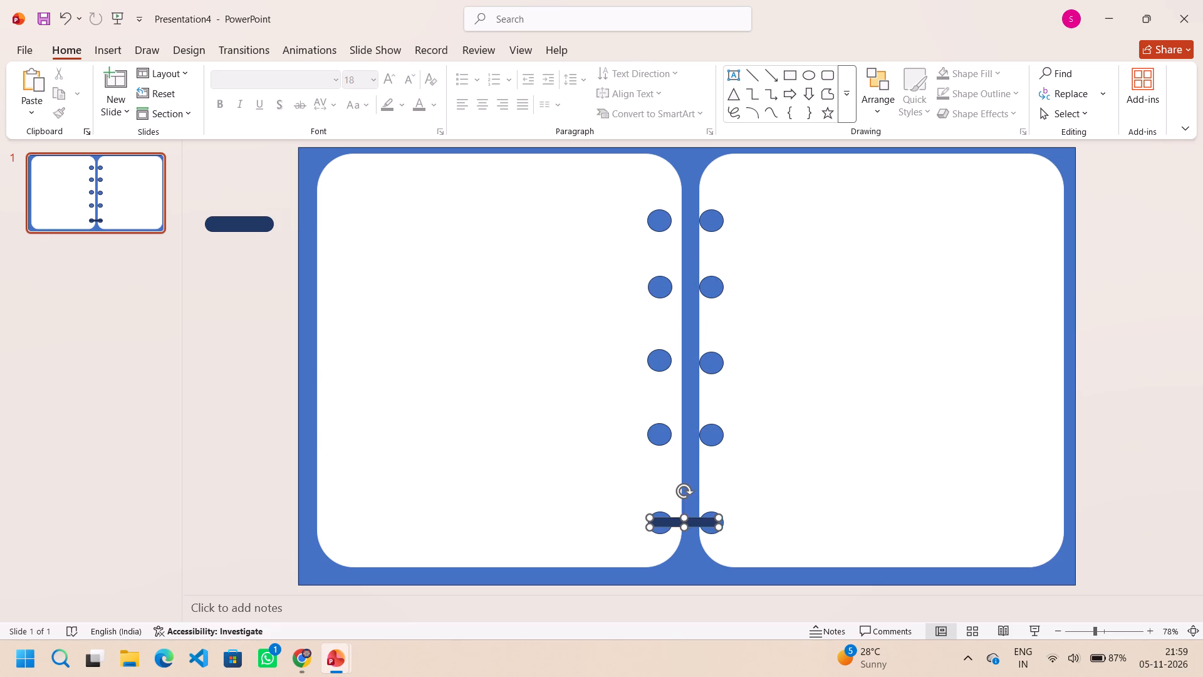
key("Delete")
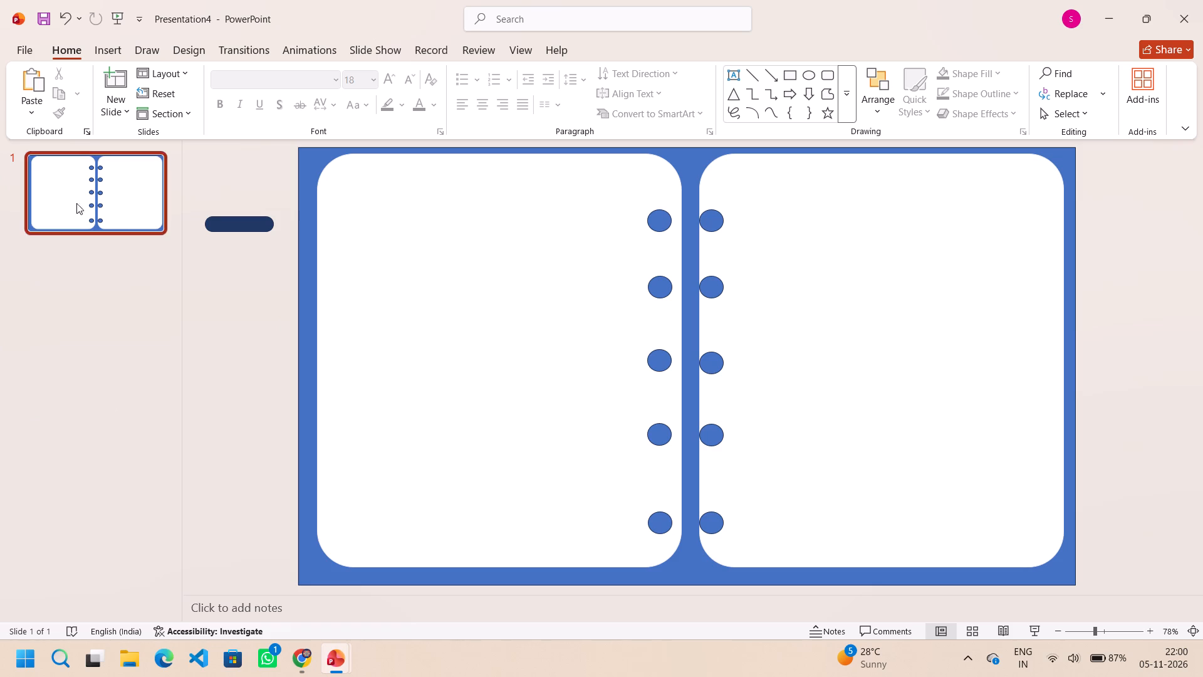
Move the rounded bar back onto the slide so it connects the top pair of ring circles.
left_click_drag(236, 224, 238, 223)
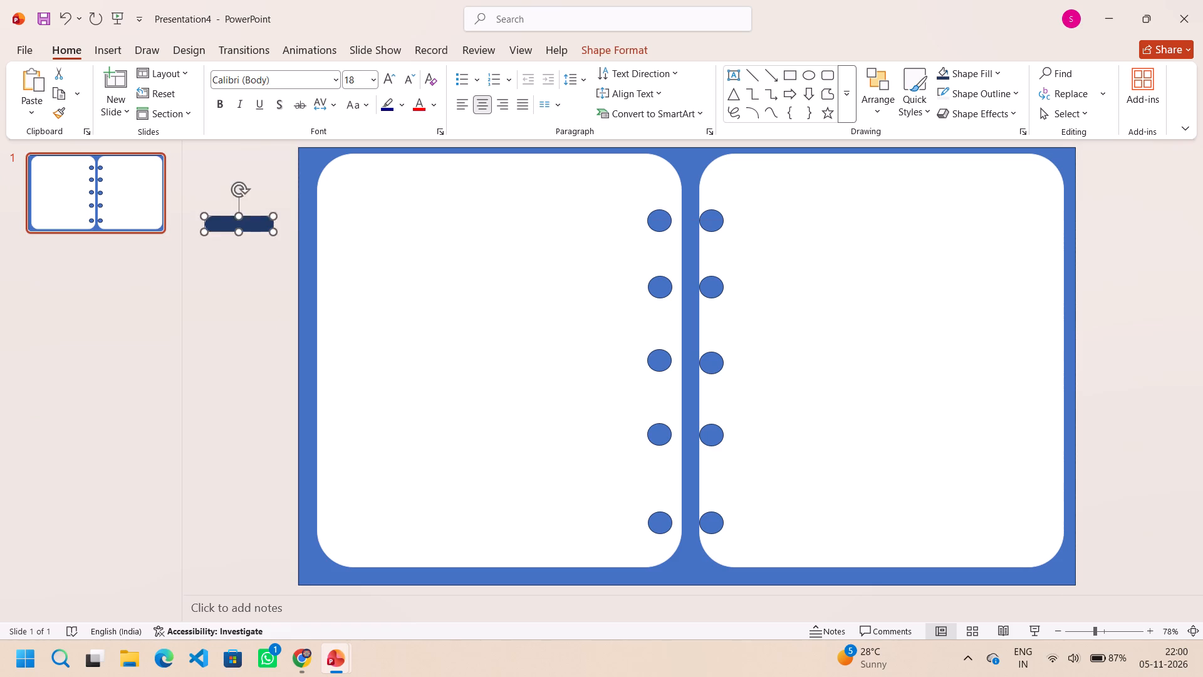
left_click_drag(238, 223, 684, 218)
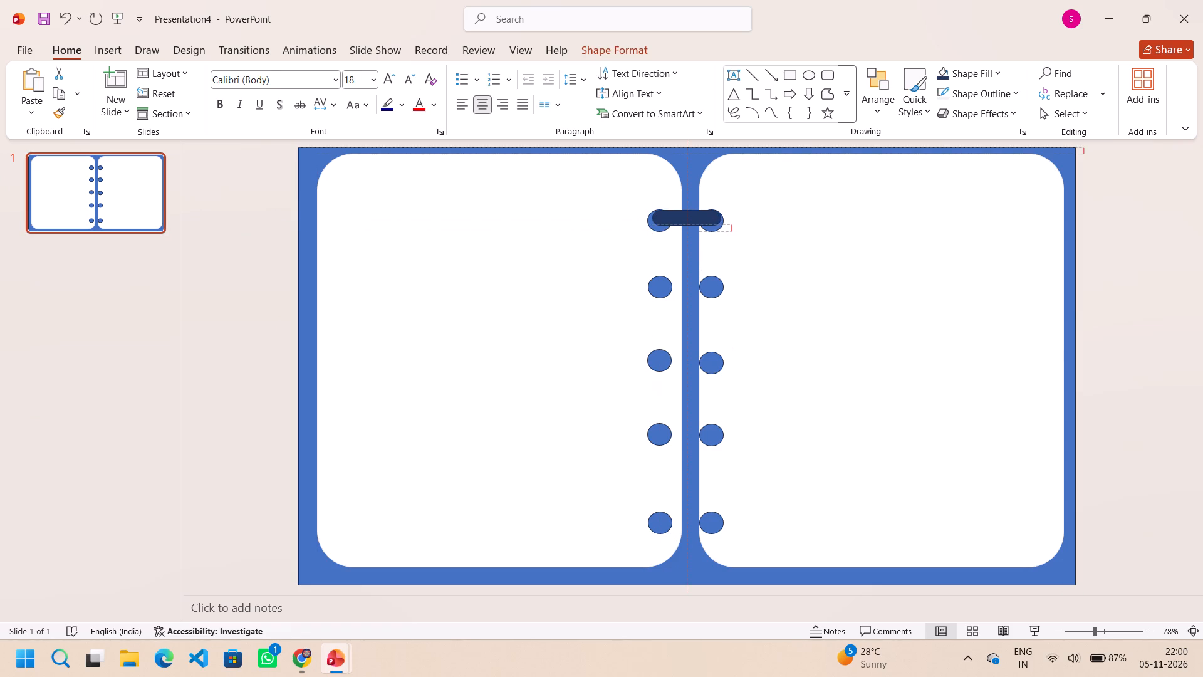
left_click_drag(684, 218, 684, 221)
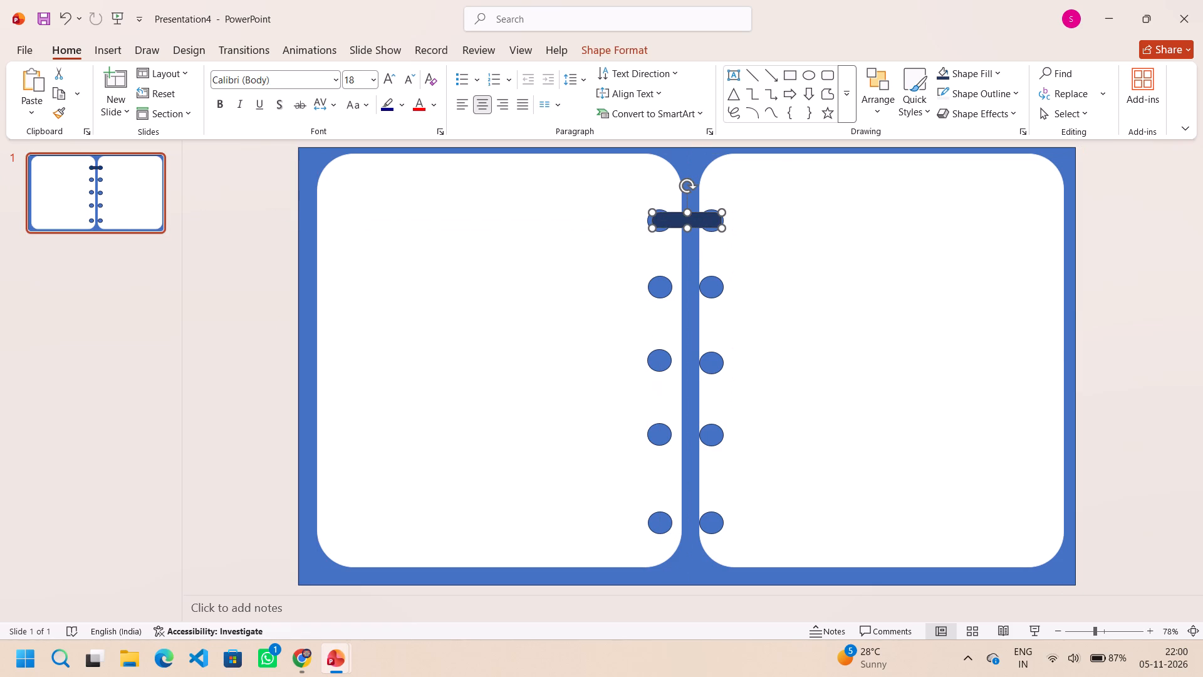
Make four copies of the rounded connecting bar for the lower rings.
key("ctrl+c")
key("ctrl+v")
key("ctrl+v")
key("ctrl+v")
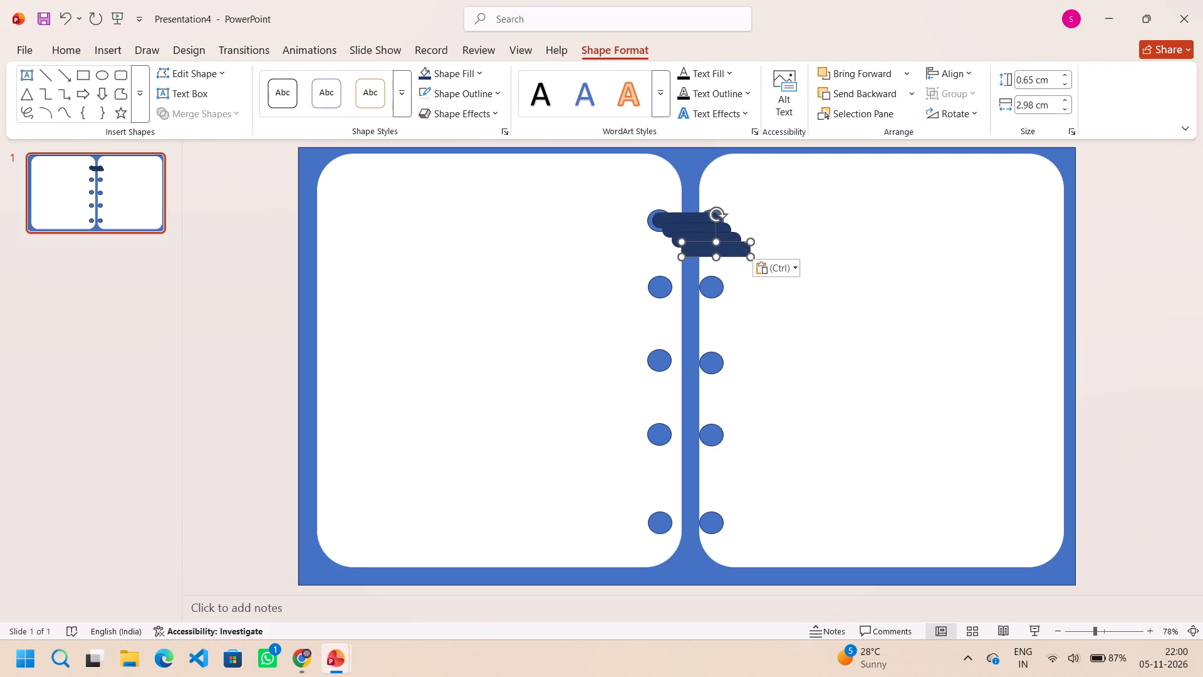
key("ctrl+v")
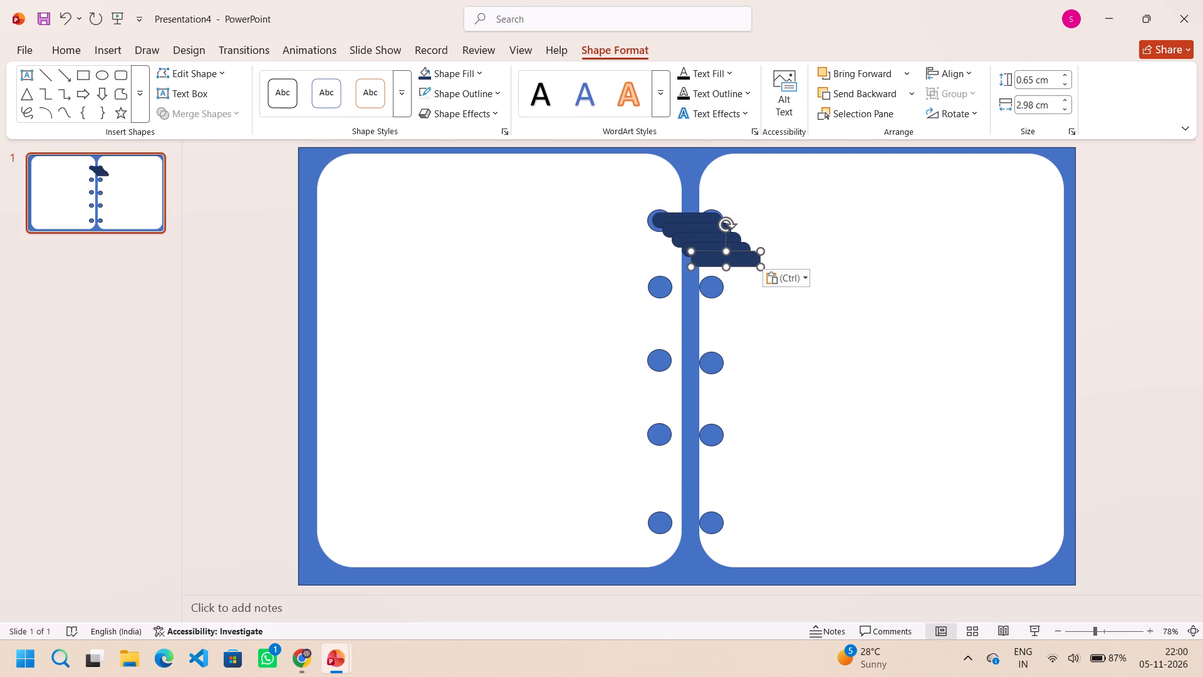
Move the last rounded bar copy down so it connects the second pair of ring circles.
left_click_drag(728, 258, 711, 281)
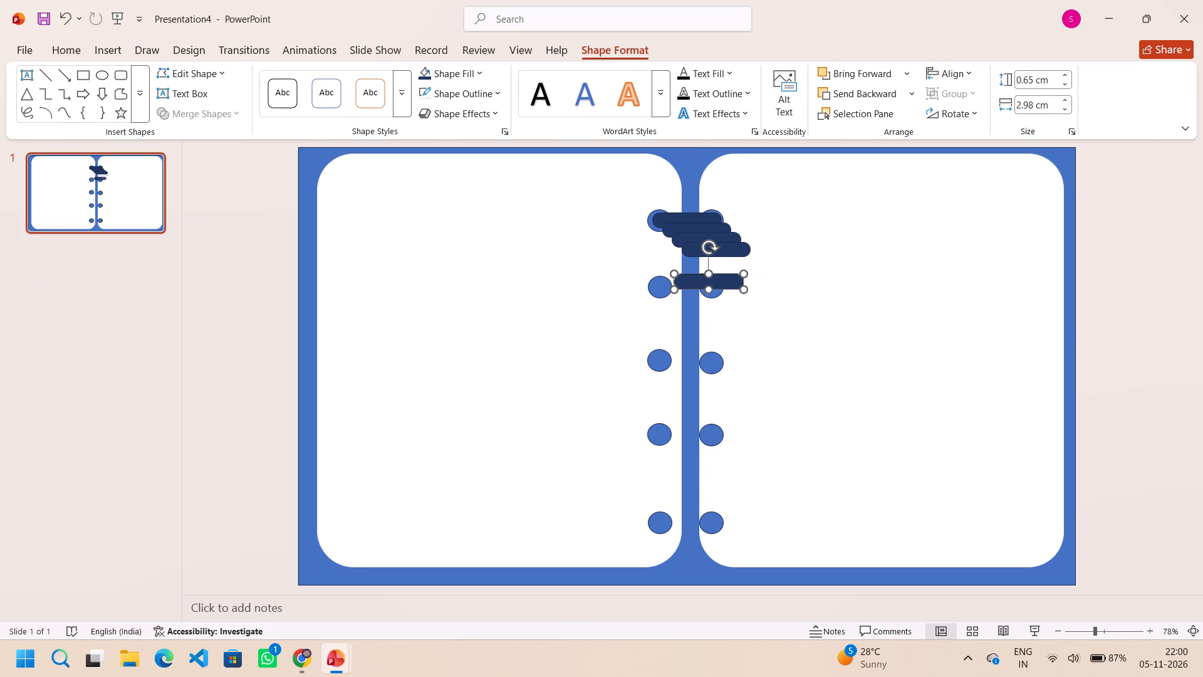
left_click_drag(717, 281, 706, 287)
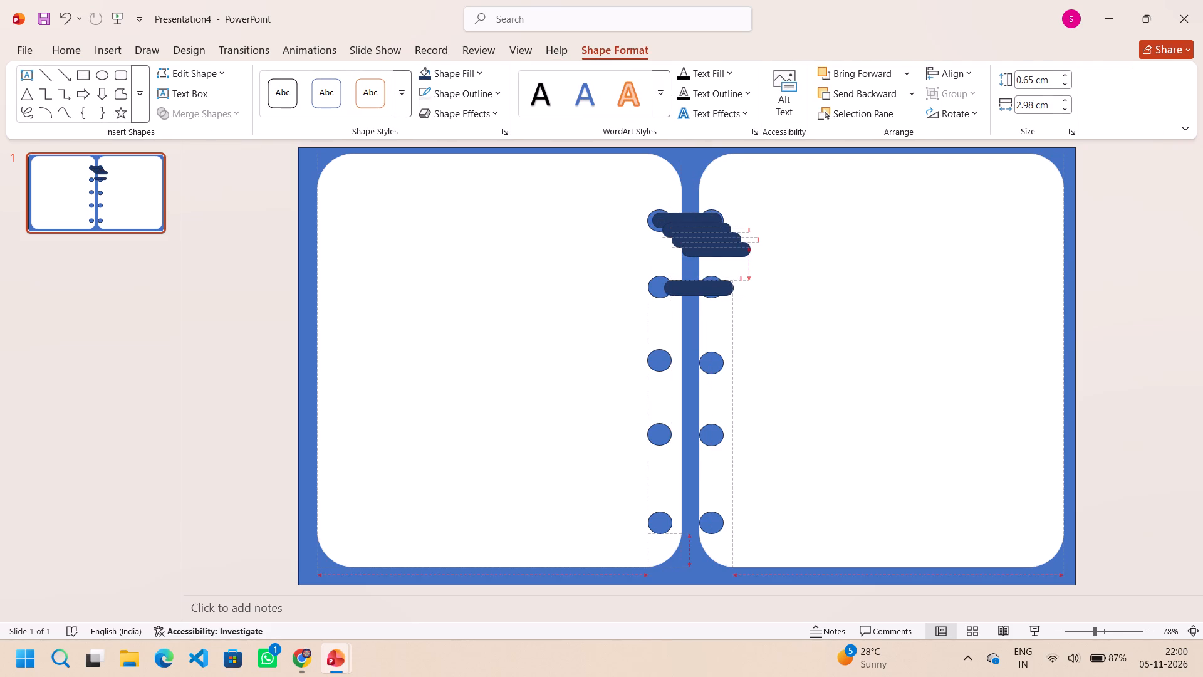
left_click_drag(706, 287, 694, 287)
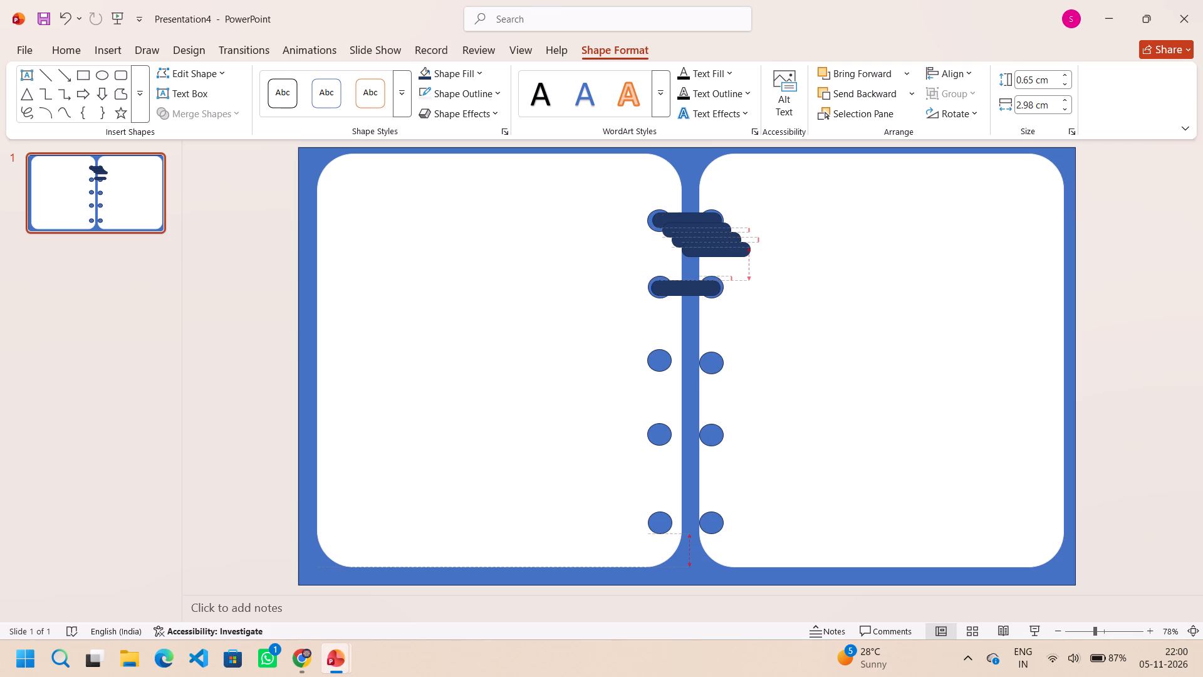
left_click_drag(694, 287, 691, 288)
left_click_drag(691, 288, 695, 284)
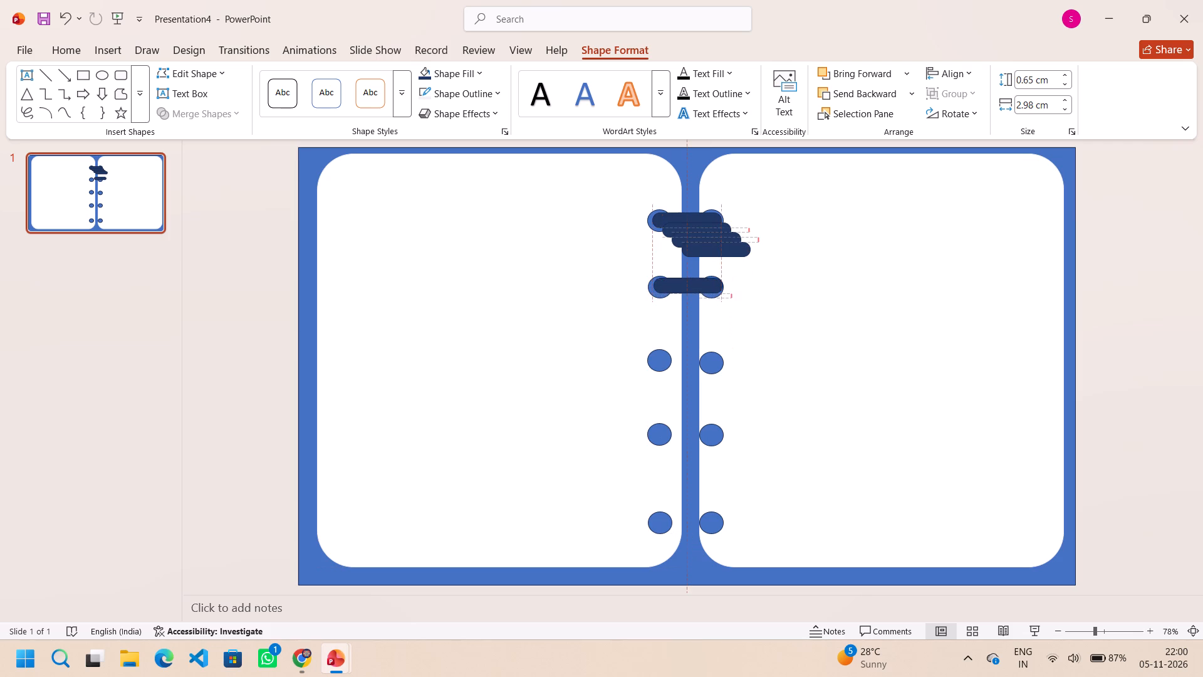
left_click_drag(695, 284, 695, 286)
Move another rounded bar copy down so it connects the third pair of ring circles.
left_click_drag(710, 251, 697, 303)
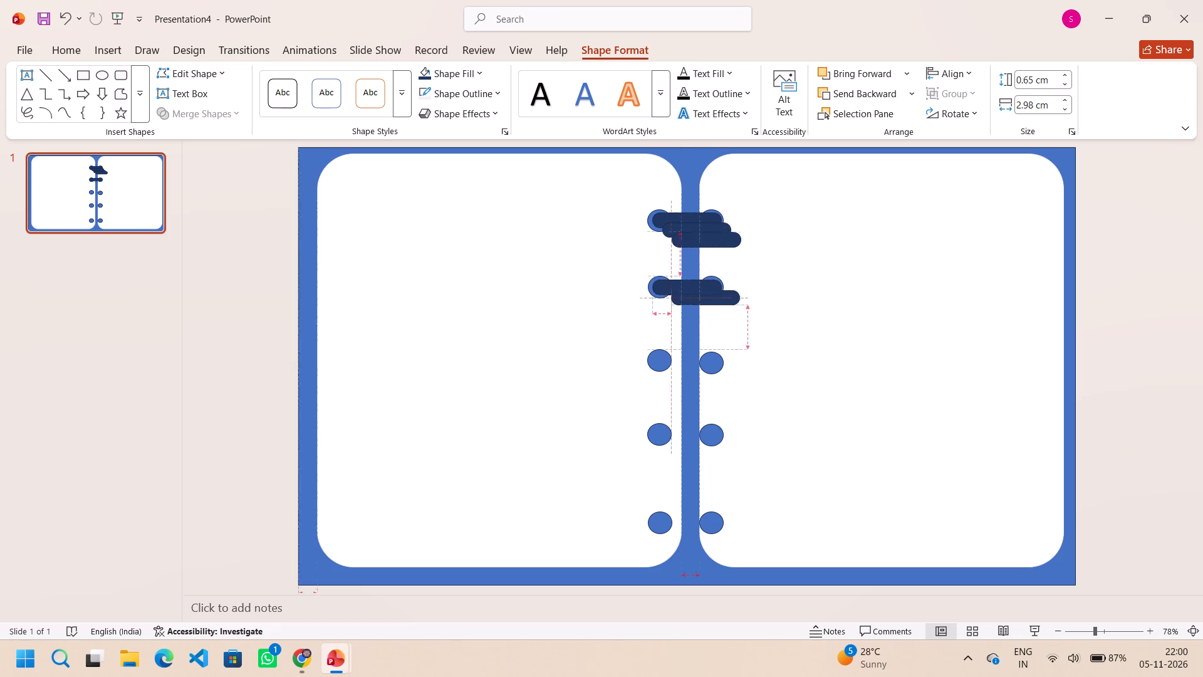
left_click_drag(697, 303, 675, 362)
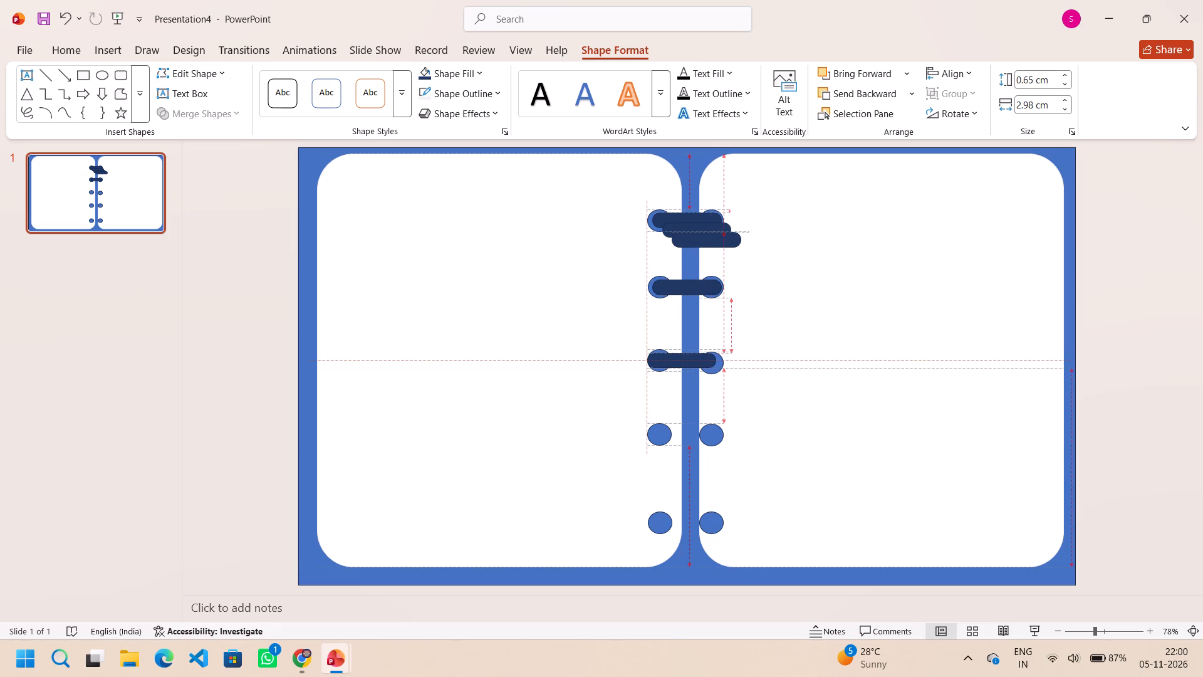
left_click_drag(675, 362, 677, 363)
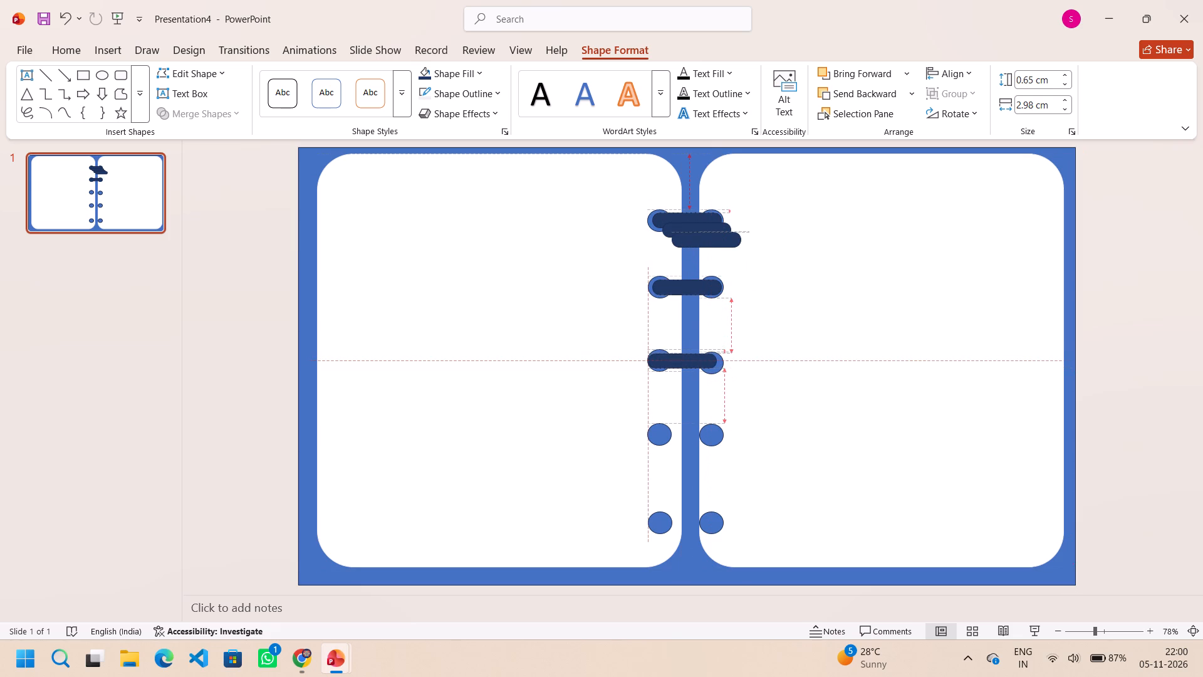
left_click_drag(677, 363, 680, 364)
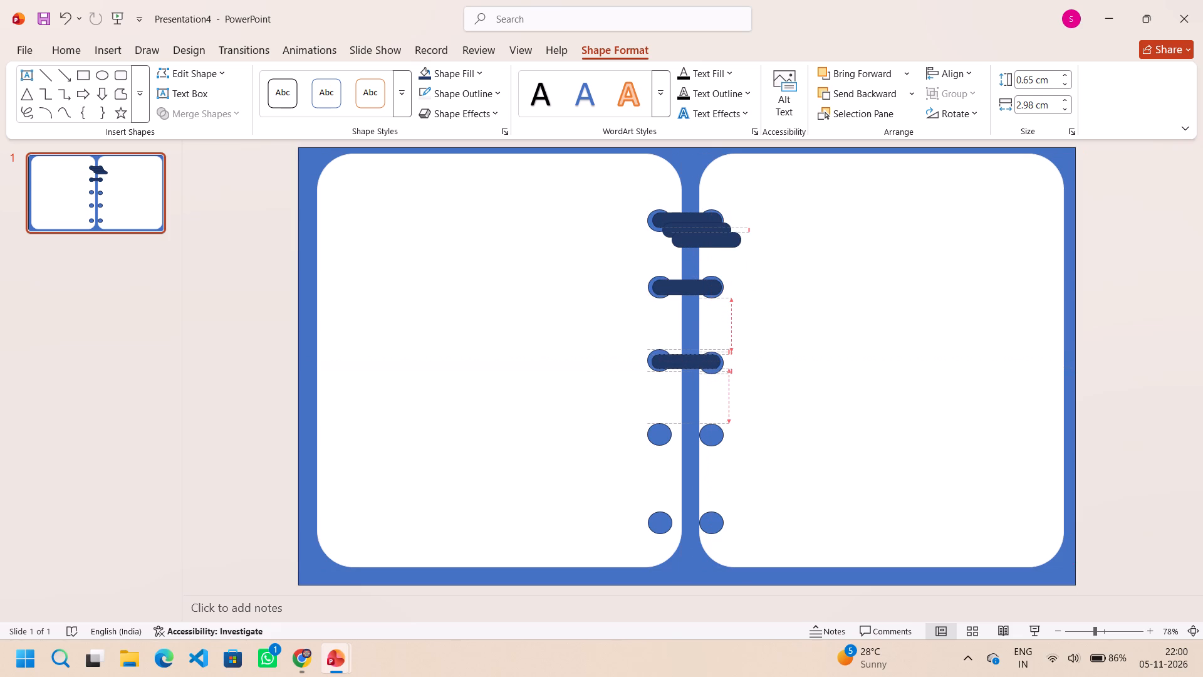
left_click_drag(680, 364, 680, 364)
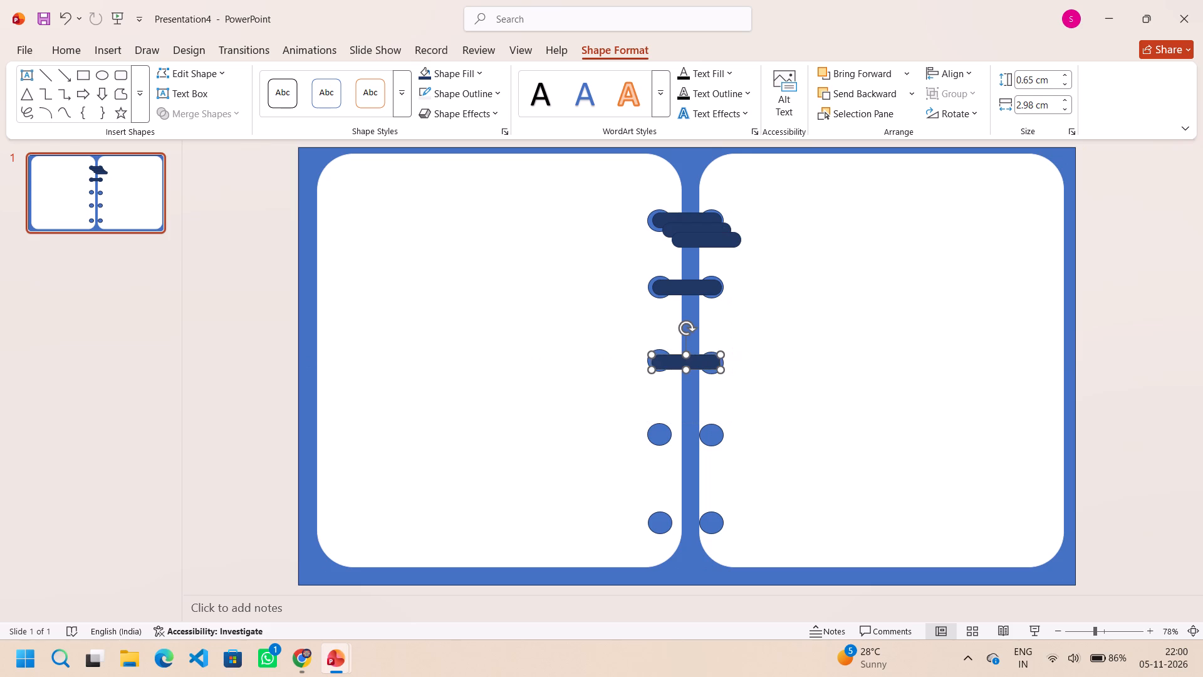
Move another rounded bar copy down so it connects the fourth pair of ring circles.
left_click_drag(696, 243, 692, 345)
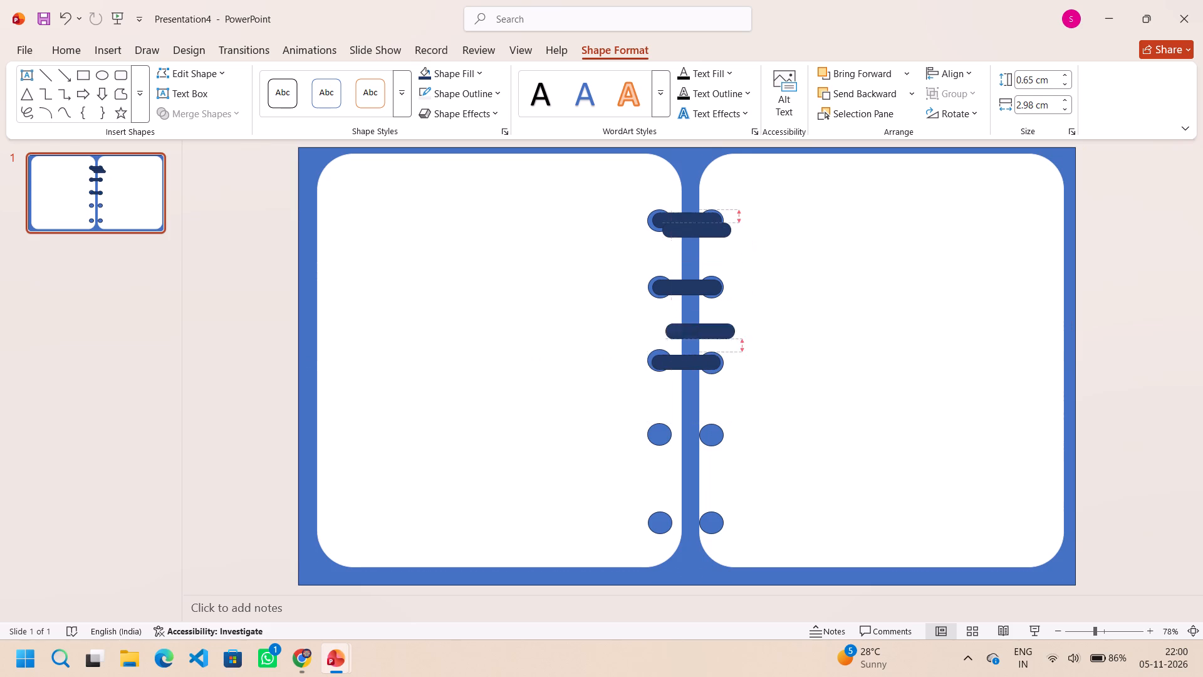
left_click_drag(692, 345, 675, 438)
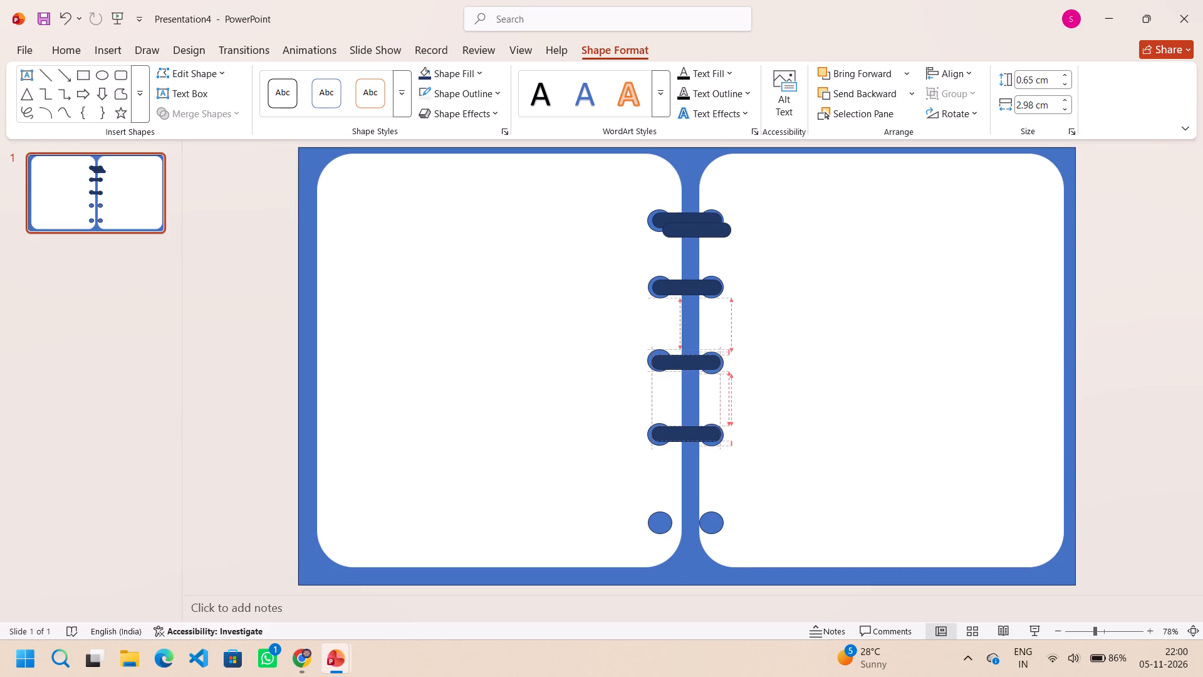
left_click_drag(675, 438, 674, 438)
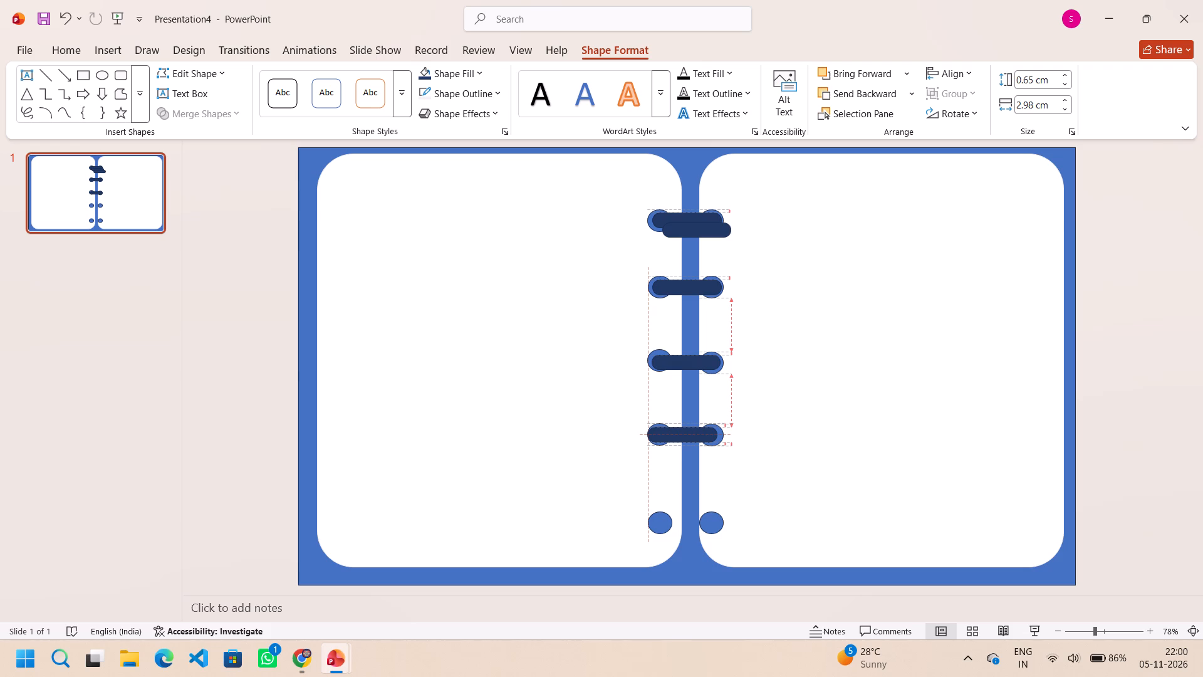
left_click_drag(674, 438, 674, 439)
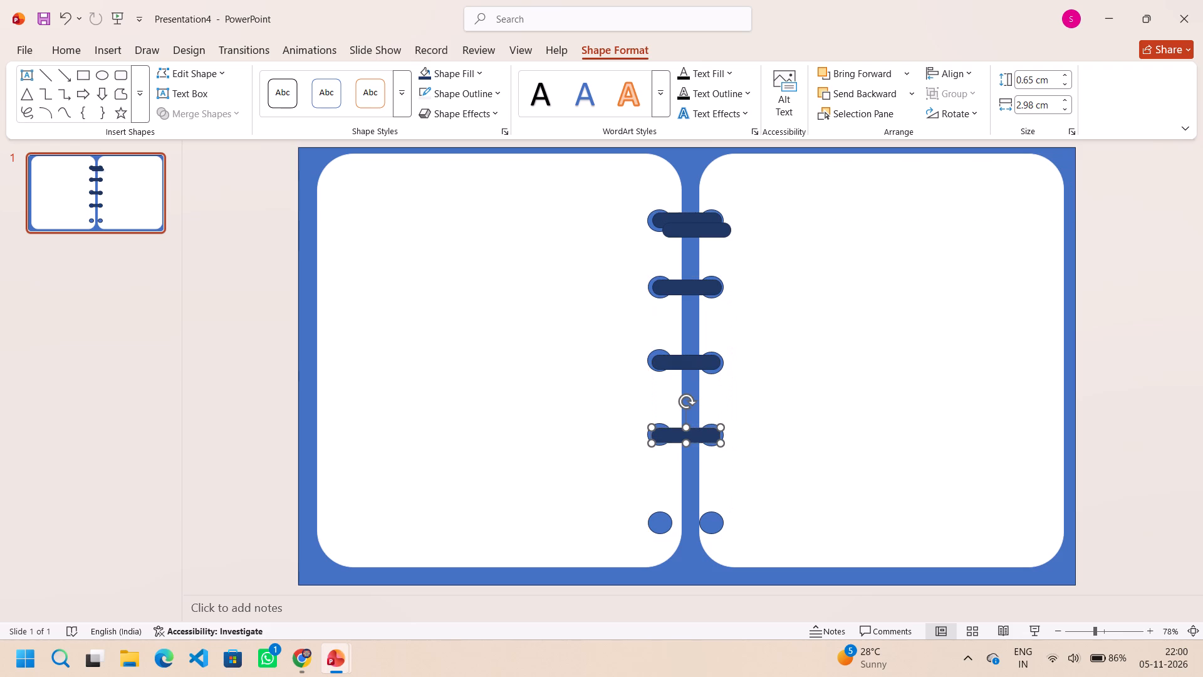
Move the remaining rounded bar copy down so it connects the bottom pair of ring circles, and leave nothing selected.
left_click_drag(693, 233, 672, 494)
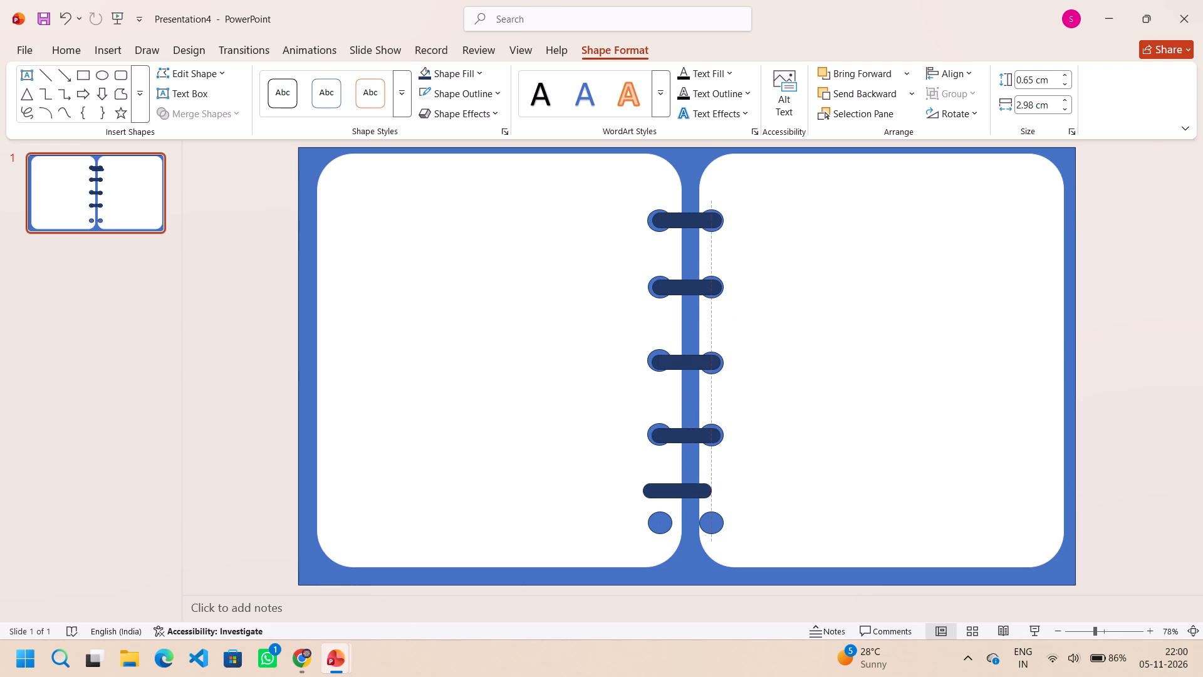
left_click_drag(672, 494, 682, 524)
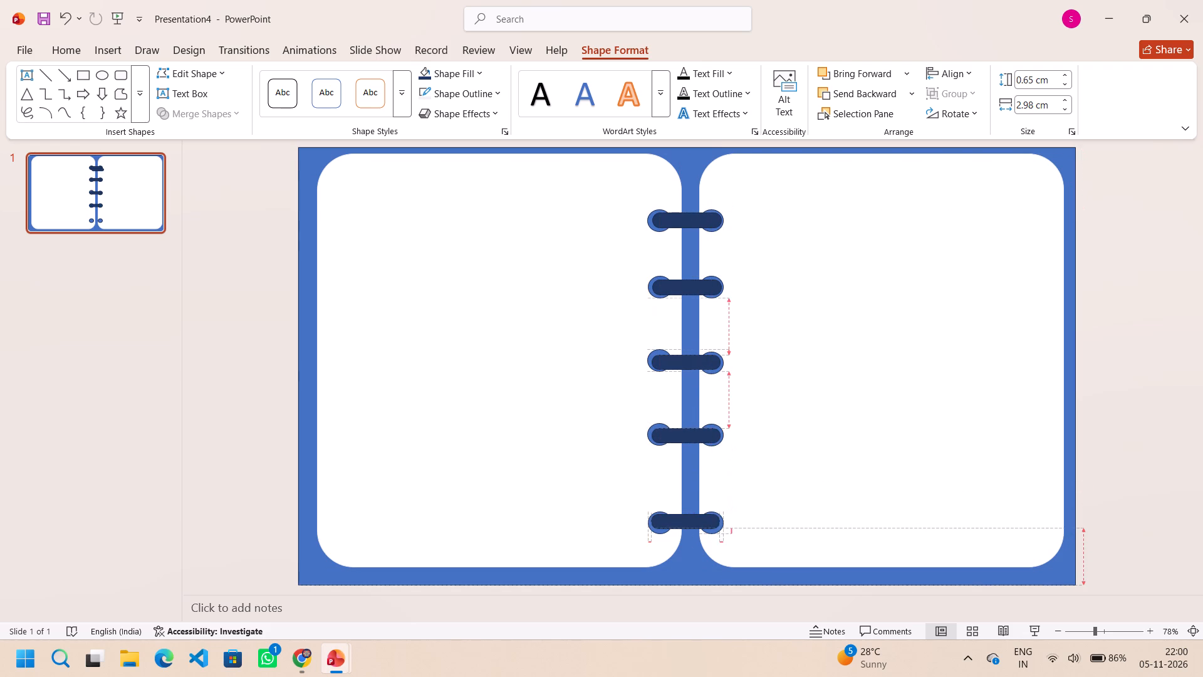
left_click_drag(682, 524, 682, 527)
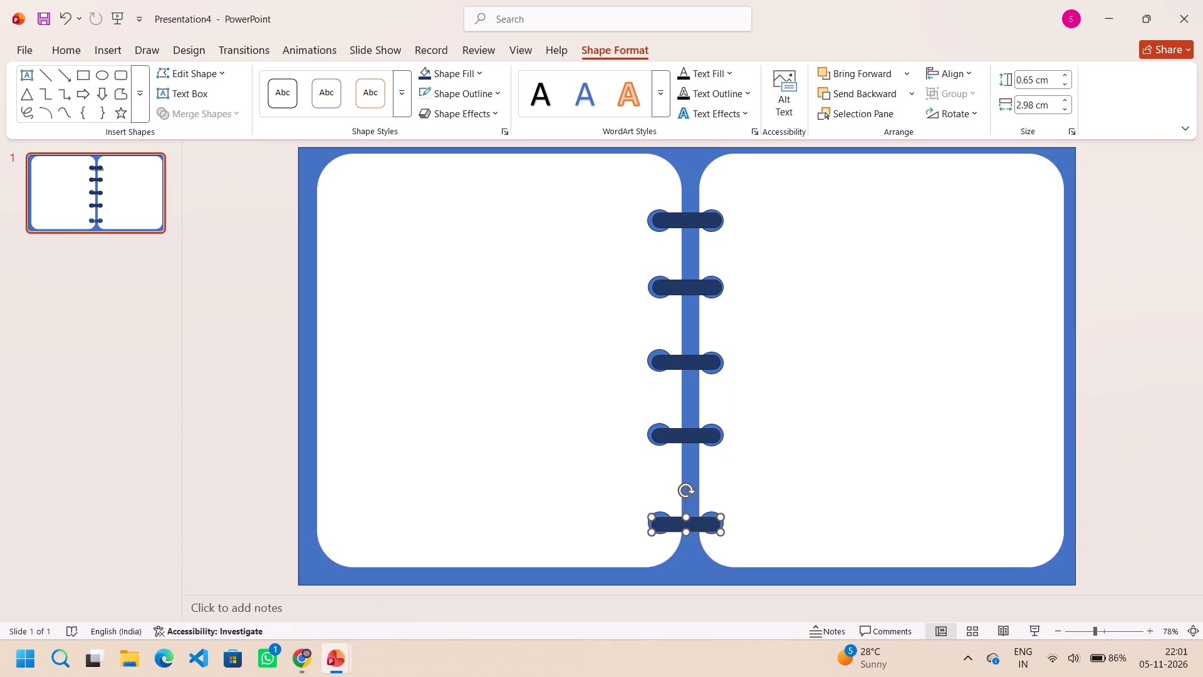
left_click(789, 596)
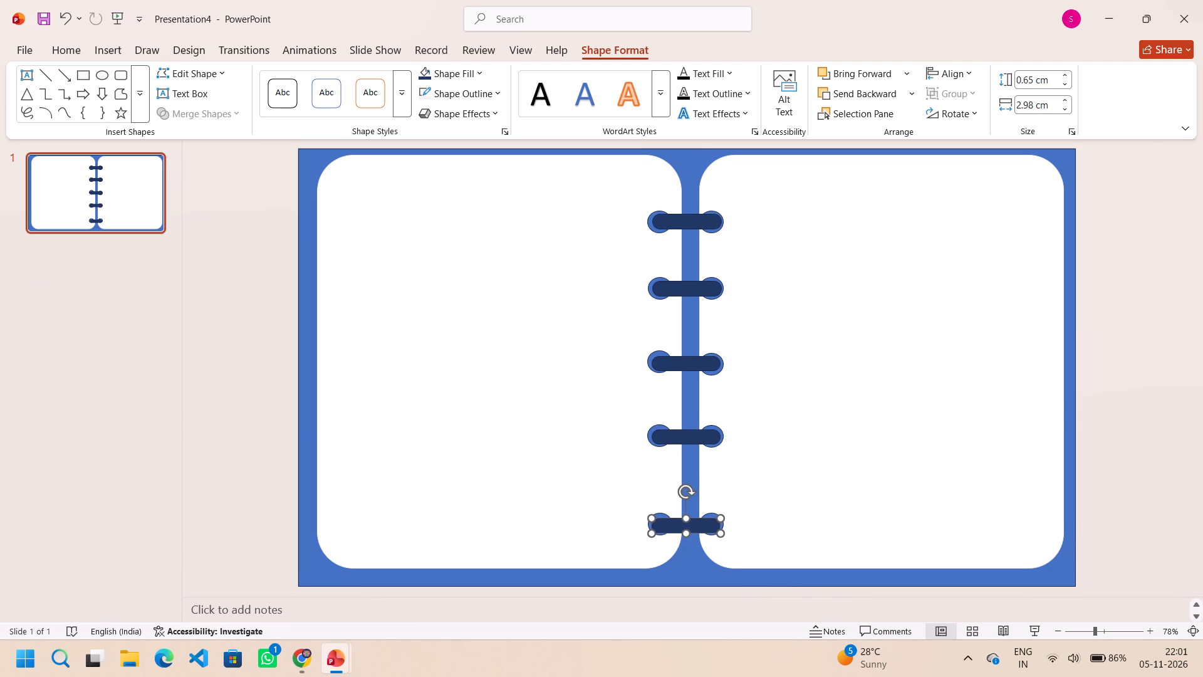
left_click(1118, 420)
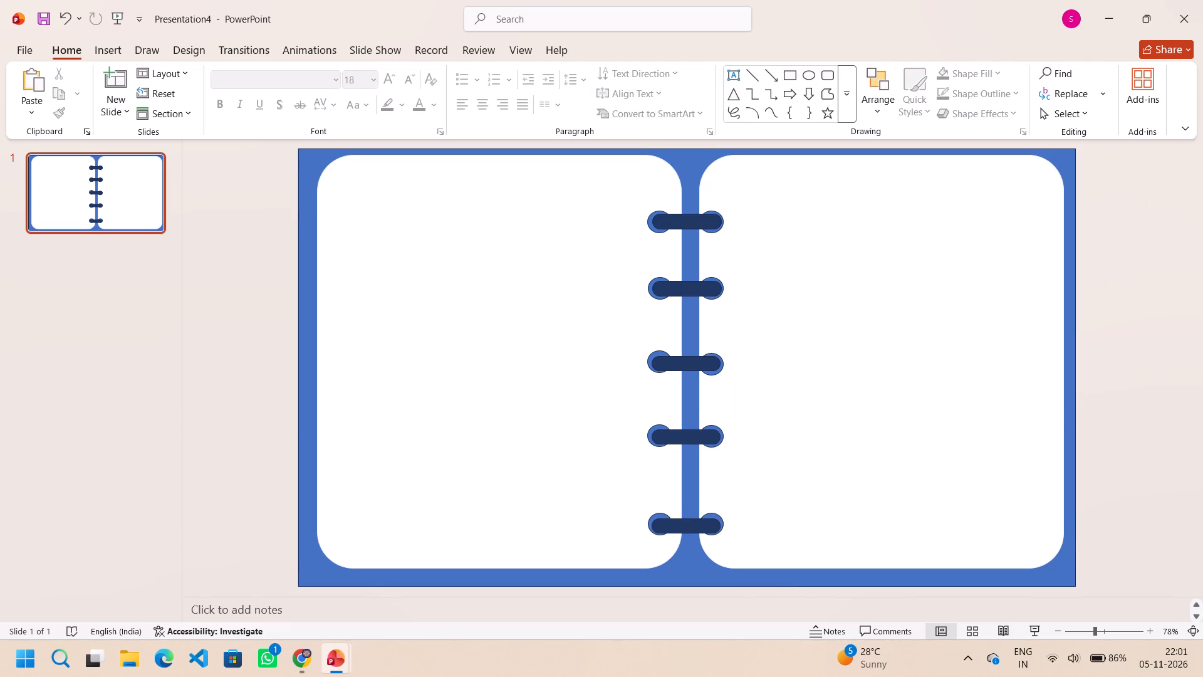
Fill the full-slide background rectangle with the dark orange theme colour.
left_click(694, 161)
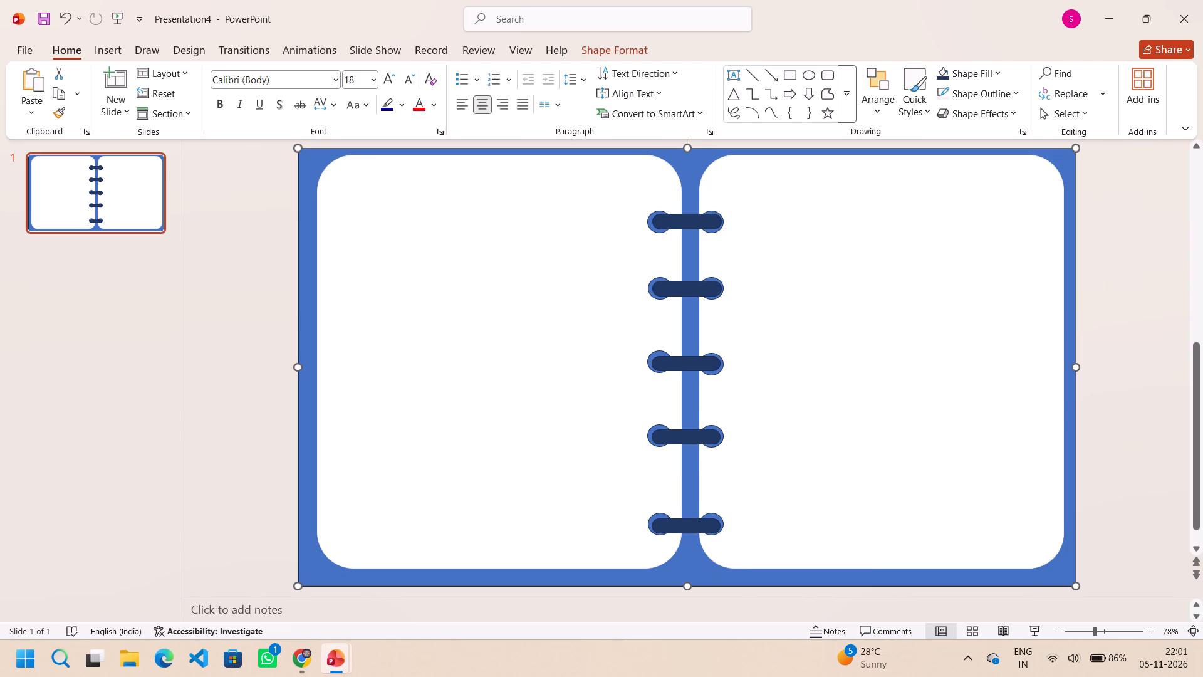
left_click(607, 43)
left_click(478, 73)
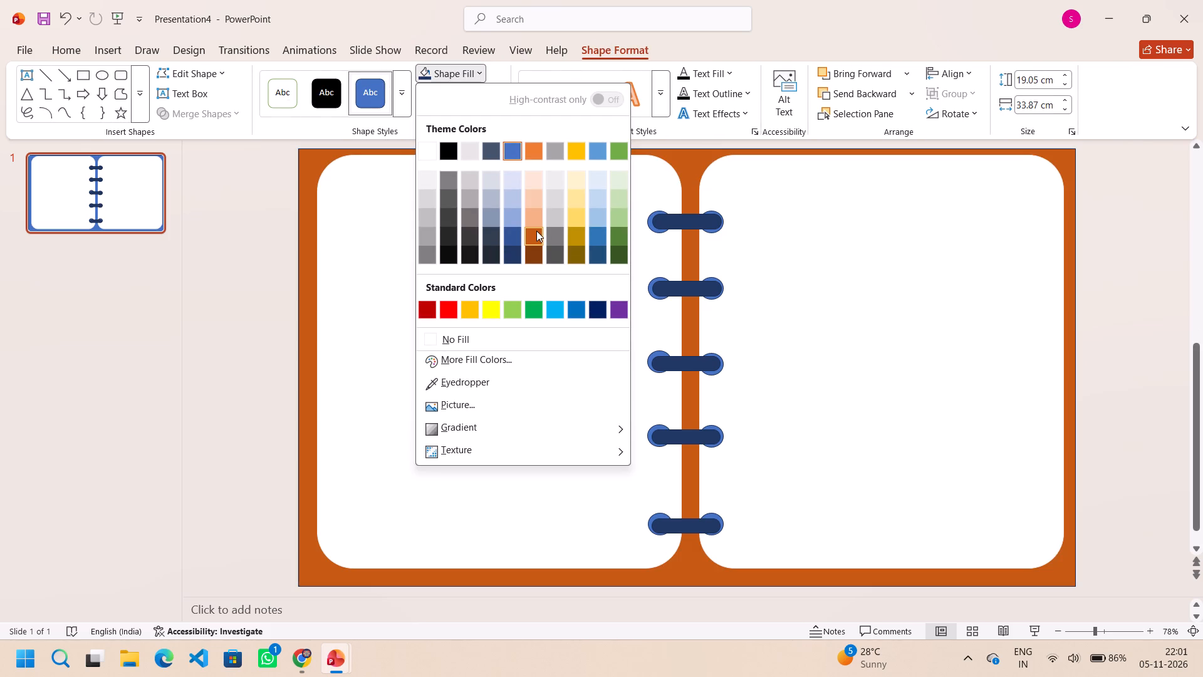
left_click(536, 231)
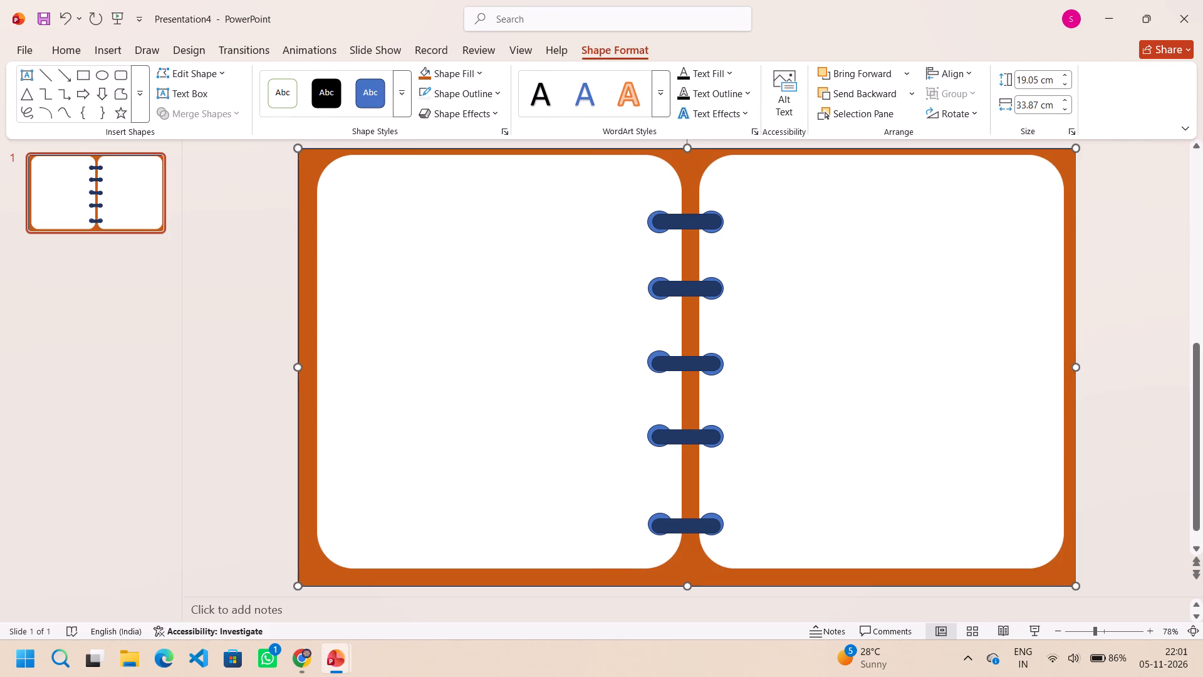
Fill both circles of the top ring with the same dark orange as the background.
left_click(650, 223)
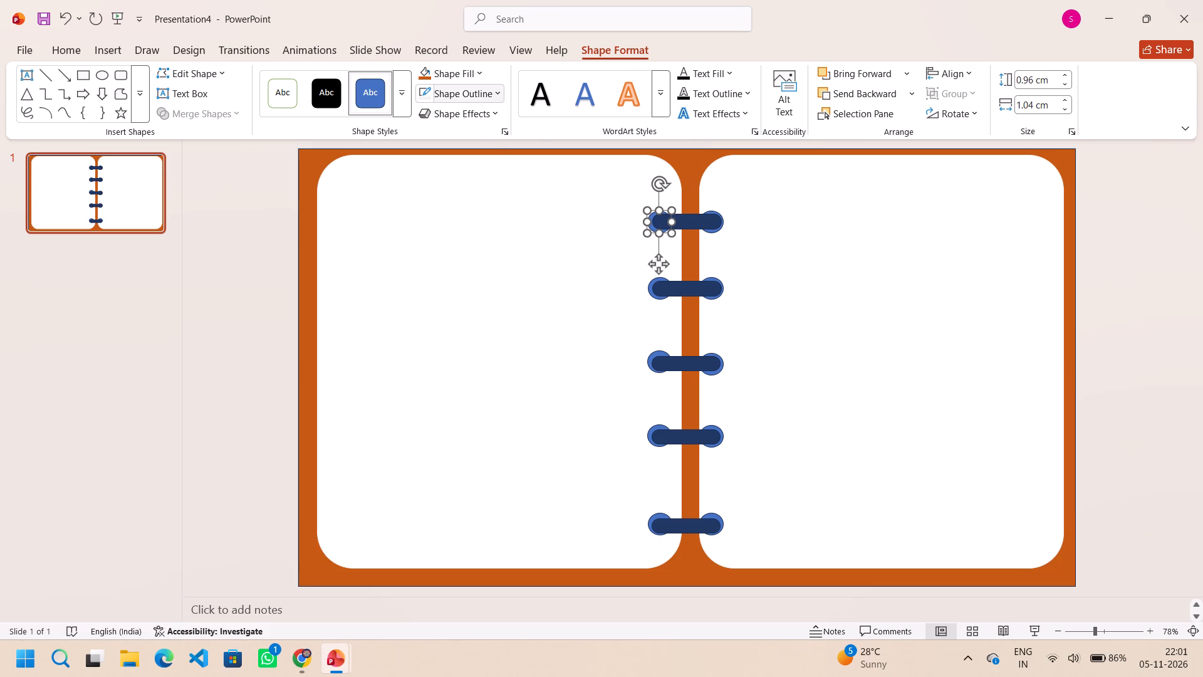
left_click(479, 75)
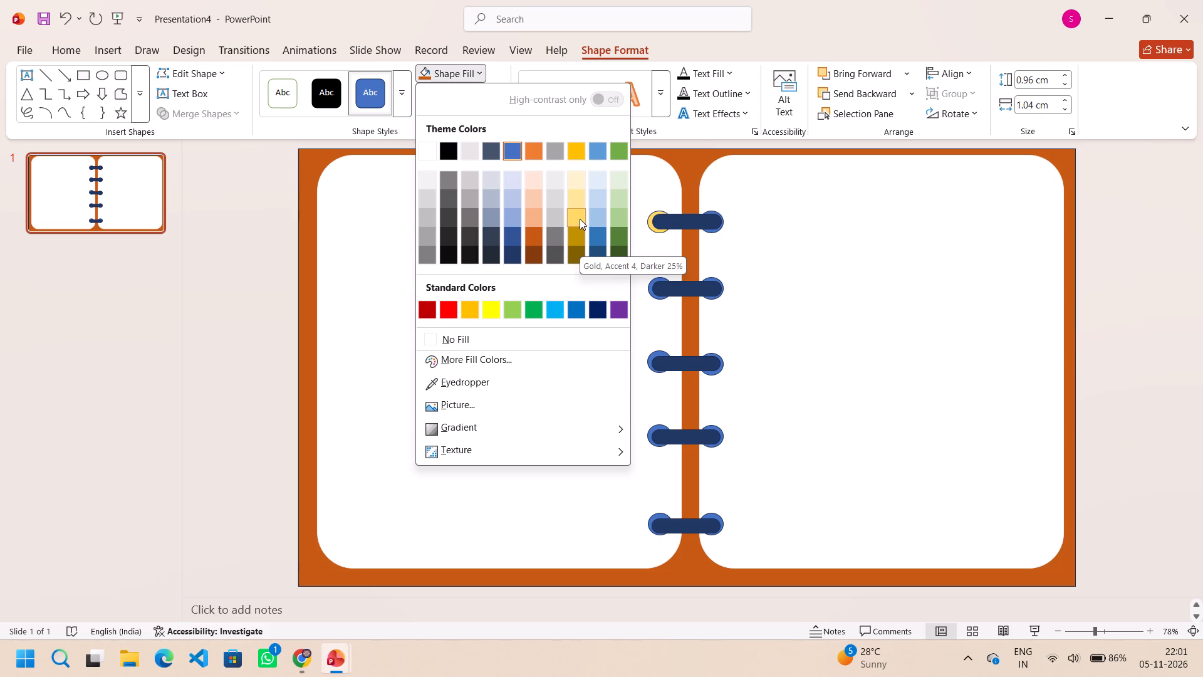
left_click(533, 235)
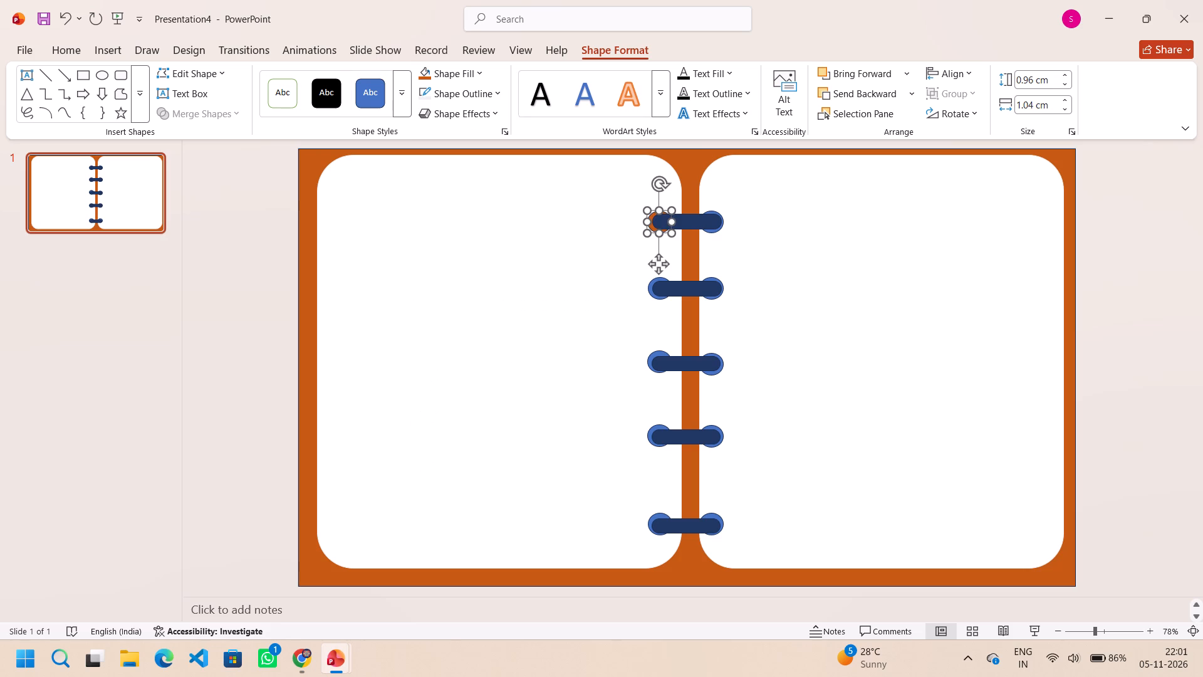
left_click(712, 231)
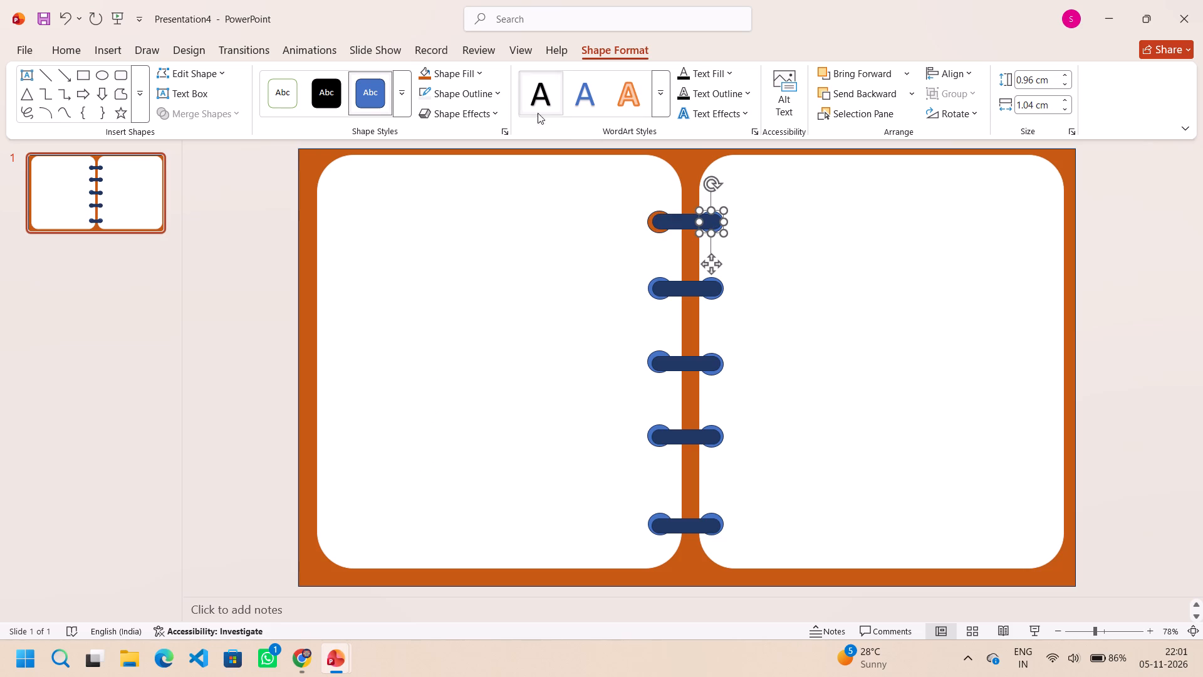
left_click(463, 70)
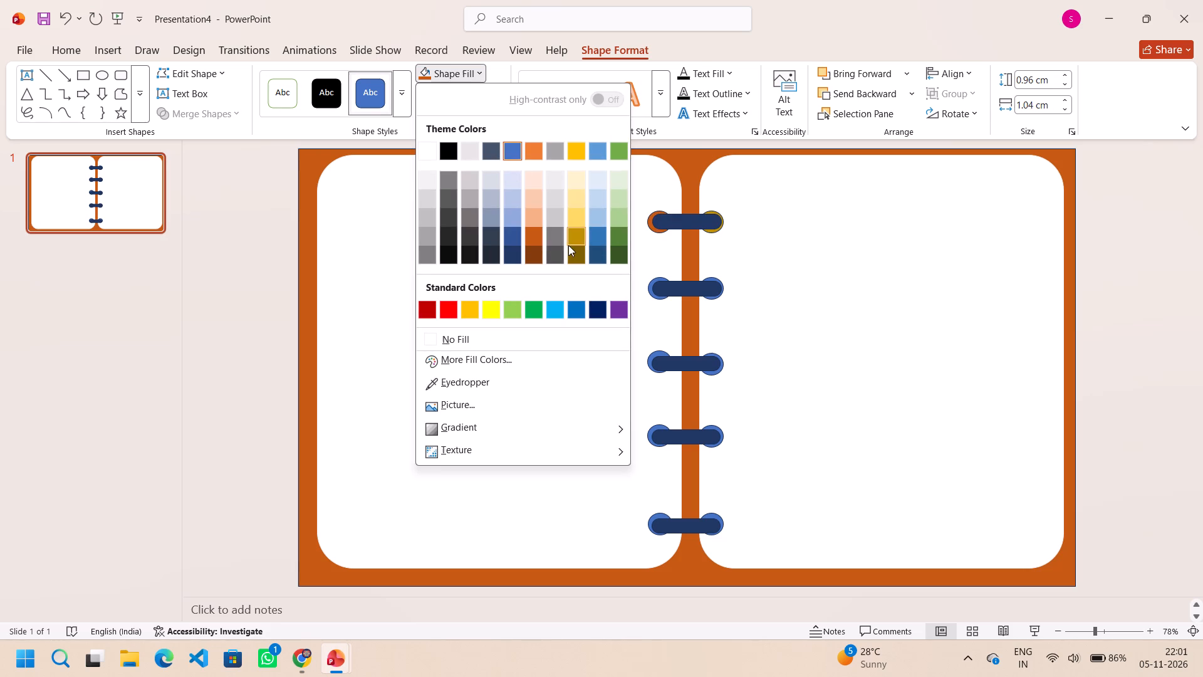
left_click(526, 235)
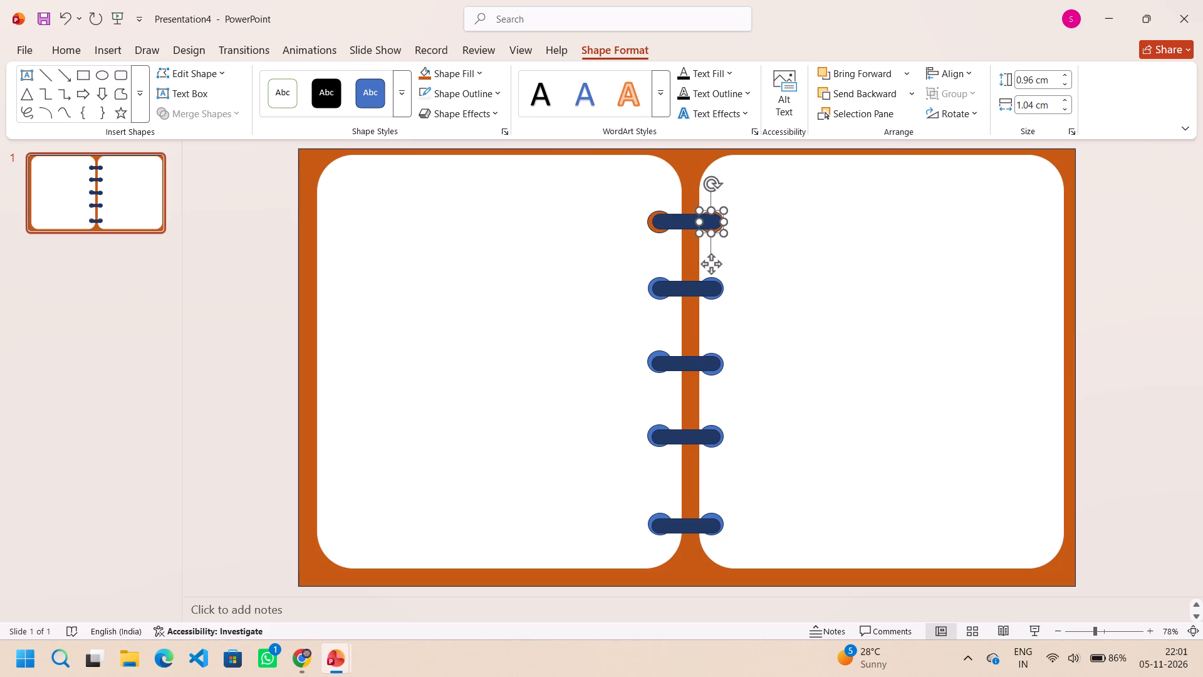
left_click(742, 270)
Fill the top ring's rounded connecting bar with the light orange theme colour.
left_click(682, 226)
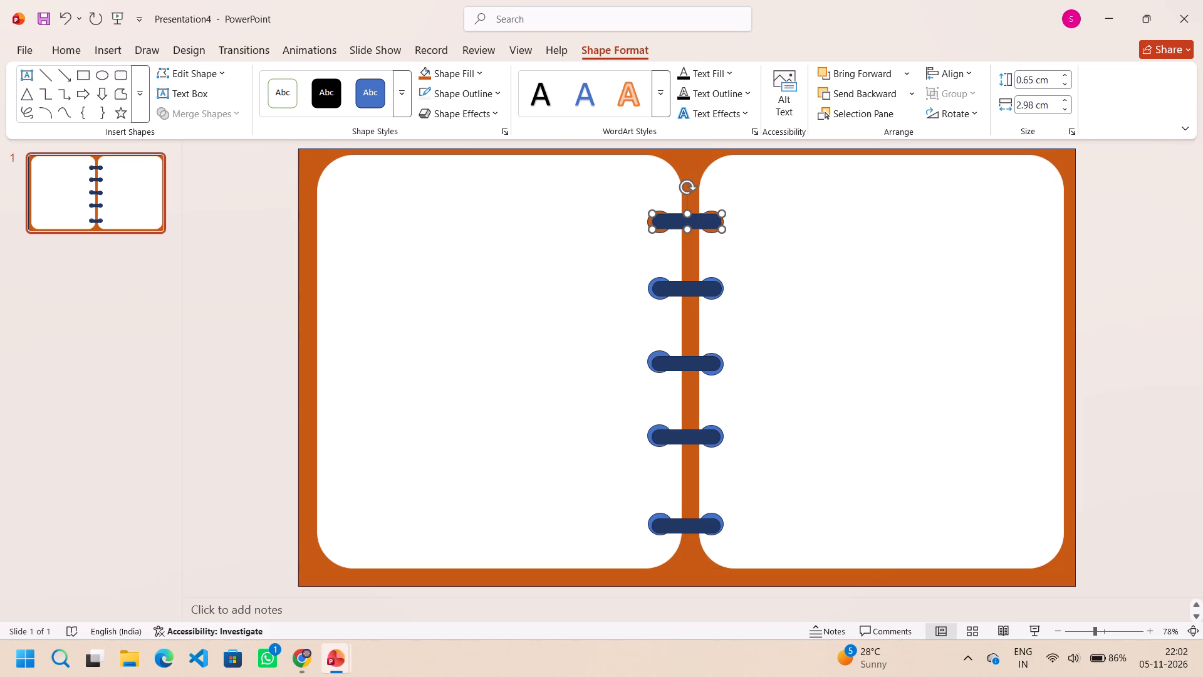
left_click(465, 71)
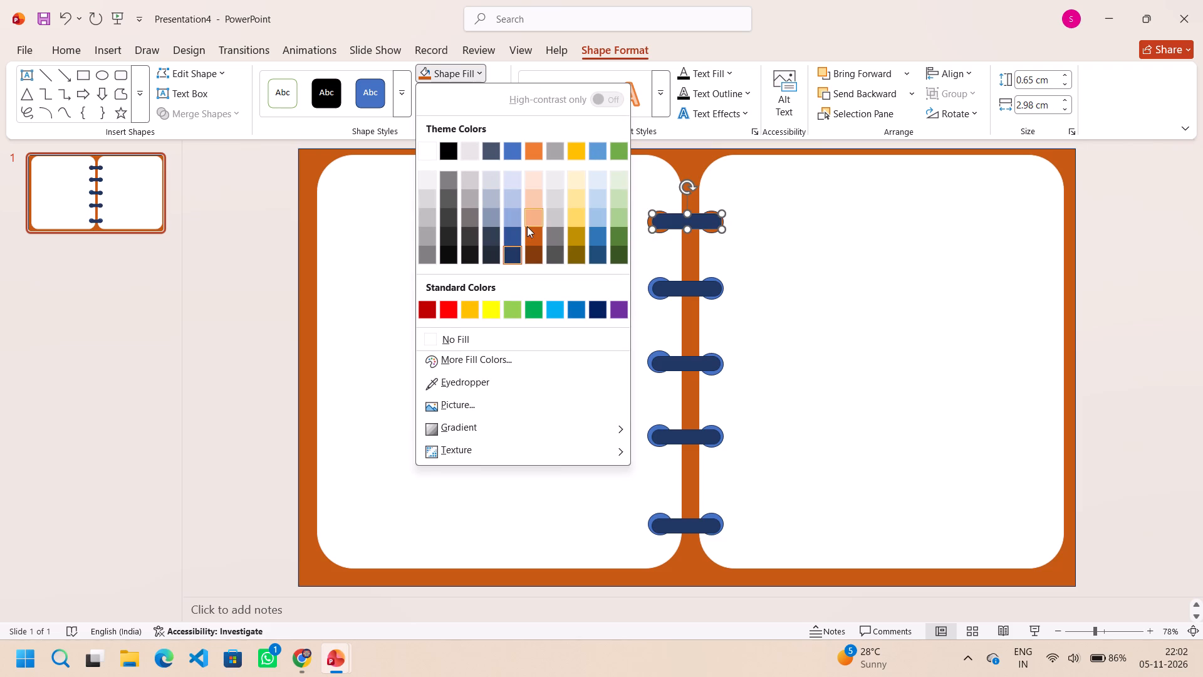
left_click(527, 226)
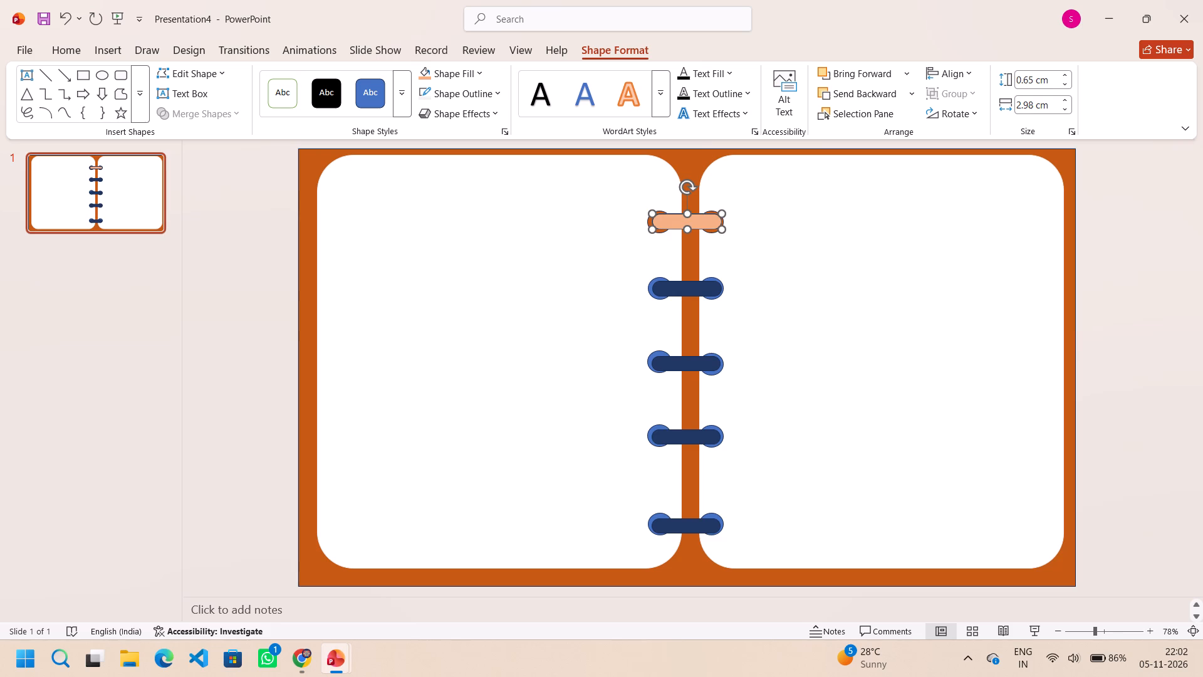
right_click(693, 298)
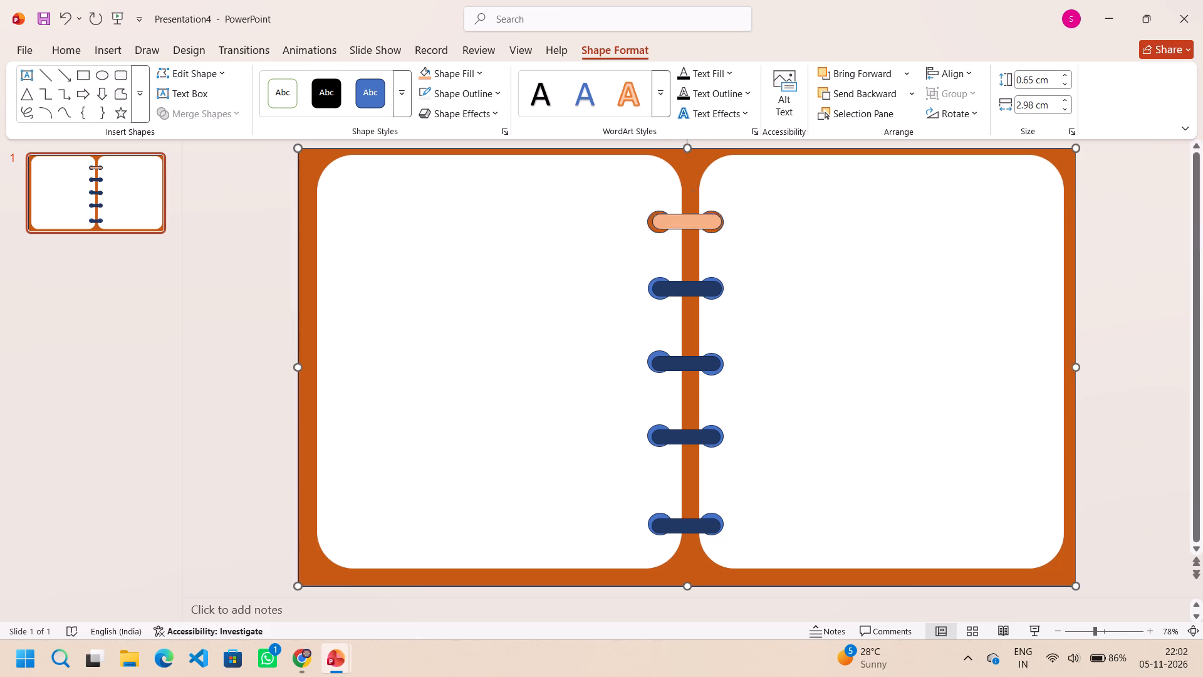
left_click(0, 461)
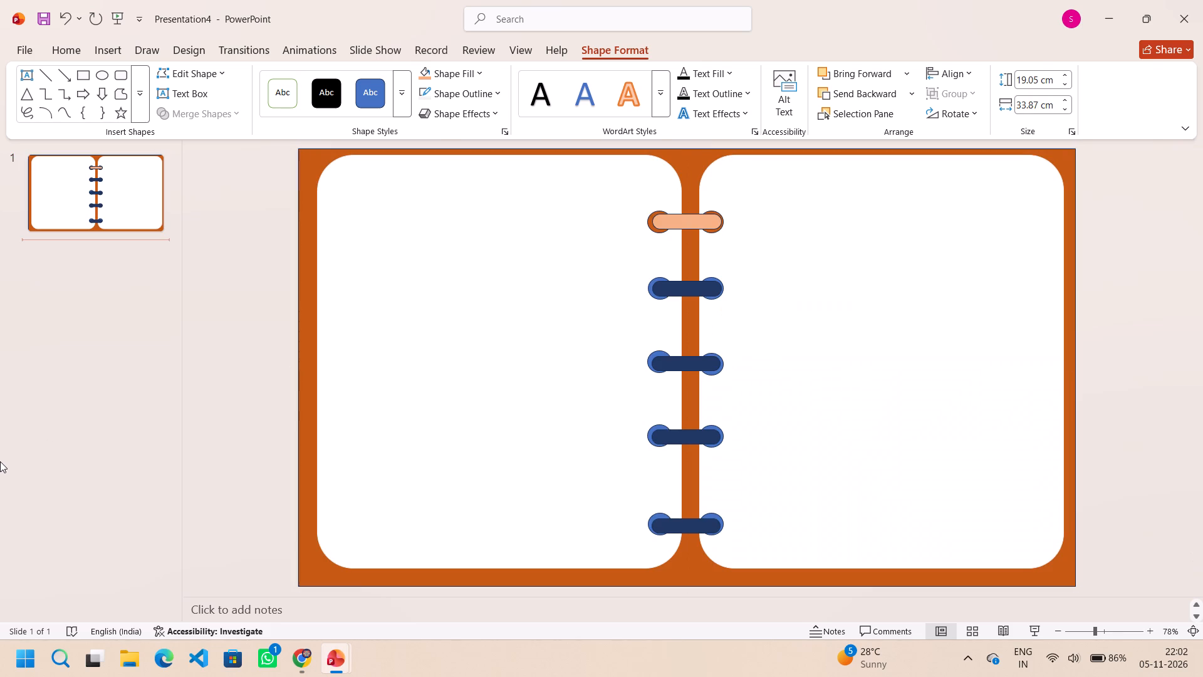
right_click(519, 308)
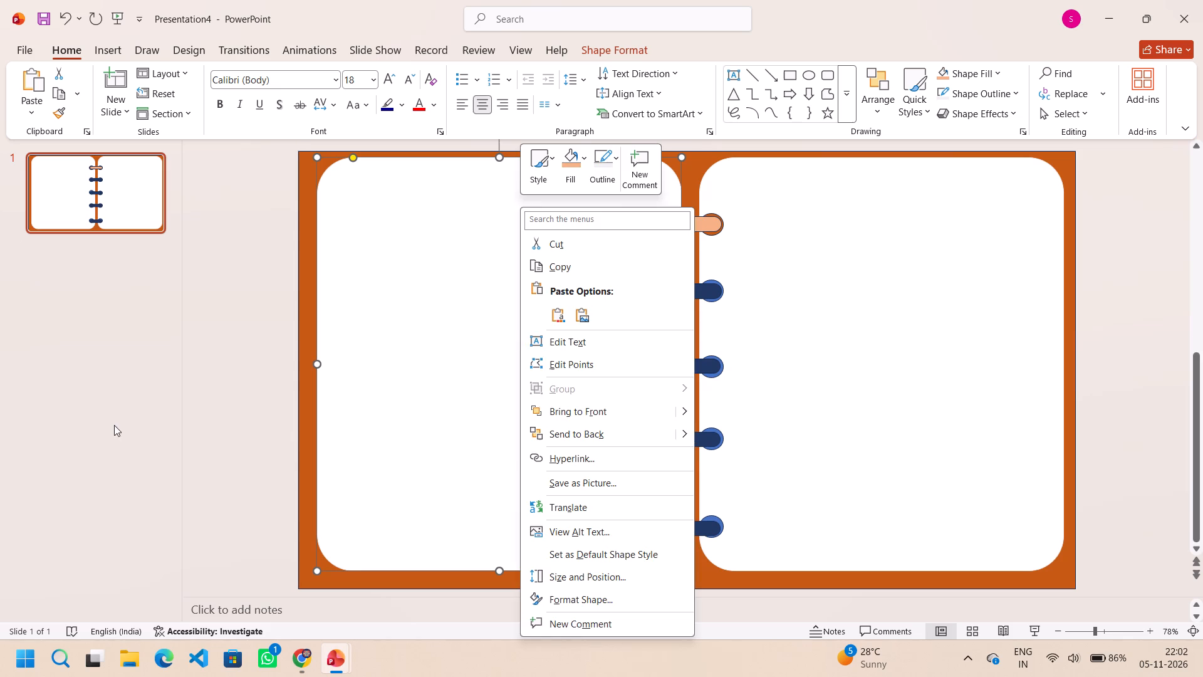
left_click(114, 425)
Delete the dark blue connecting bar of the second ring from the top.
left_click(683, 295)
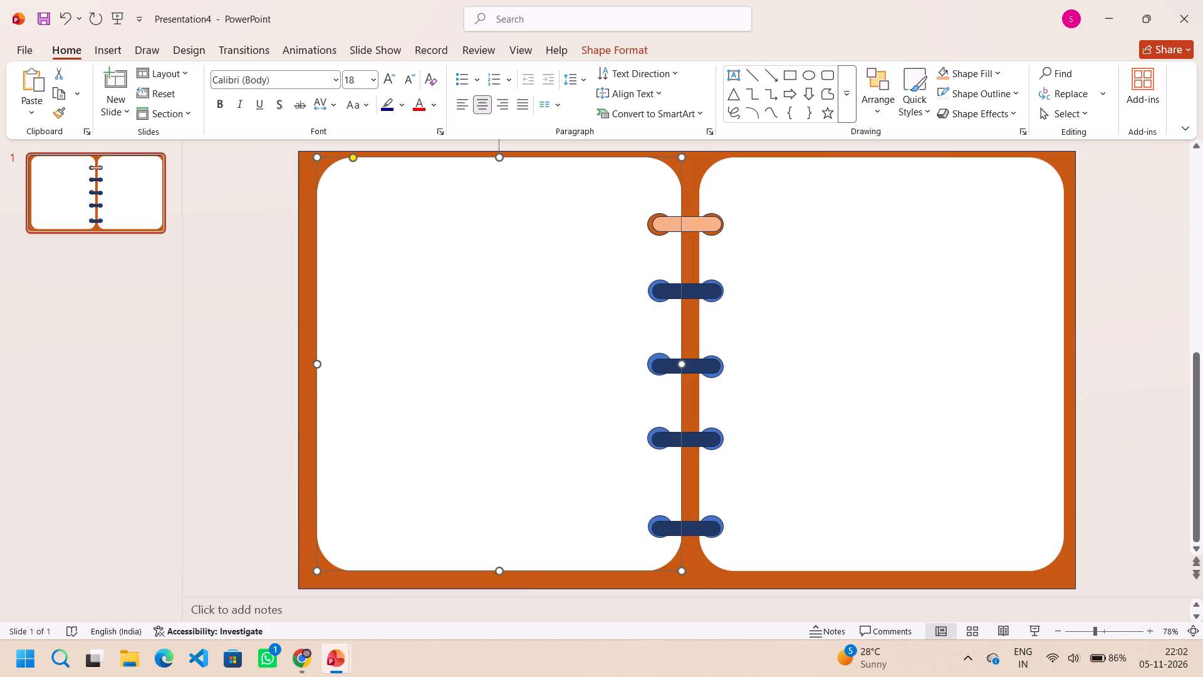
left_click(687, 292)
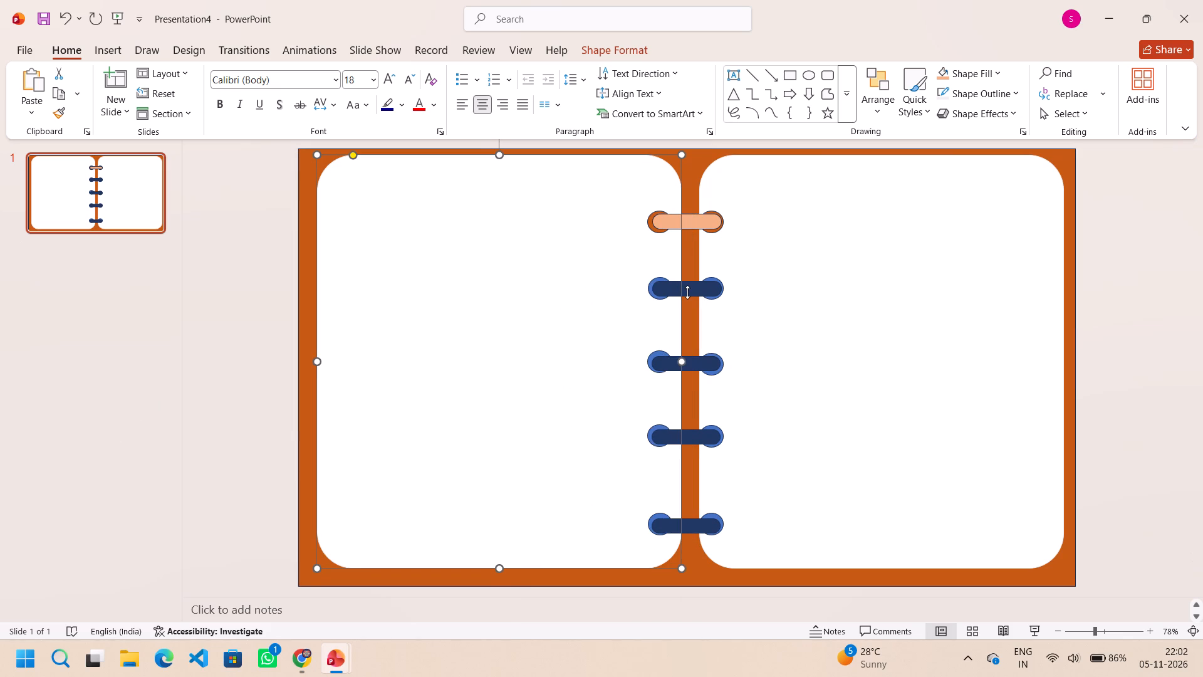
key("Delete")
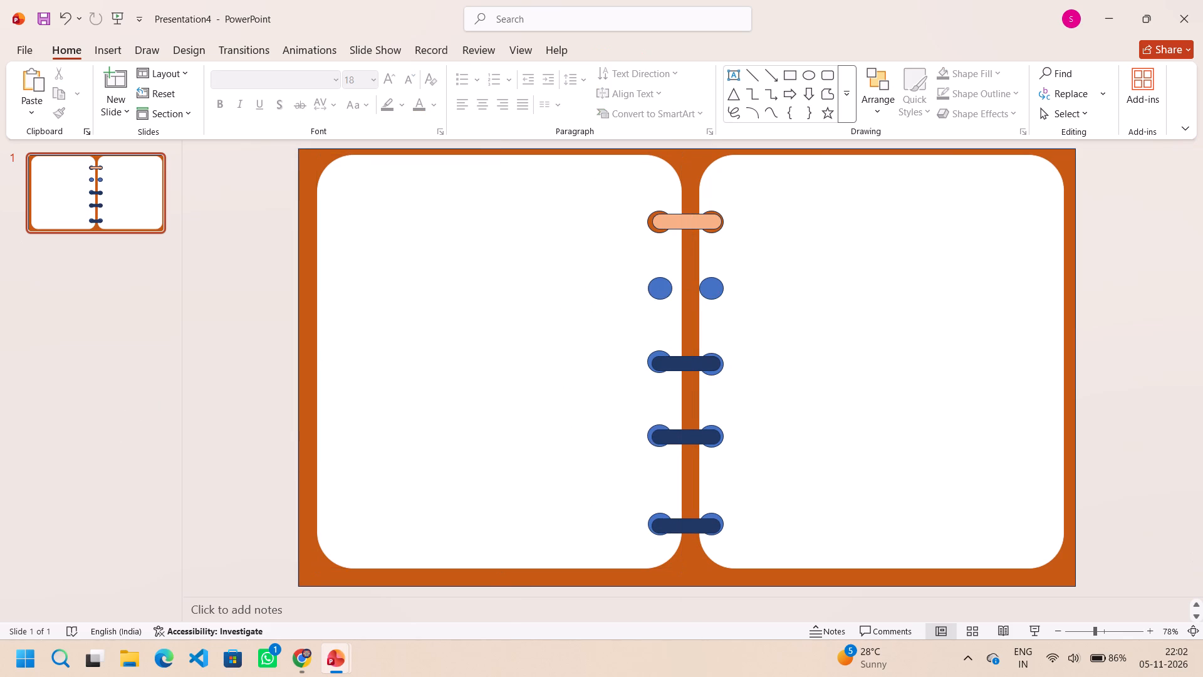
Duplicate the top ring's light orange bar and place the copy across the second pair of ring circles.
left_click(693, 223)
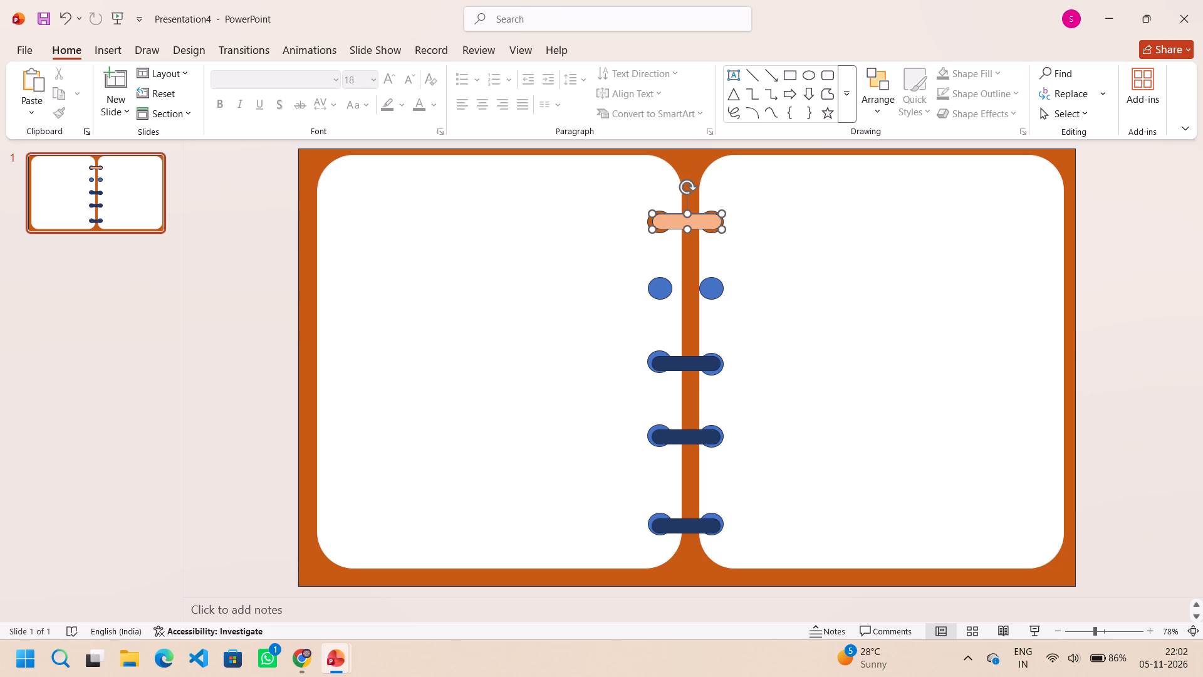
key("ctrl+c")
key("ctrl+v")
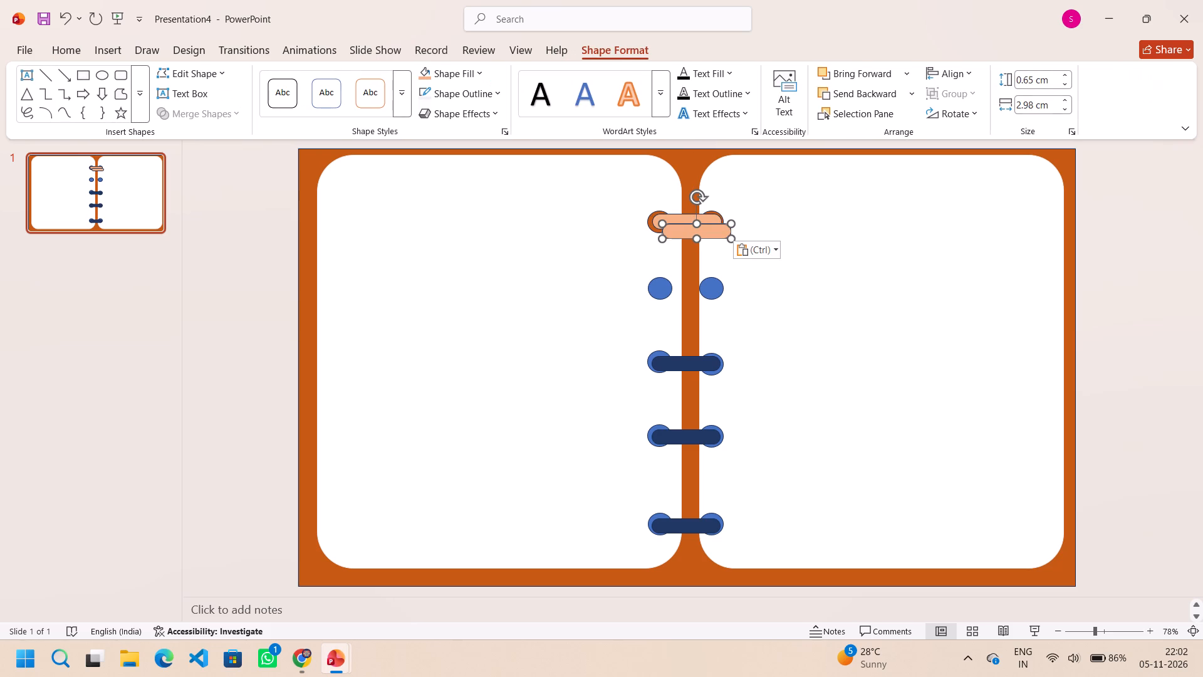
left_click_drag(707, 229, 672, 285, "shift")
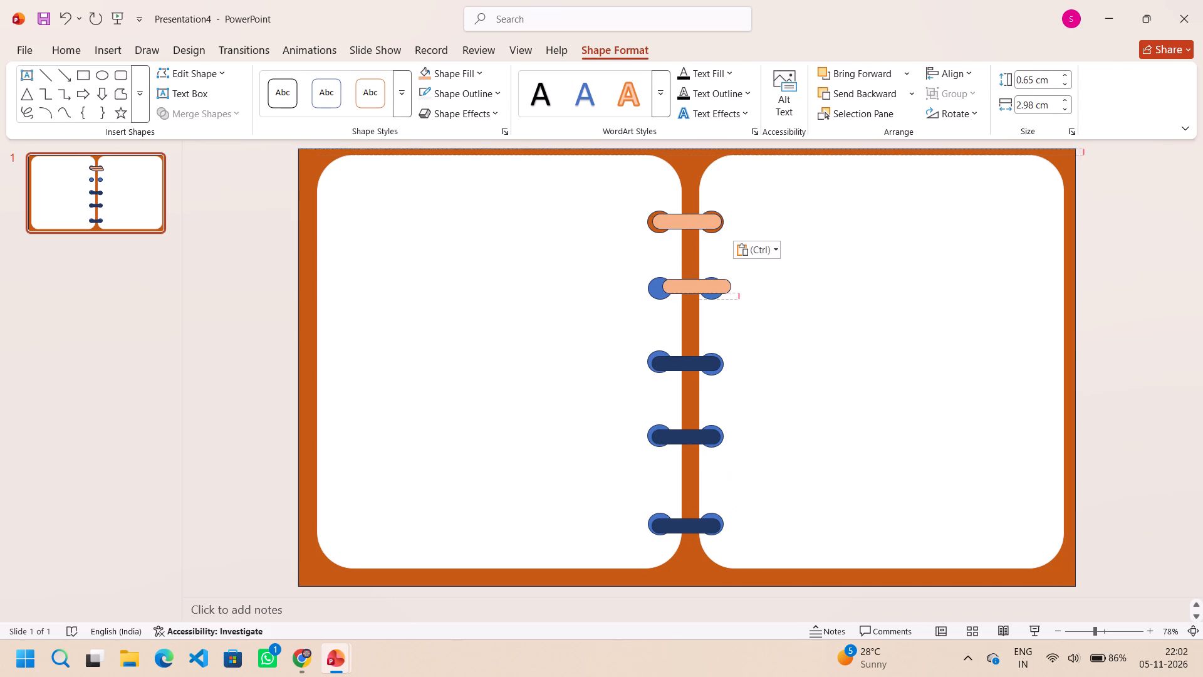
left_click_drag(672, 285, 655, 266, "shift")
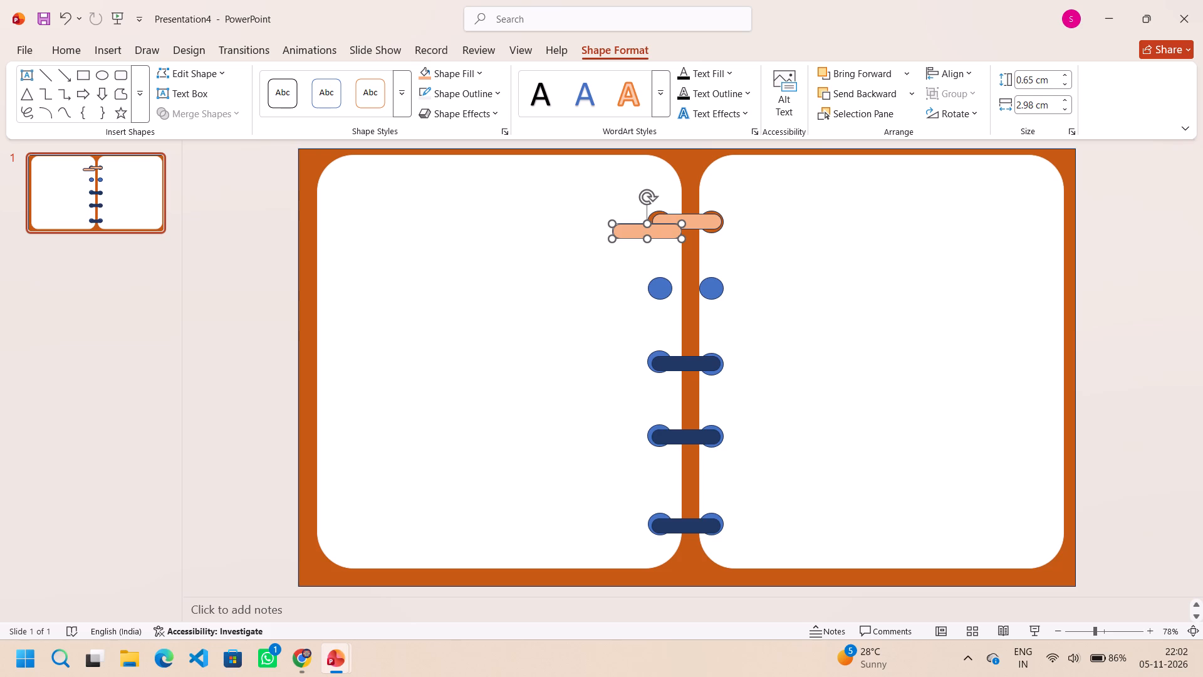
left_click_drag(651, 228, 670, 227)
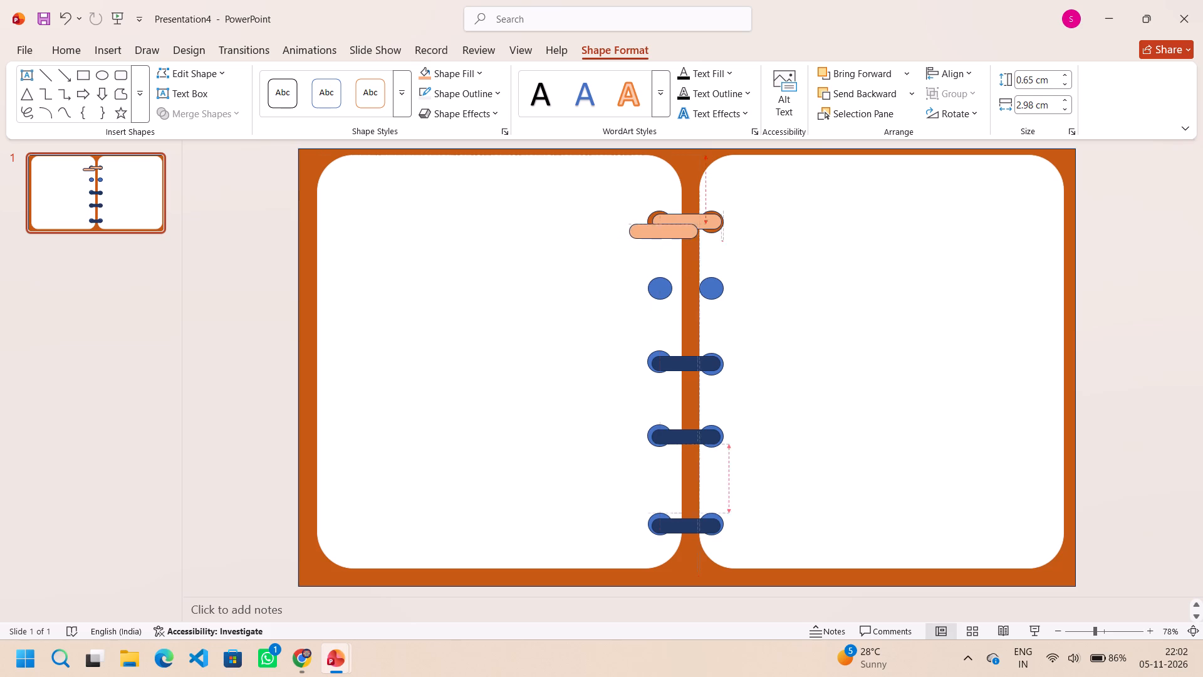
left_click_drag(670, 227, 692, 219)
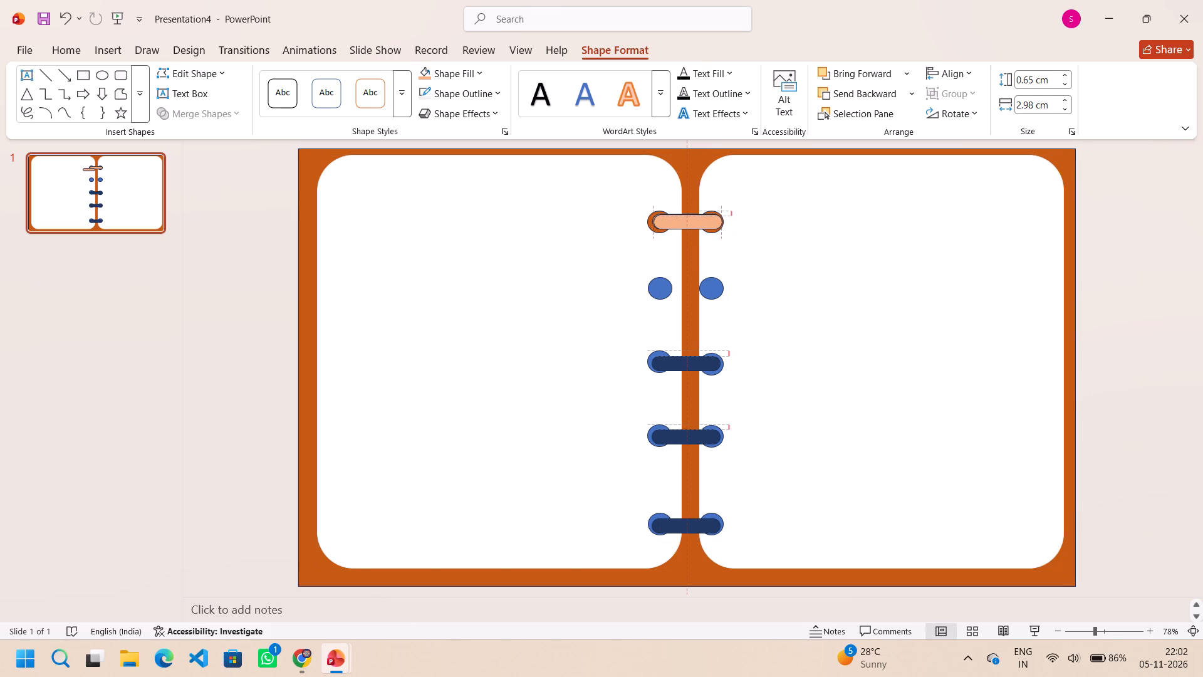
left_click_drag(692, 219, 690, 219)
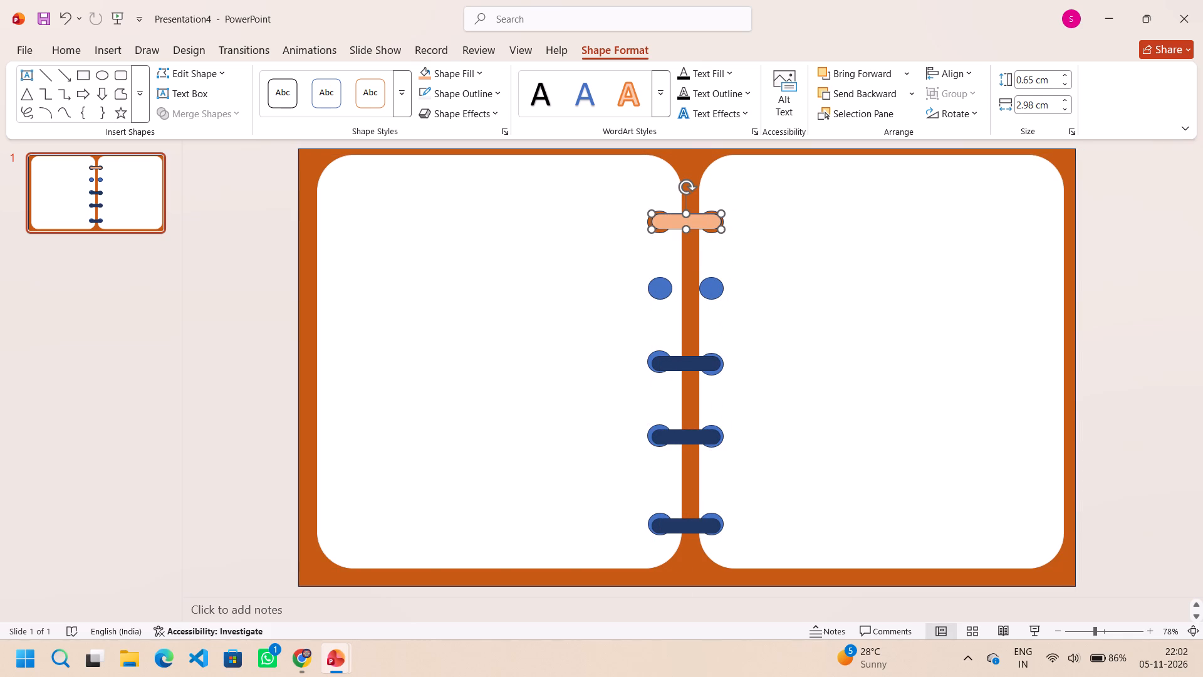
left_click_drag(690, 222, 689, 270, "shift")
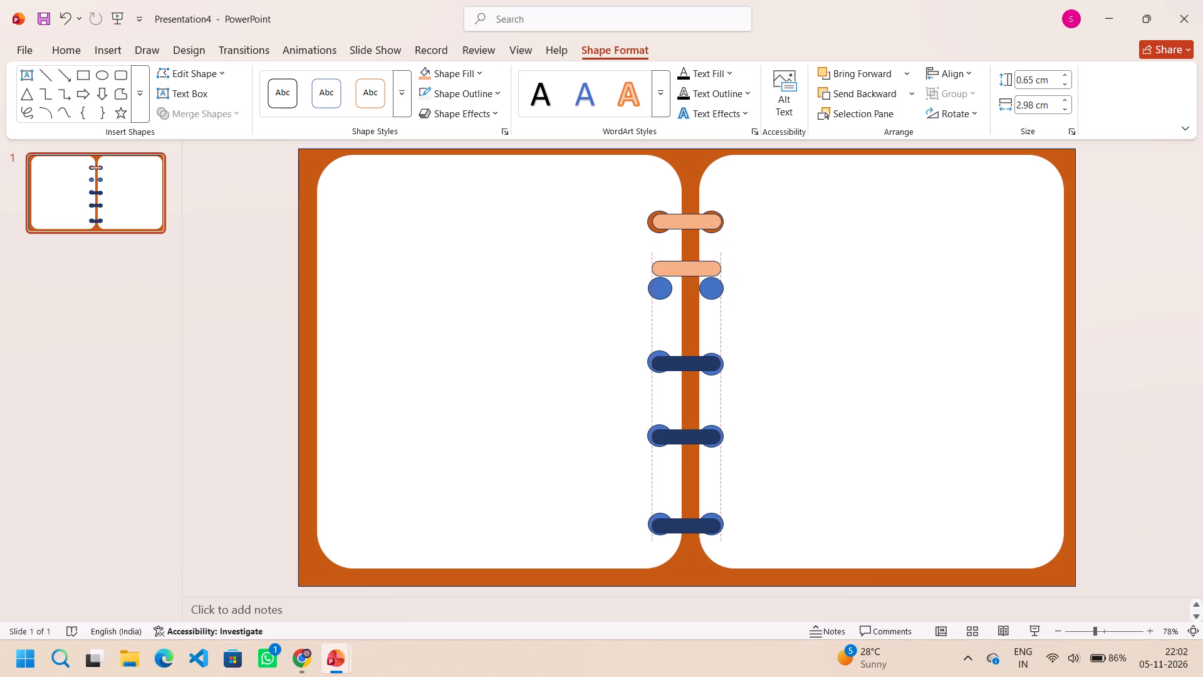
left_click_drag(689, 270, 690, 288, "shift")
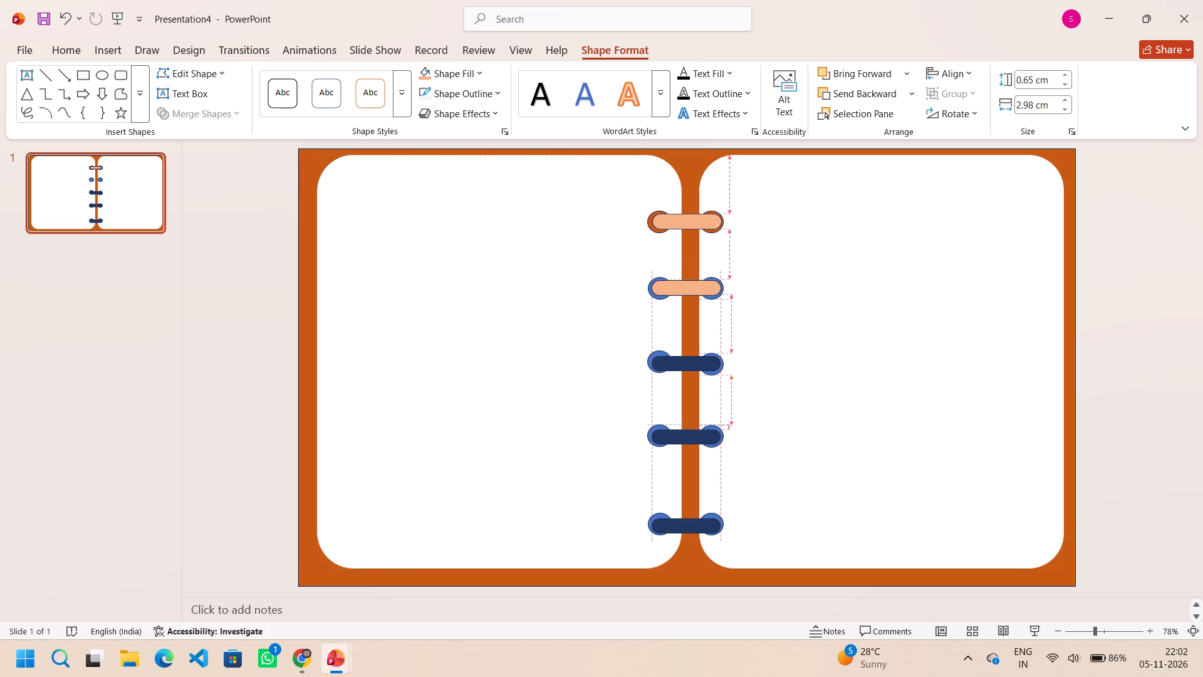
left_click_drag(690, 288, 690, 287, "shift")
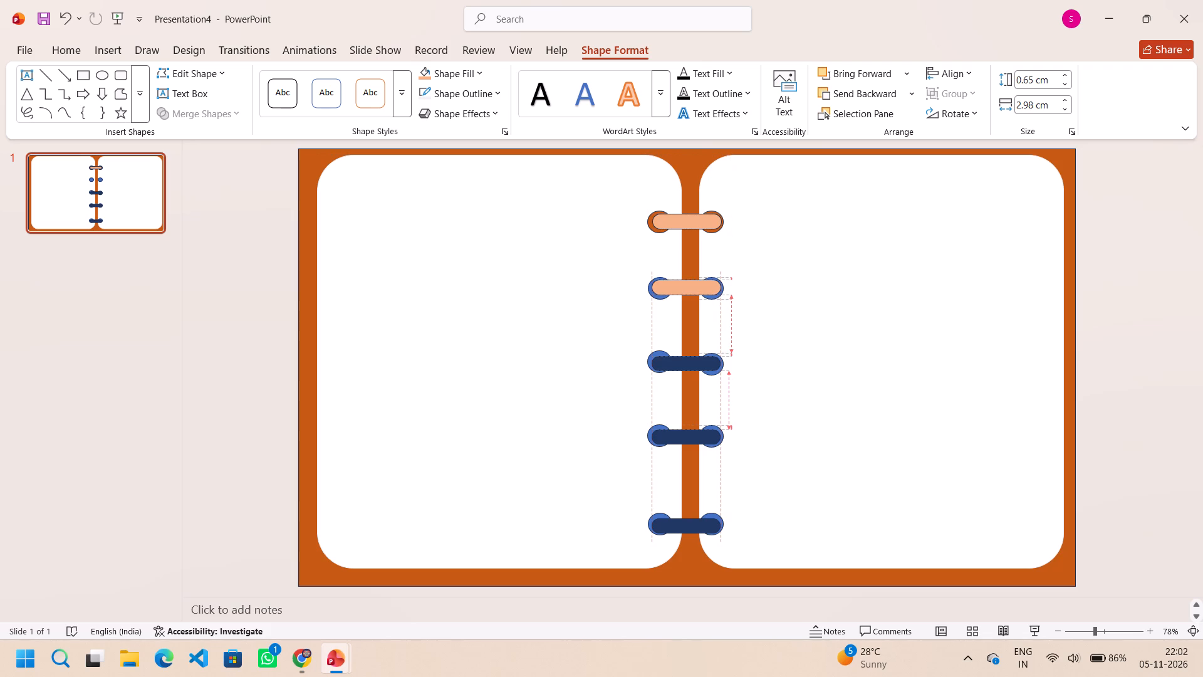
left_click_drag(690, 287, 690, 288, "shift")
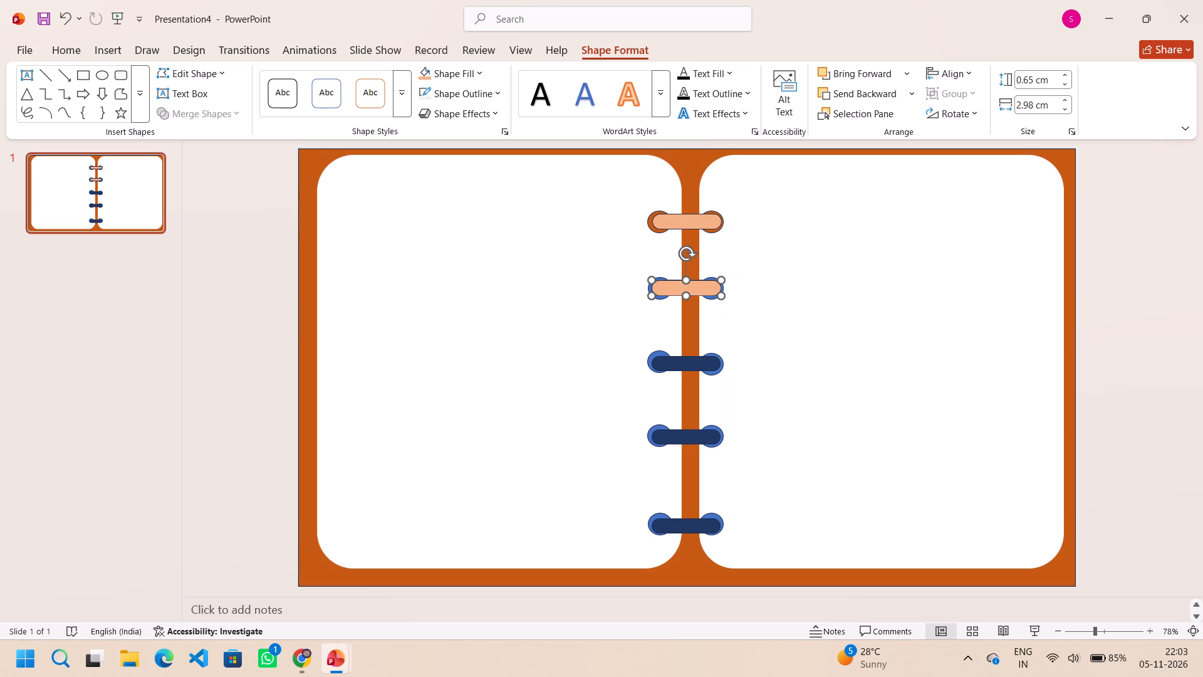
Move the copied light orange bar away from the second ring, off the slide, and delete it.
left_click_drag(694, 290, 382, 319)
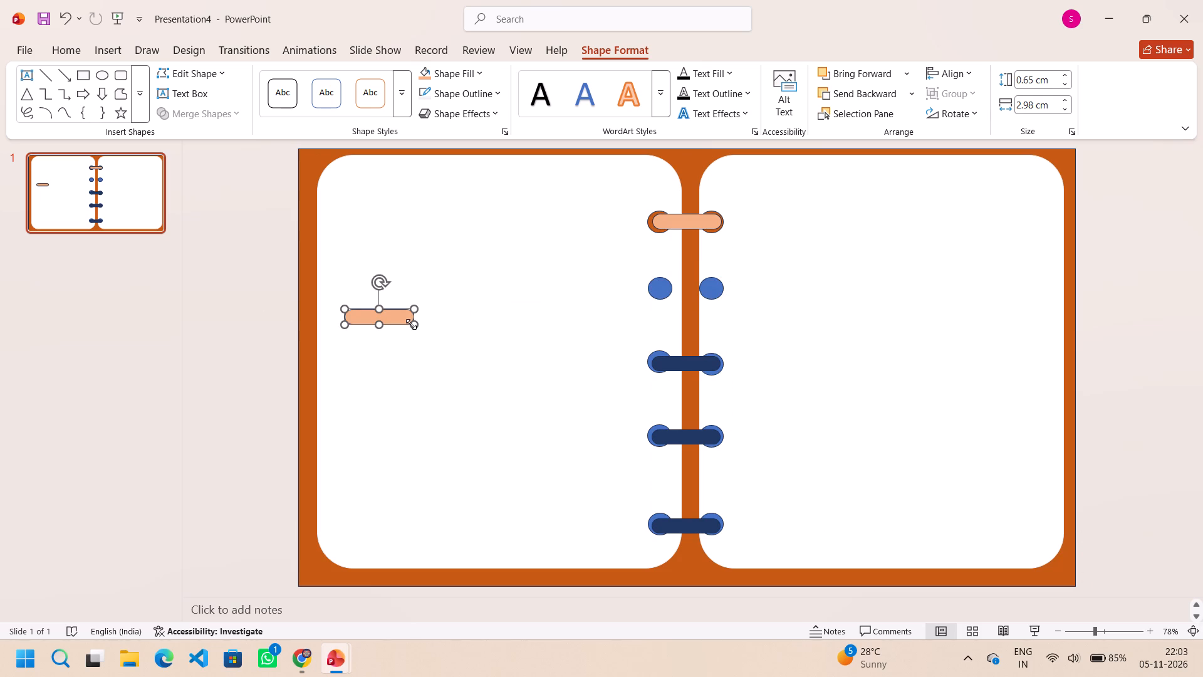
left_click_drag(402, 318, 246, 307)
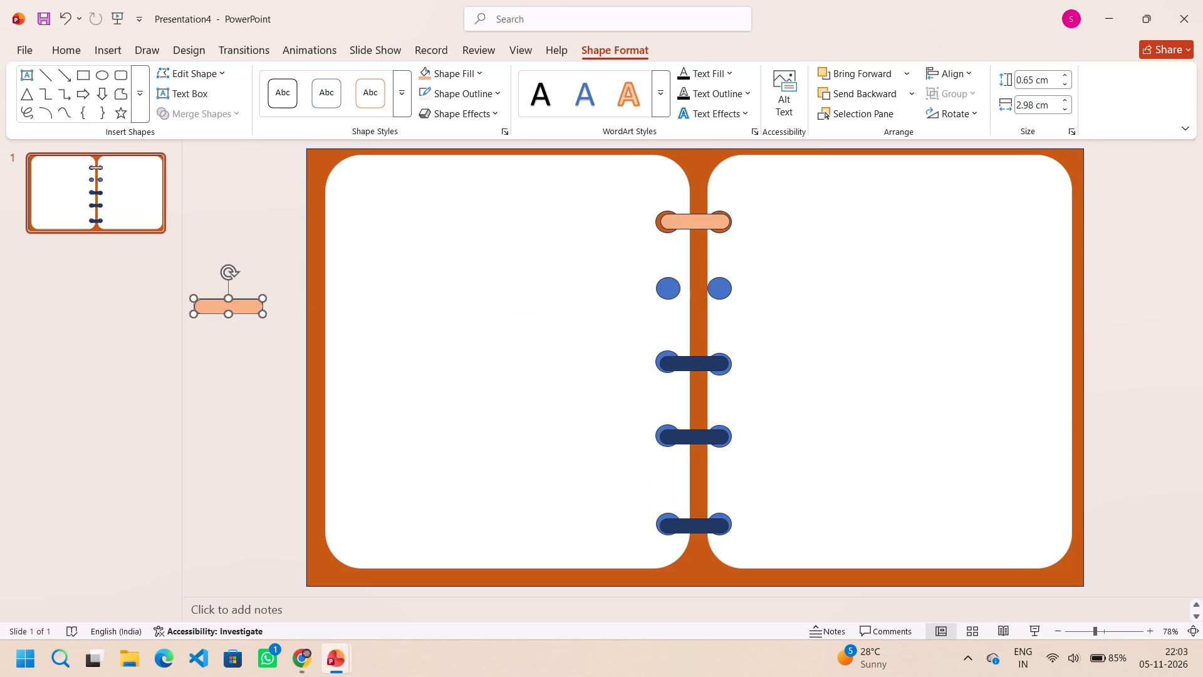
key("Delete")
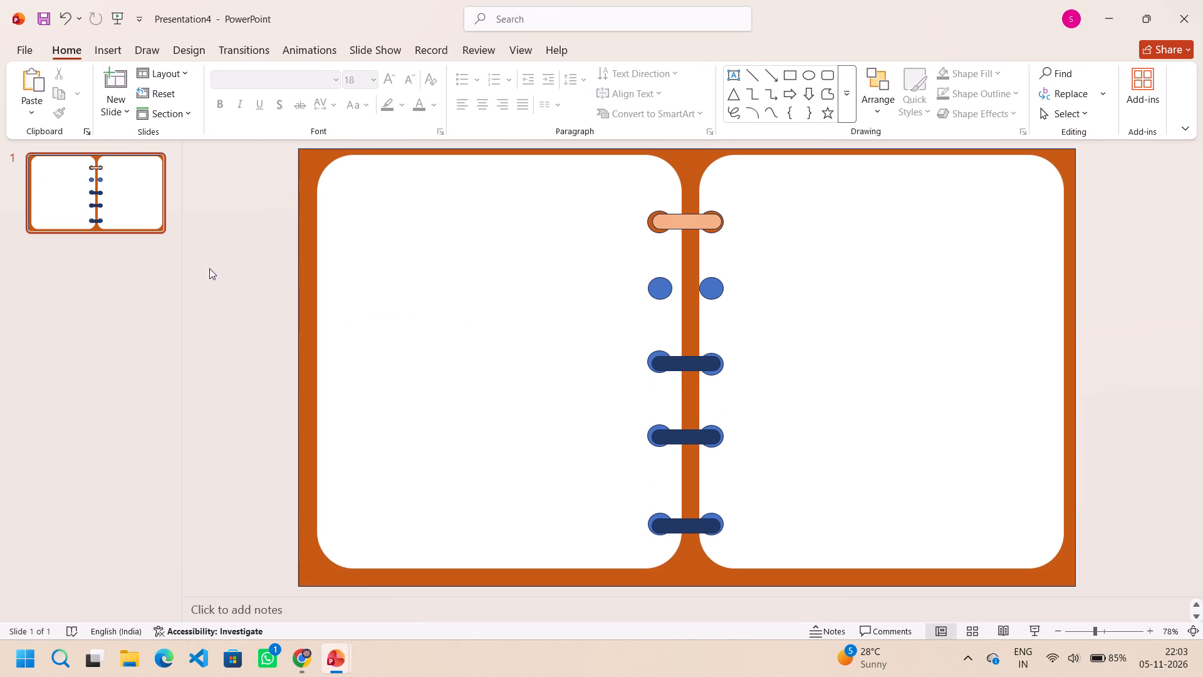
Delete the three remaining dark blue connecting bars from the lower rings.
left_click(675, 364)
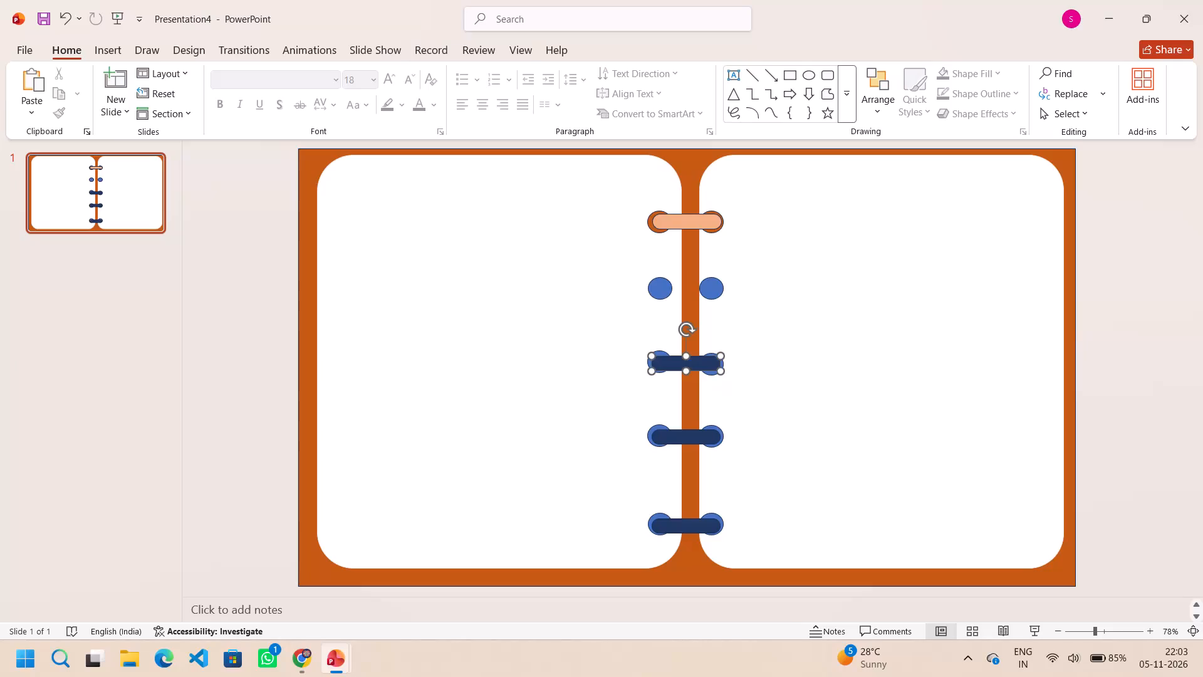
key("Delete")
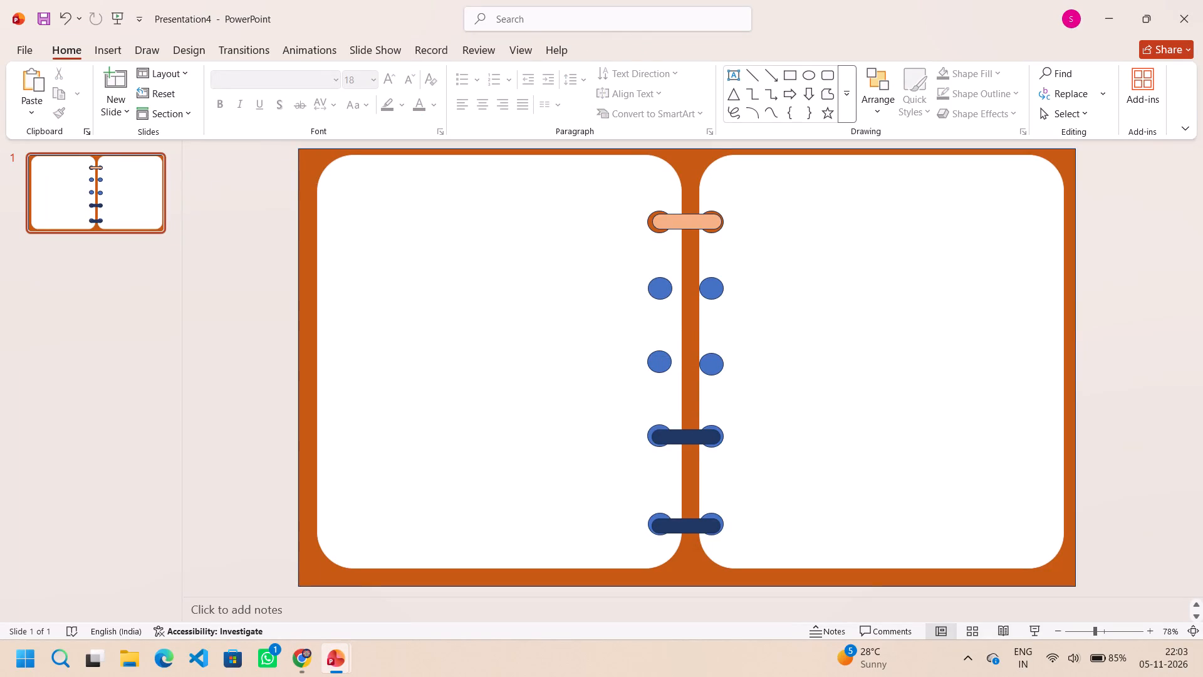
left_click(681, 438)
key("Delete")
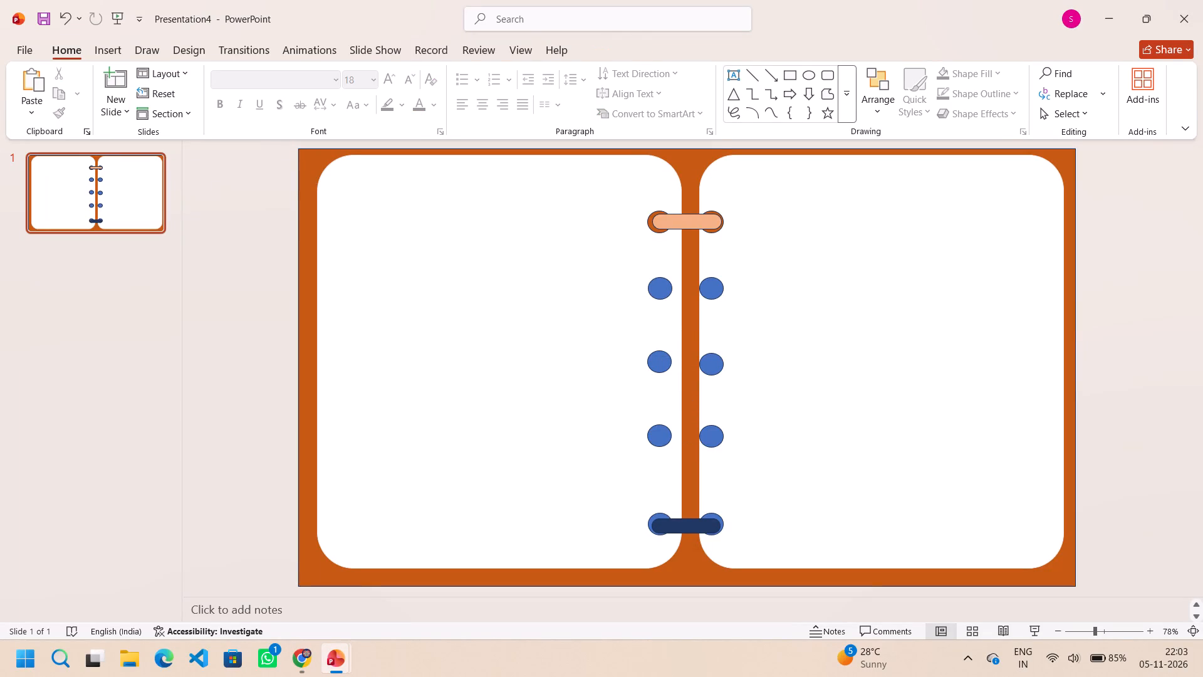
left_click(692, 525)
key("Delete")
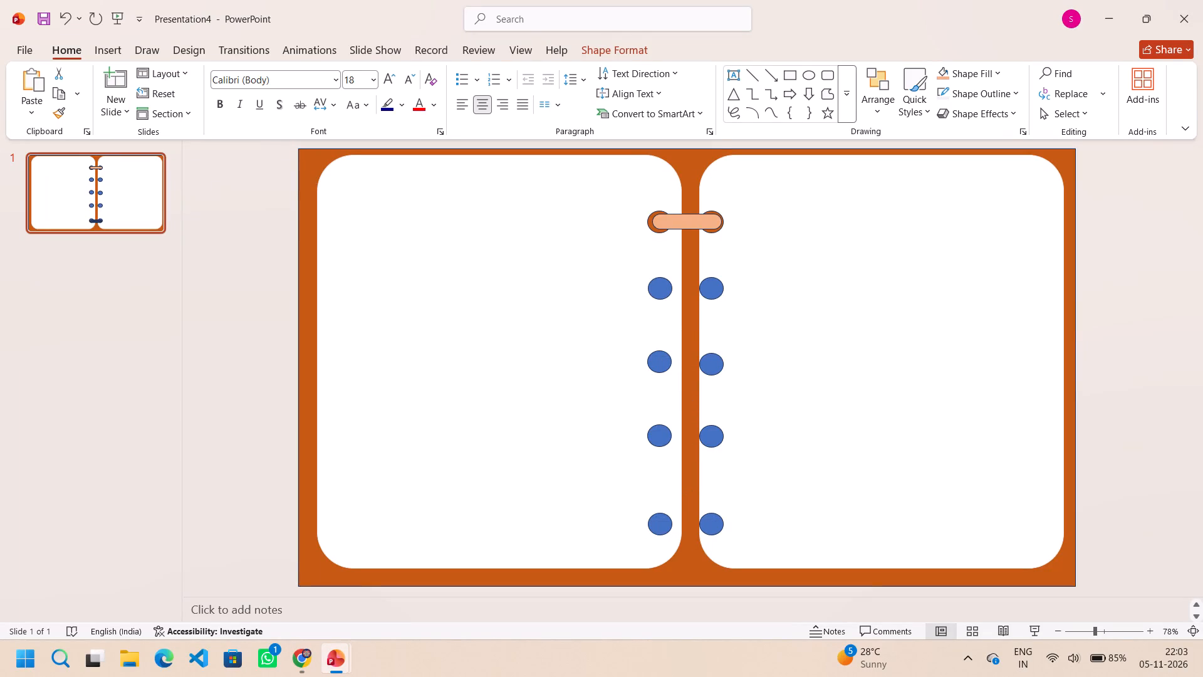
Move the light orange bar from the top ring off the slide, beside its upper-left corner.
left_click(664, 293)
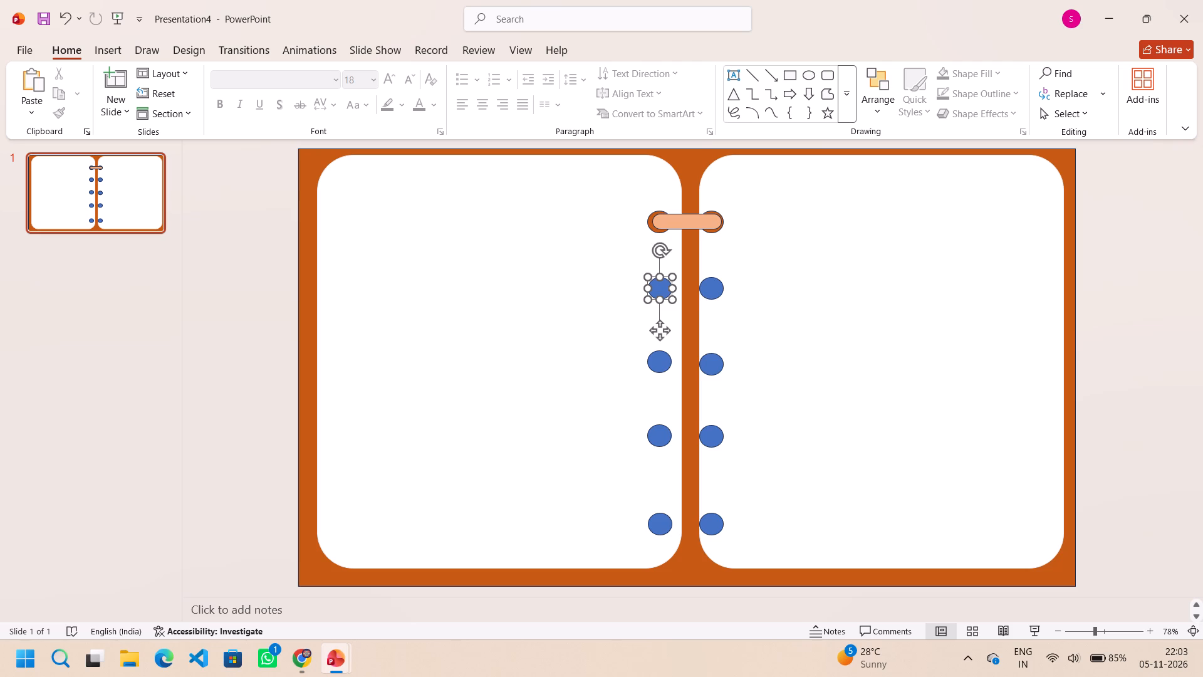
left_click_drag(686, 221, 219, 202)
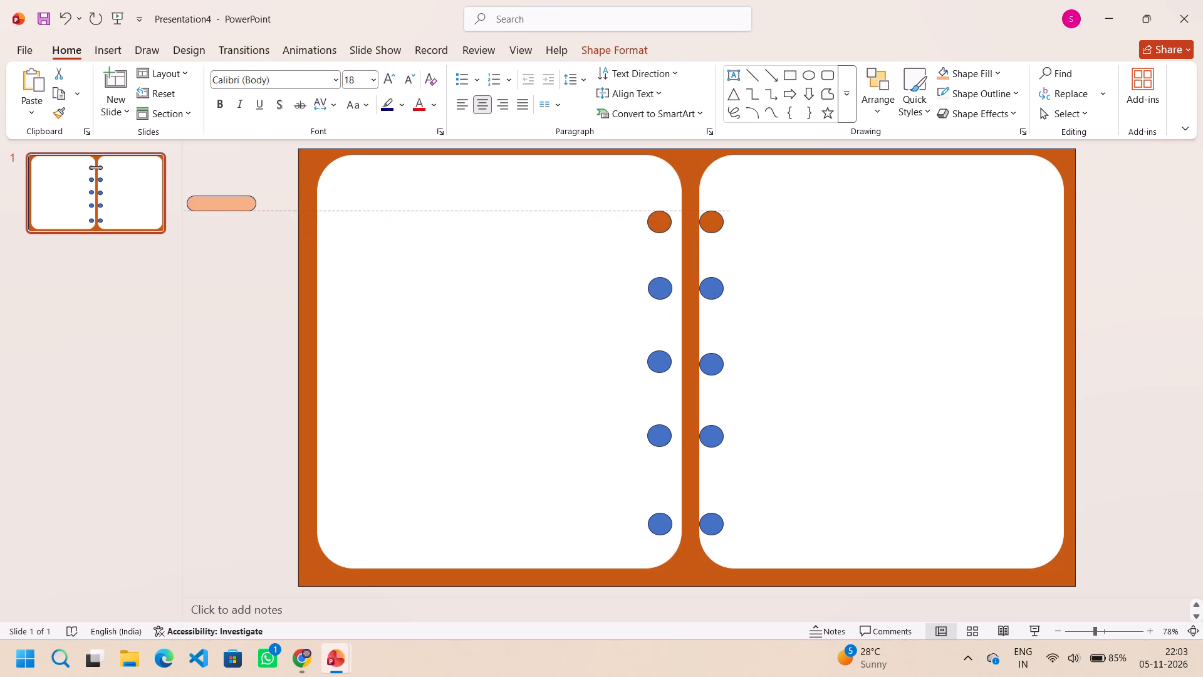
left_click_drag(219, 202, 226, 179)
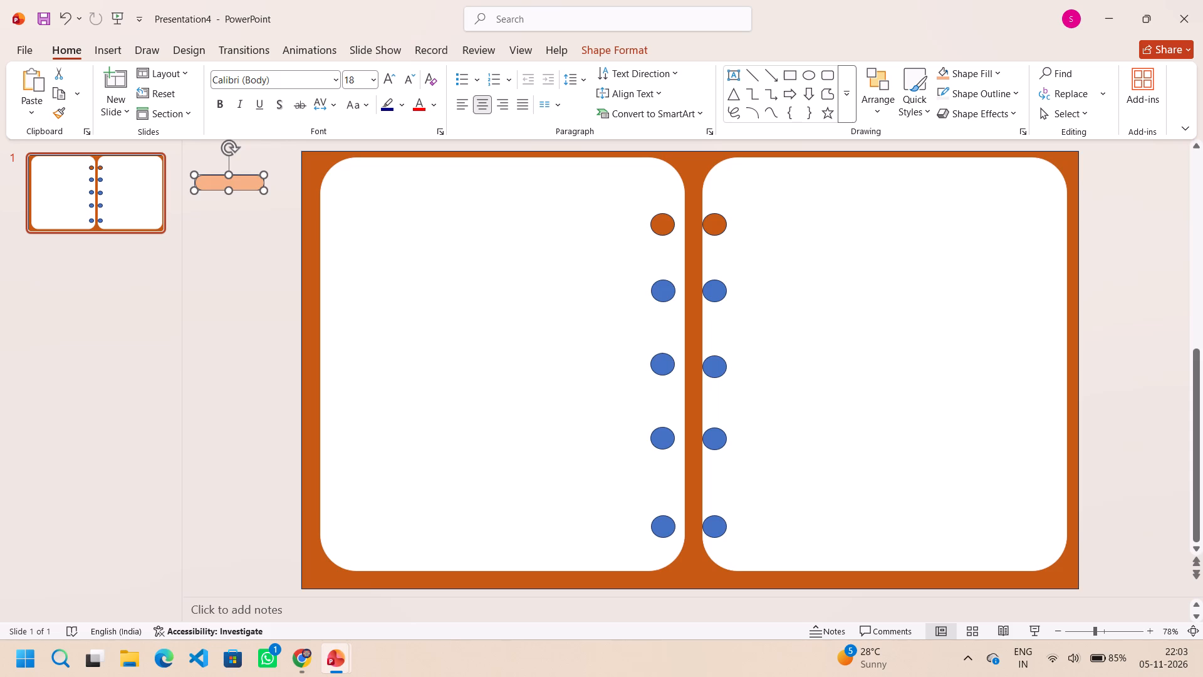
Delete the four blue ring circles along the inner edge of the left page, keeping the orange one.
left_click(669, 295)
key("Delete")
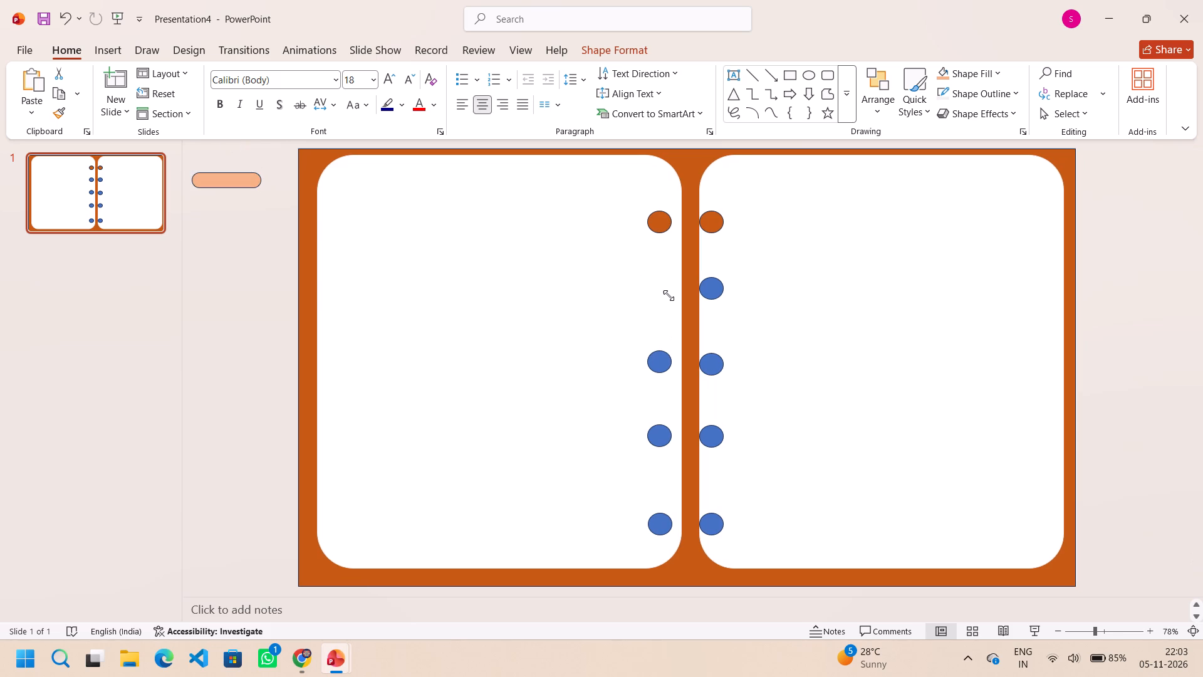
left_click(662, 359)
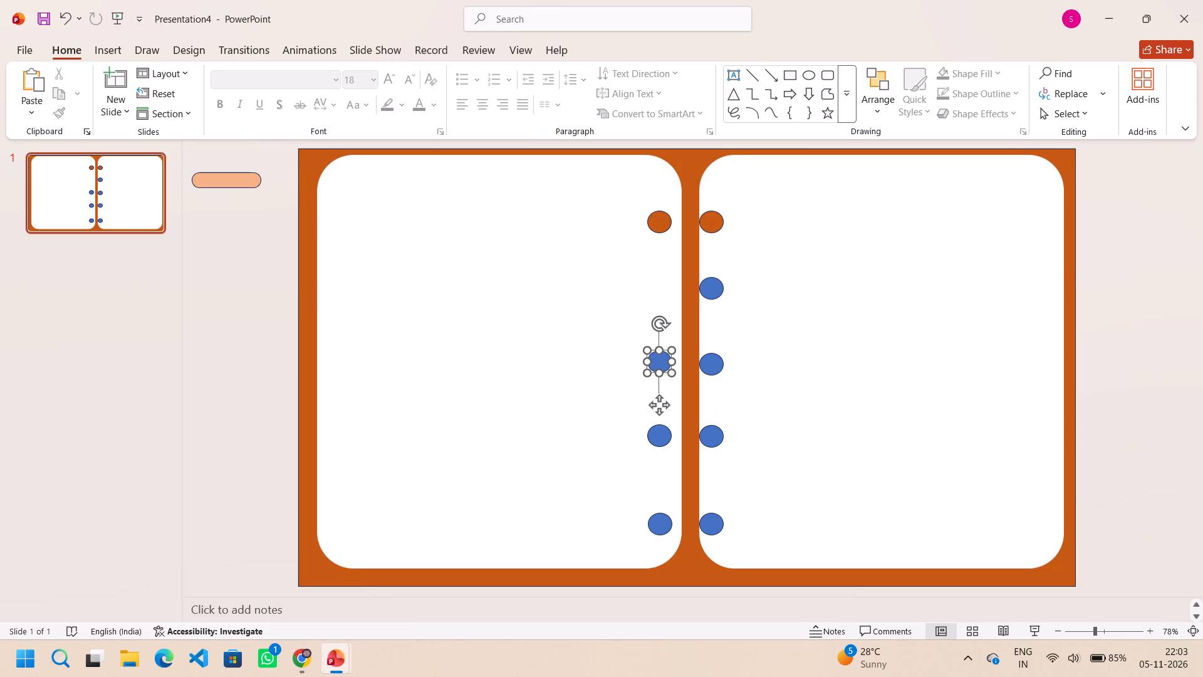
key("Delete")
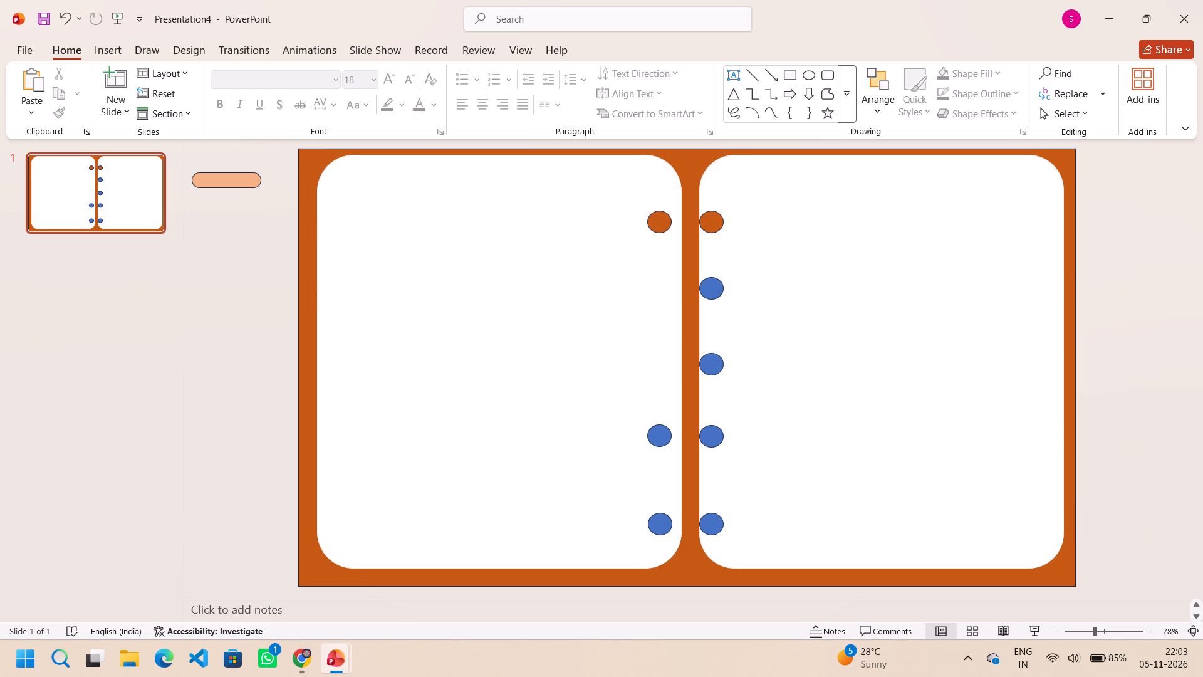
left_click(663, 439)
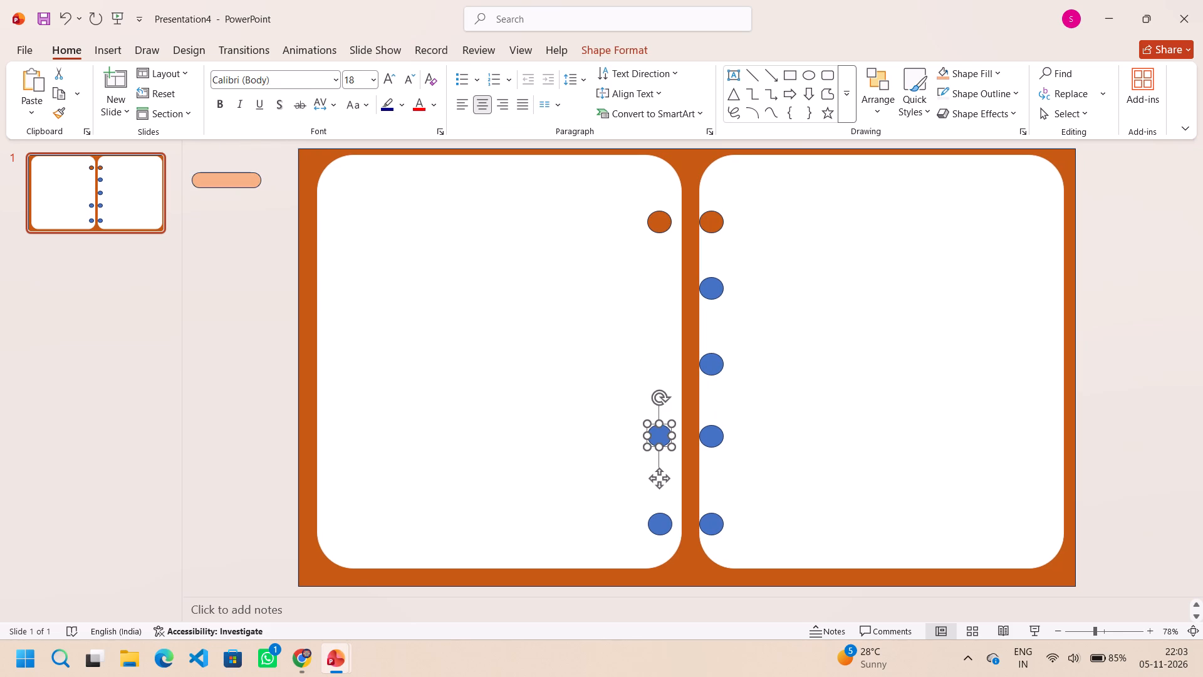
key("Delete")
left_click(664, 522)
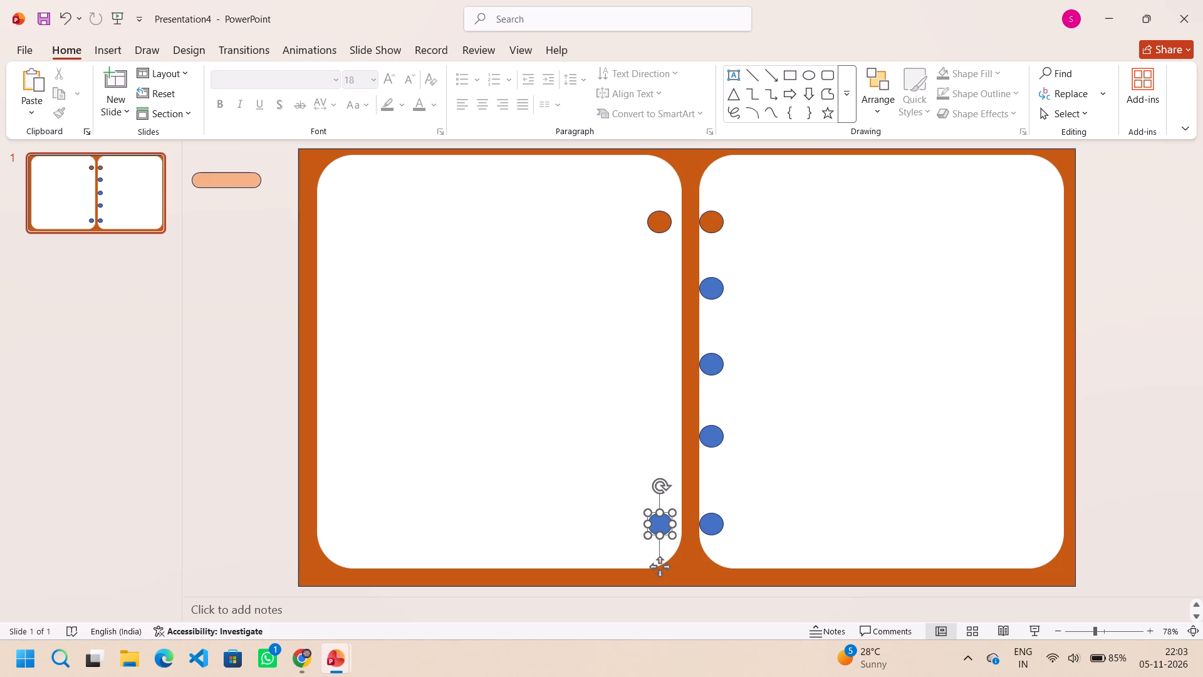
key("Delete")
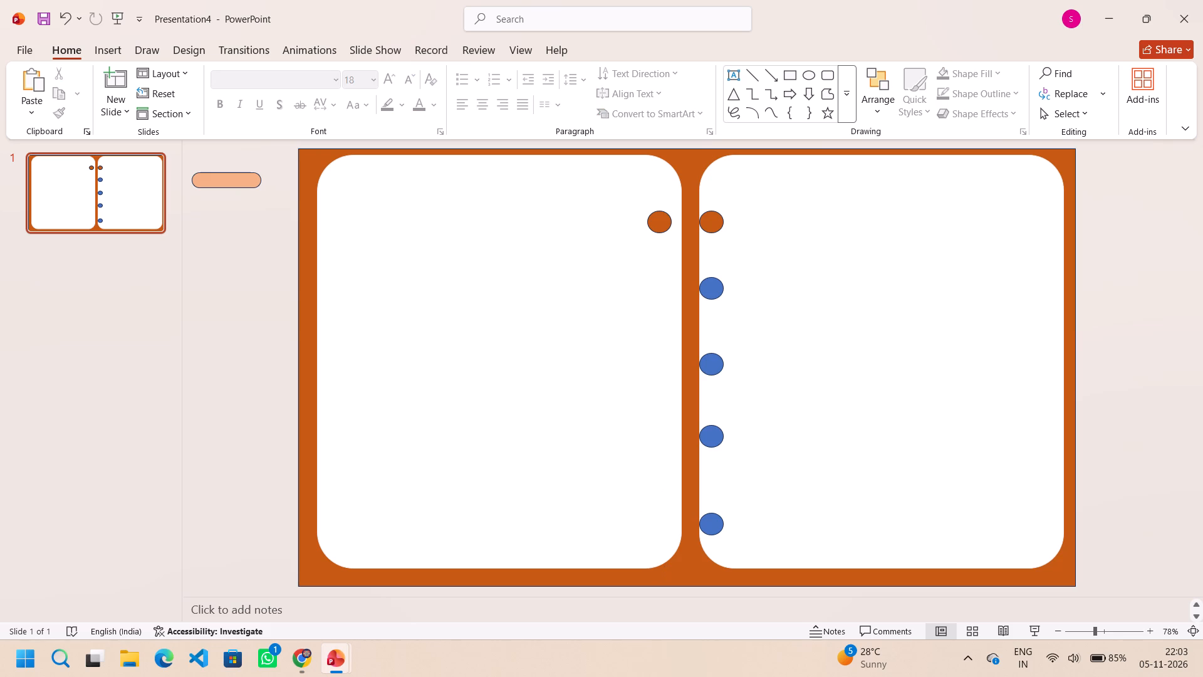
Delete the four blue ring circles along the inner edge of the right page, keeping the orange one.
left_click(712, 525)
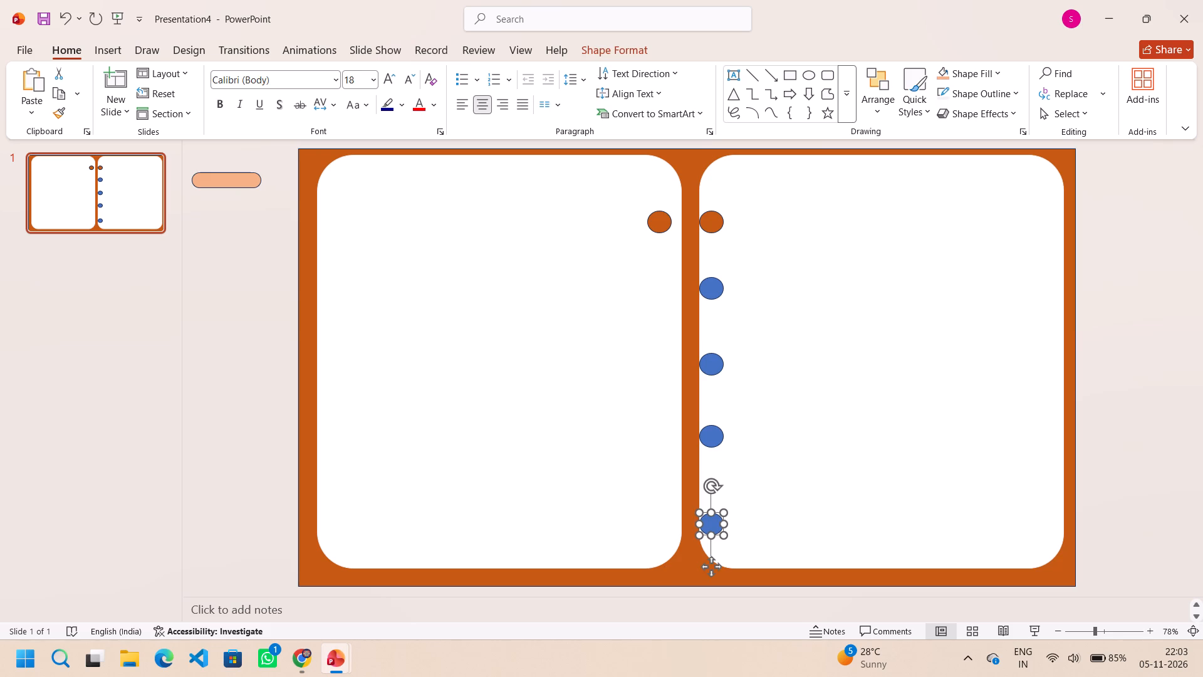
key("Delete")
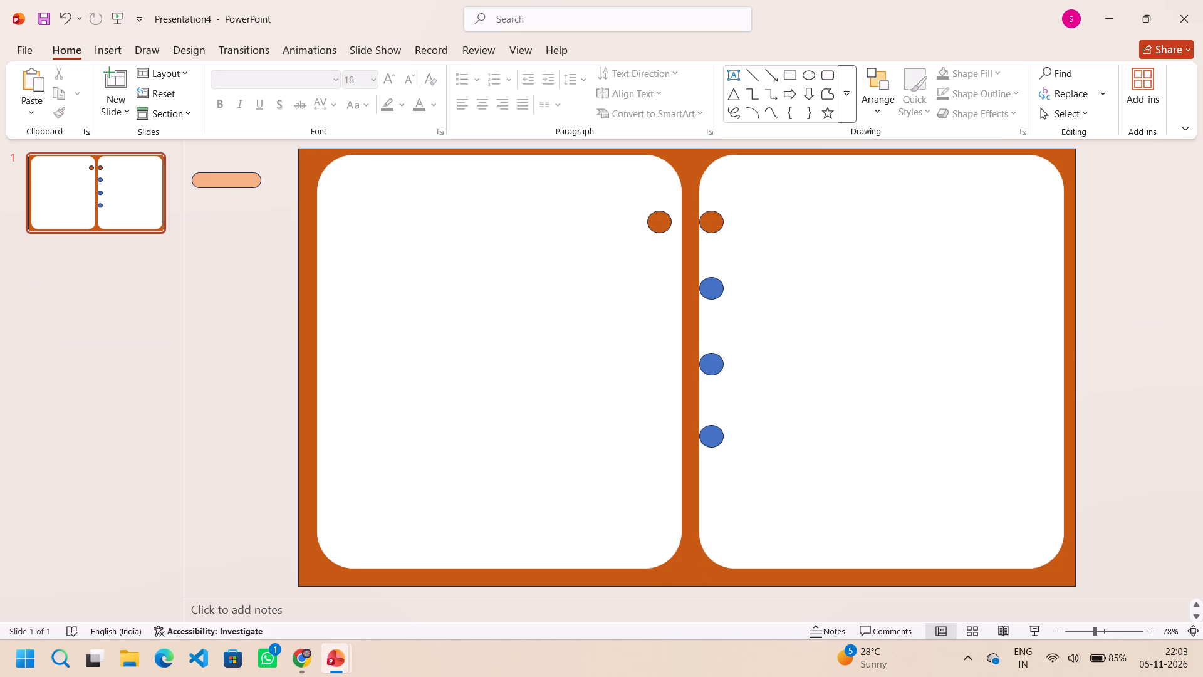
left_click(714, 443)
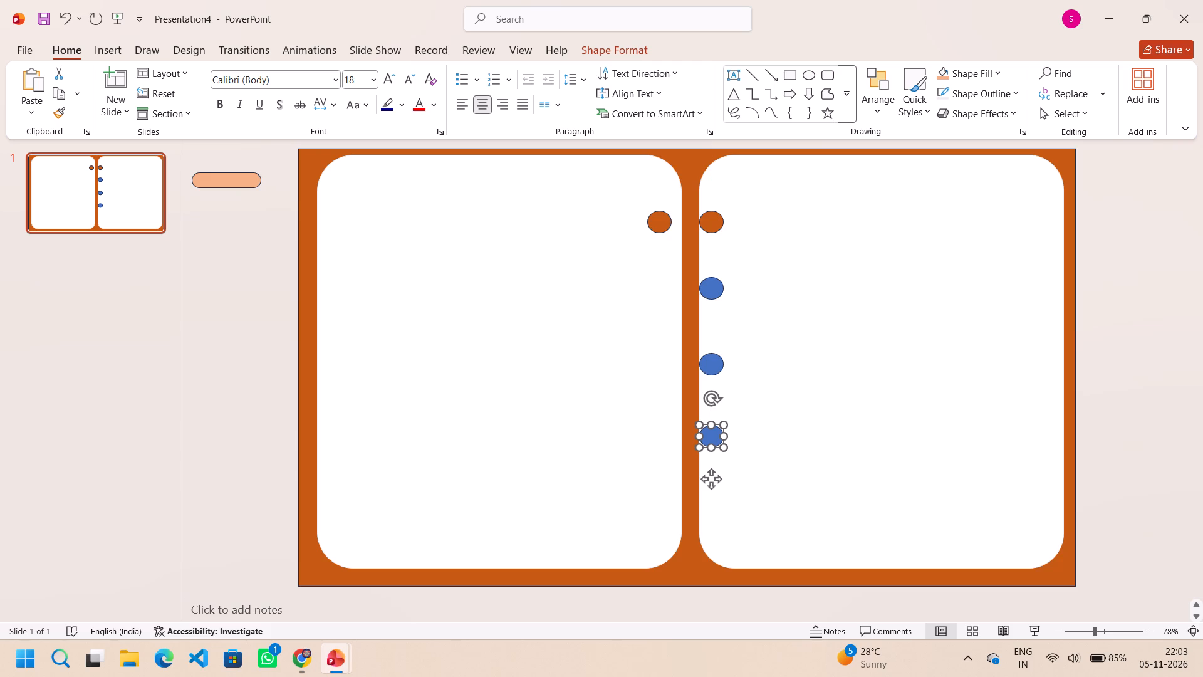
key("Delete")
left_click(714, 369)
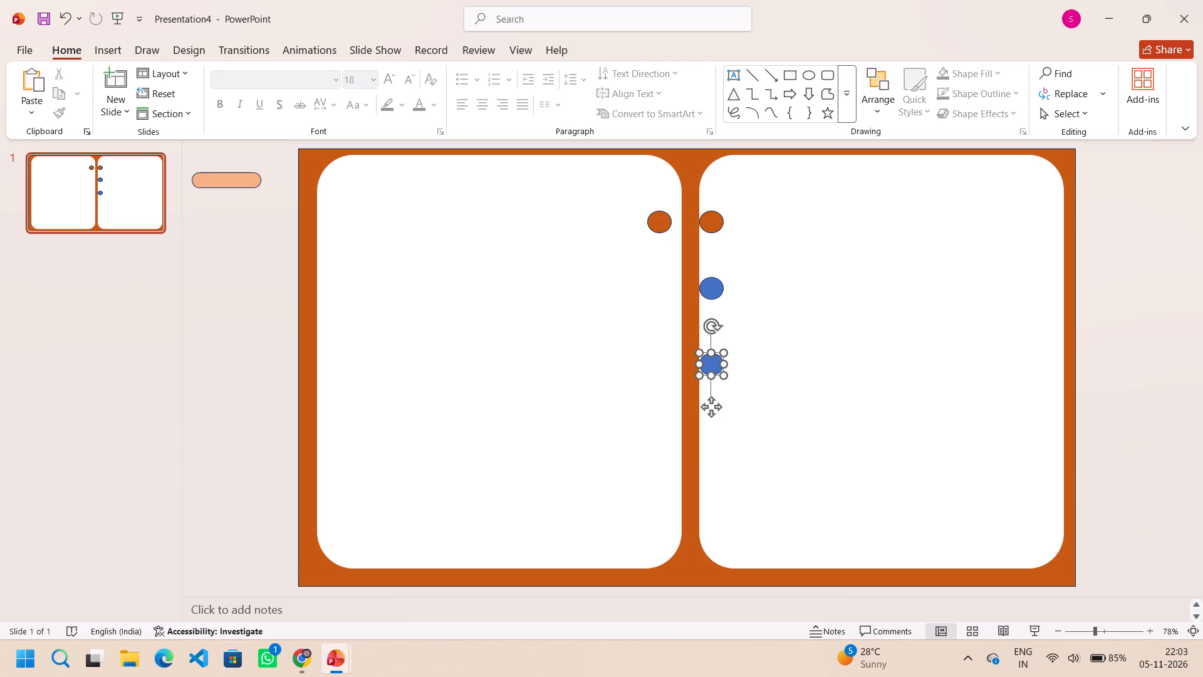
key("Delete")
left_click(711, 289)
key("Delete")
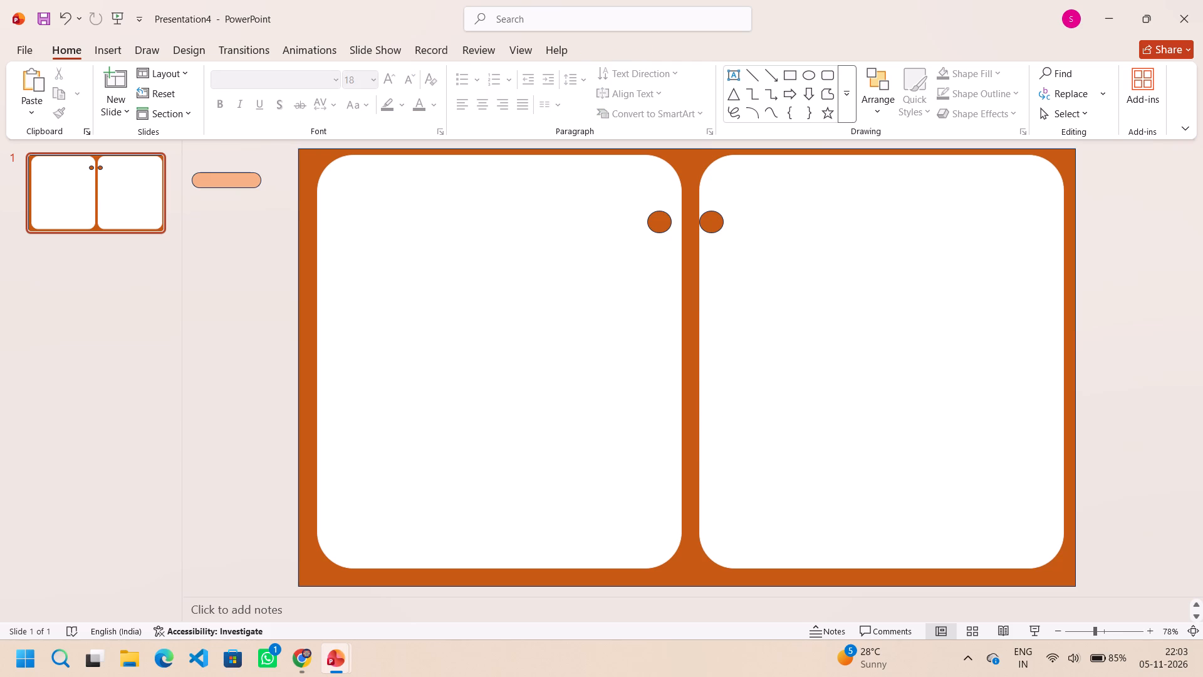
Reposition the right page's orange ring circle slightly in from the page's inner edge, level with the left circle.
left_click_drag(712, 220, 669, 219)
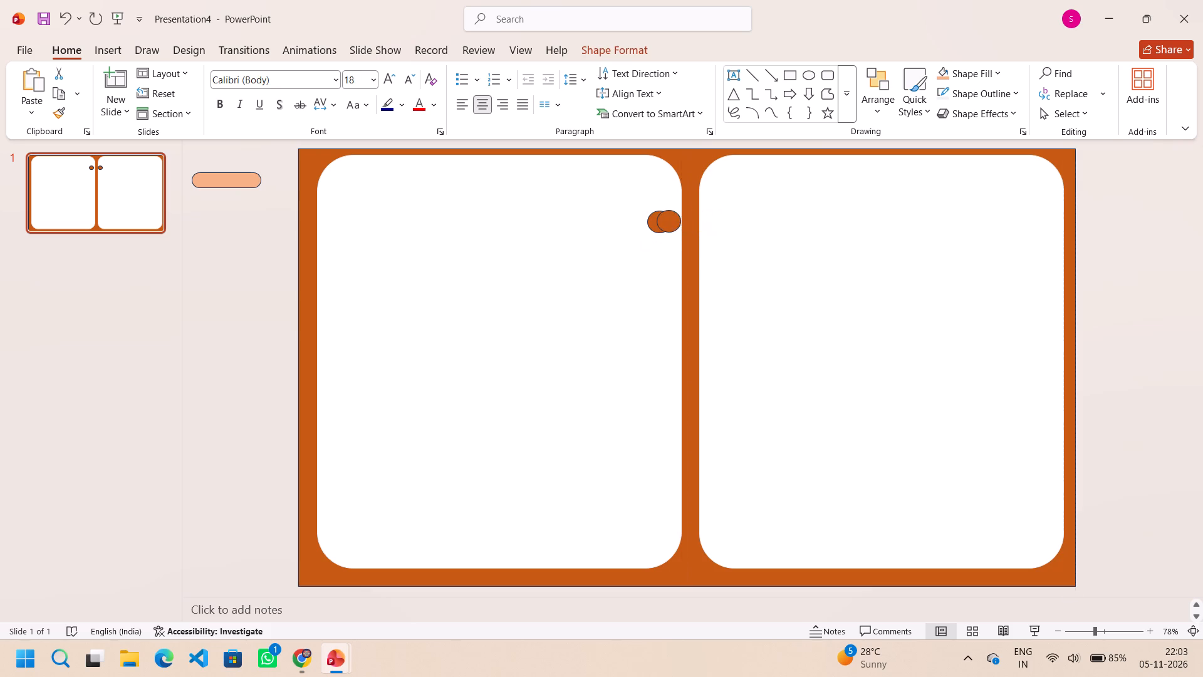
left_click_drag(669, 219, 659, 221)
left_click_drag(659, 221, 659, 220)
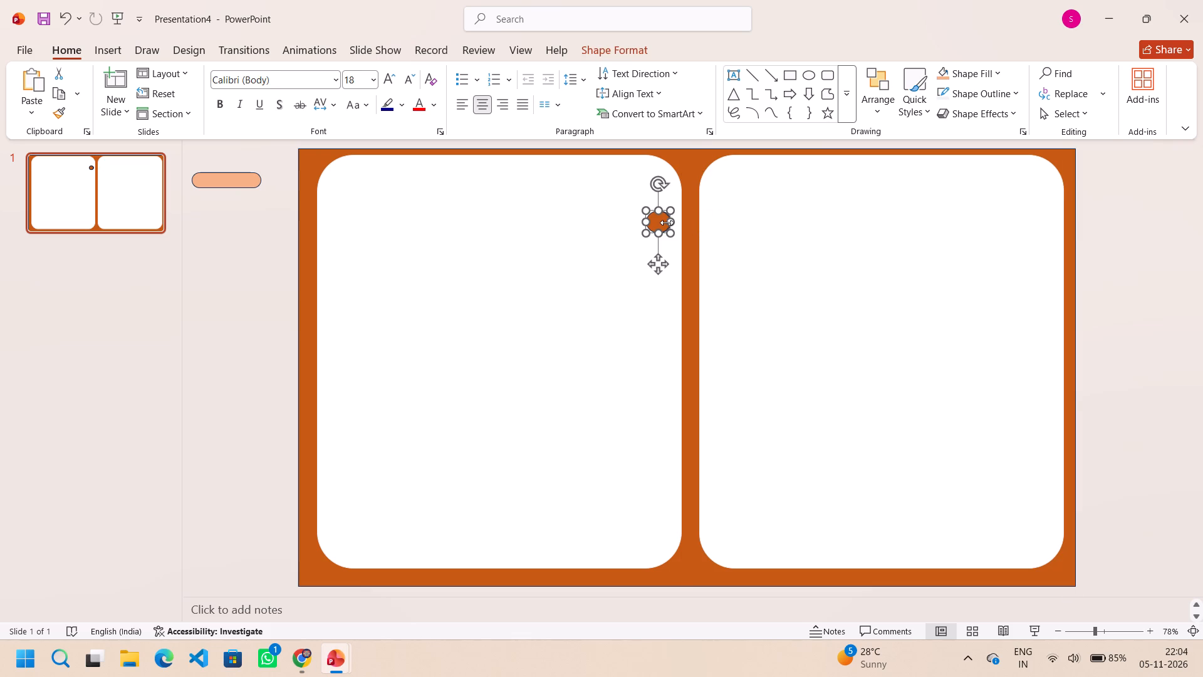
left_click_drag(654, 221, 661, 221, "shift")
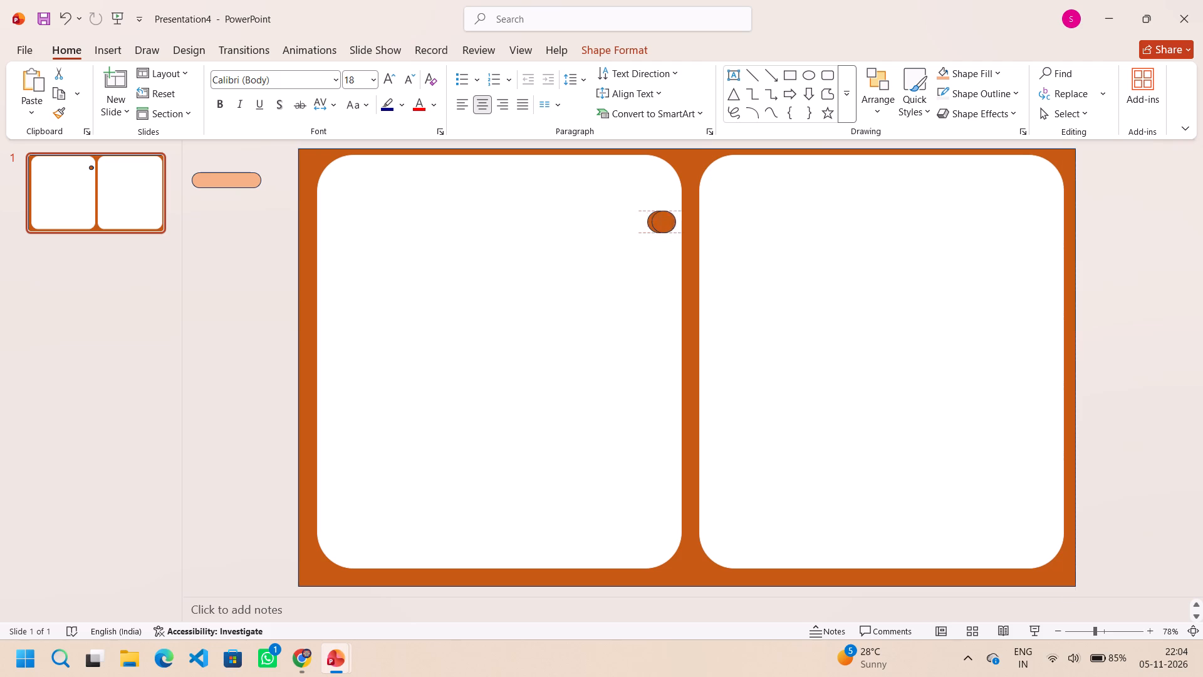
left_click_drag(661, 221, 716, 233, "shift")
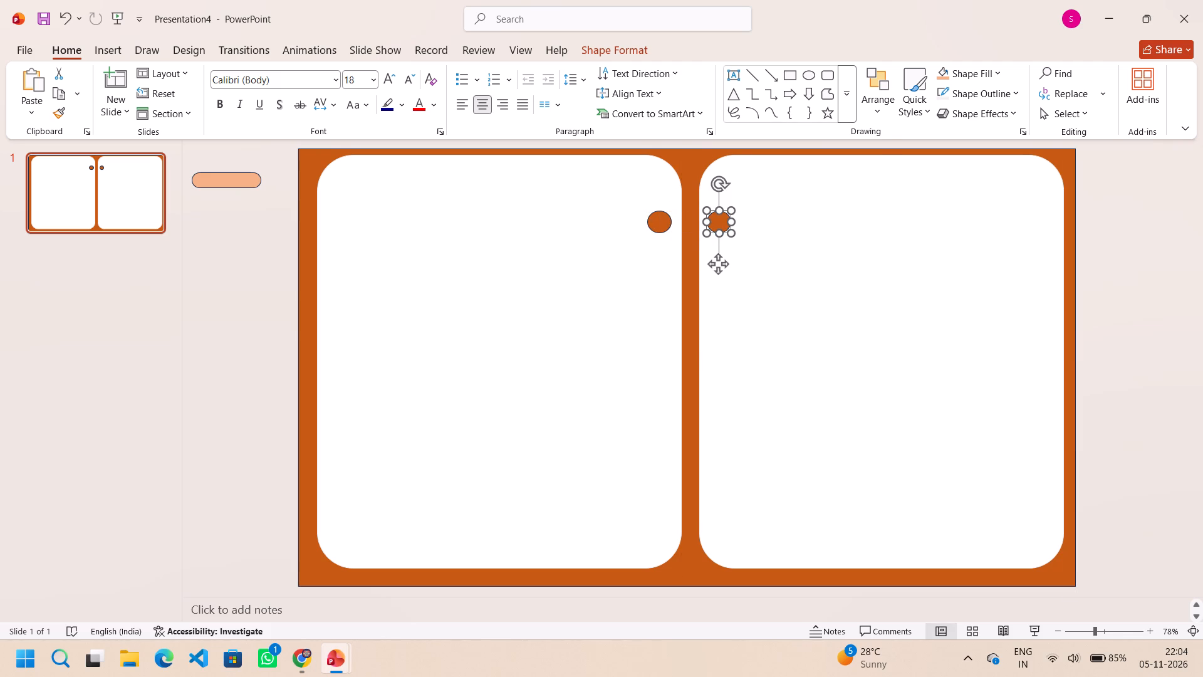
left_click(741, 280)
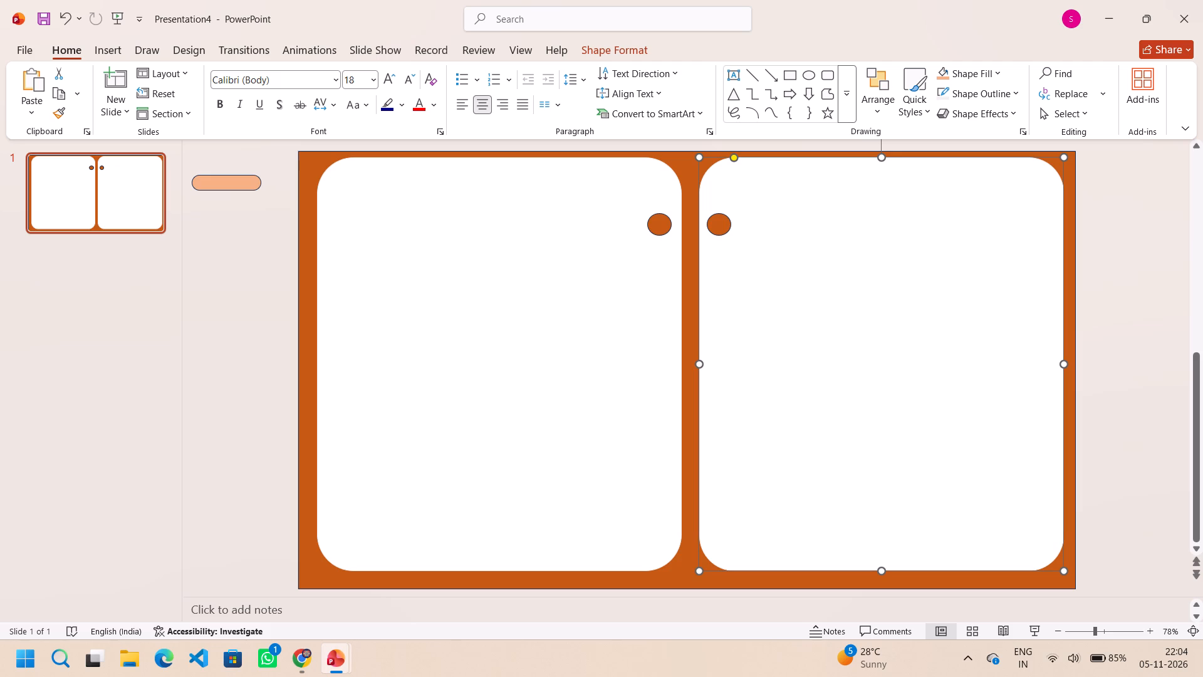
Make the light orange bar beside the slide thinner and slightly shorter.
left_click(228, 184)
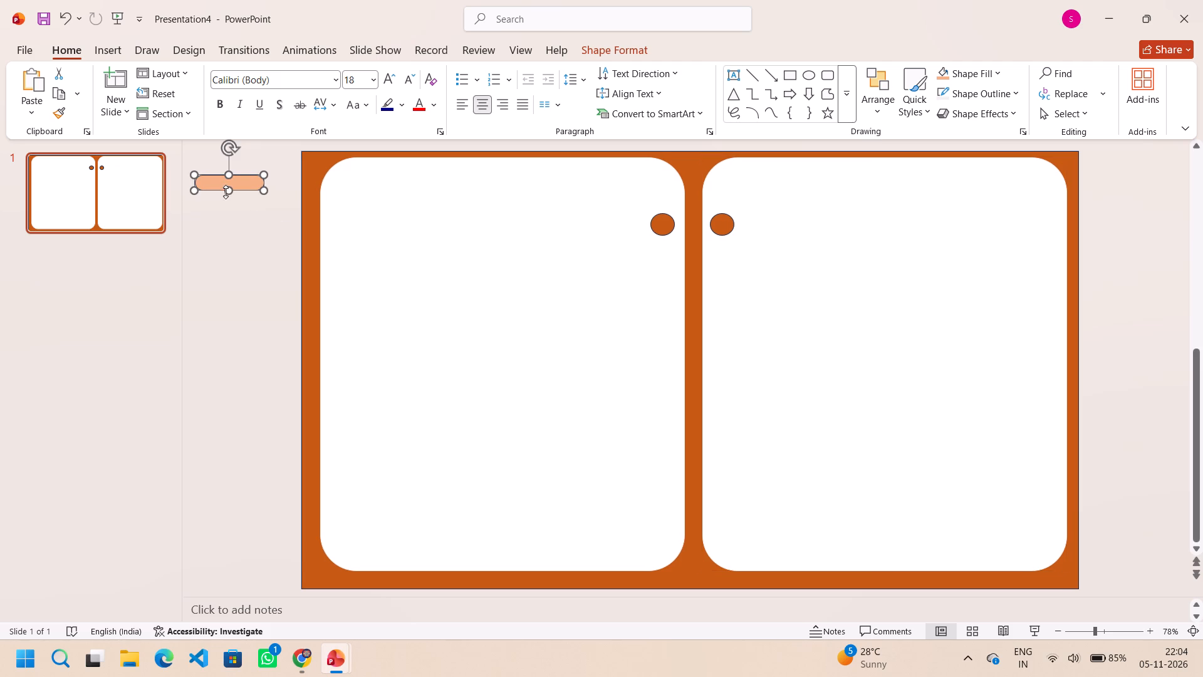
left_click_drag(229, 192, 230, 187)
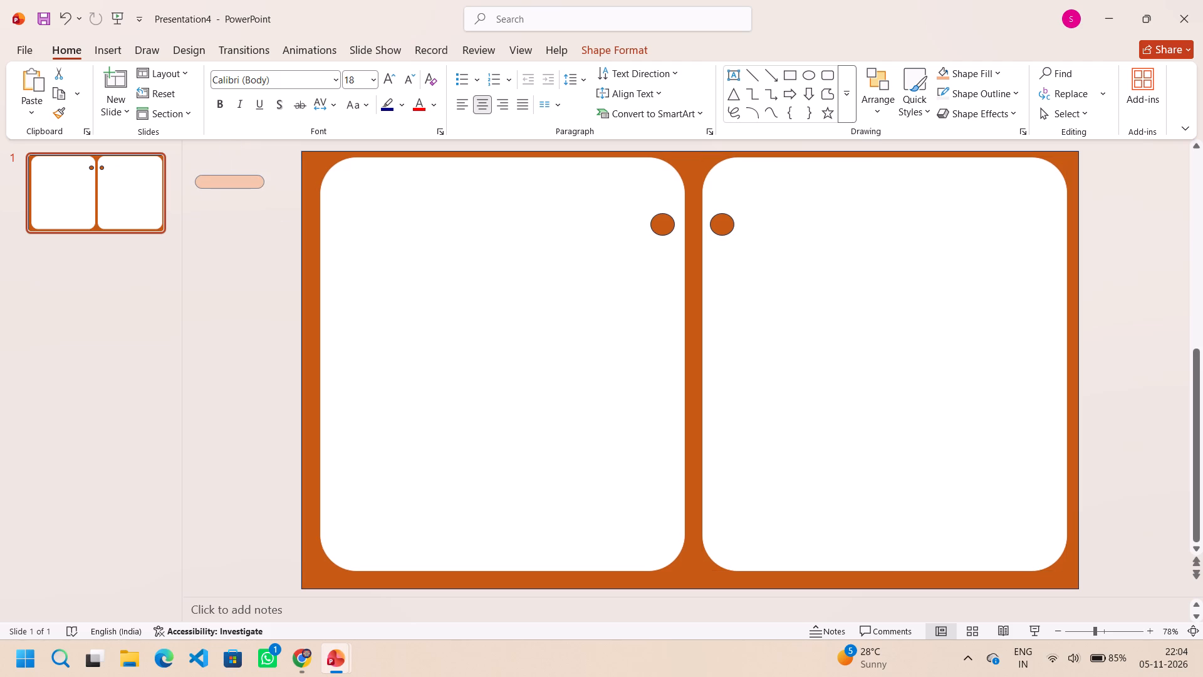
left_click_drag(230, 187, 230, 187)
left_click_drag(230, 187, 230, 186)
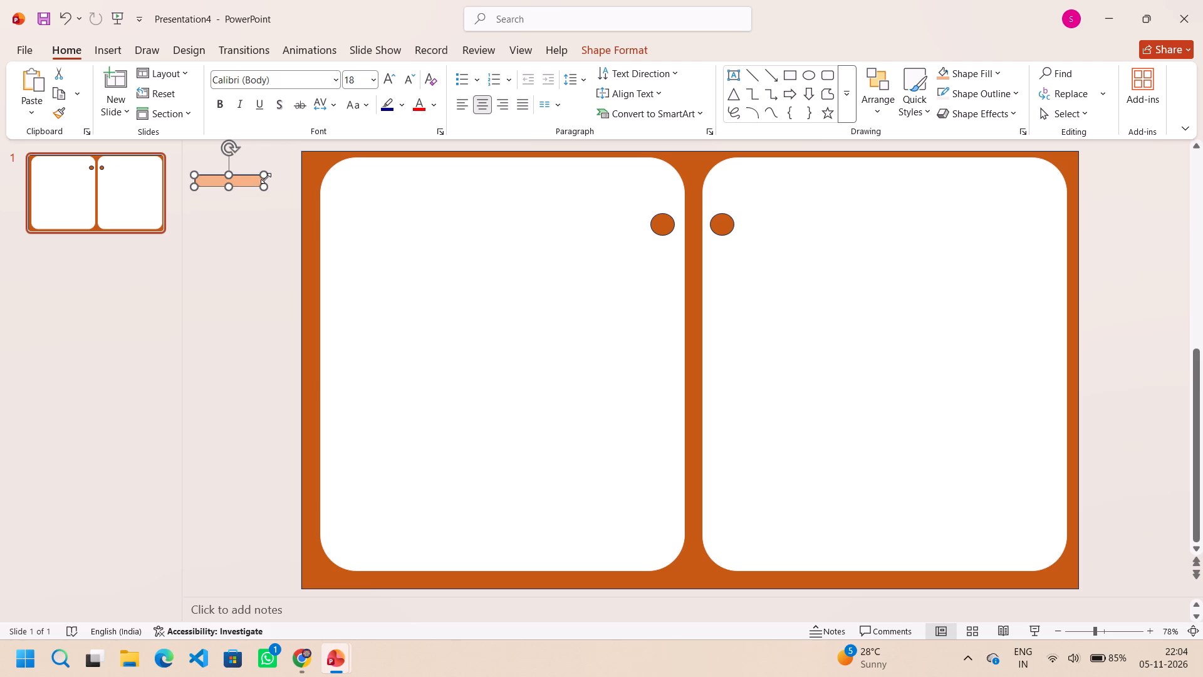
left_click(265, 174)
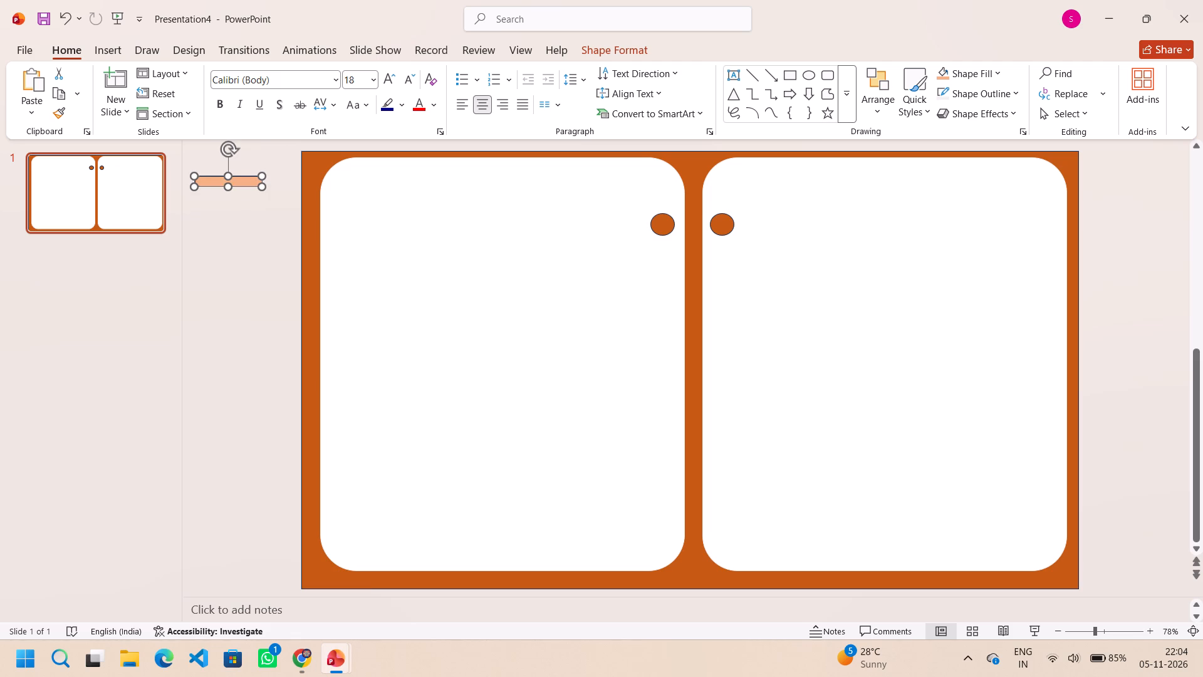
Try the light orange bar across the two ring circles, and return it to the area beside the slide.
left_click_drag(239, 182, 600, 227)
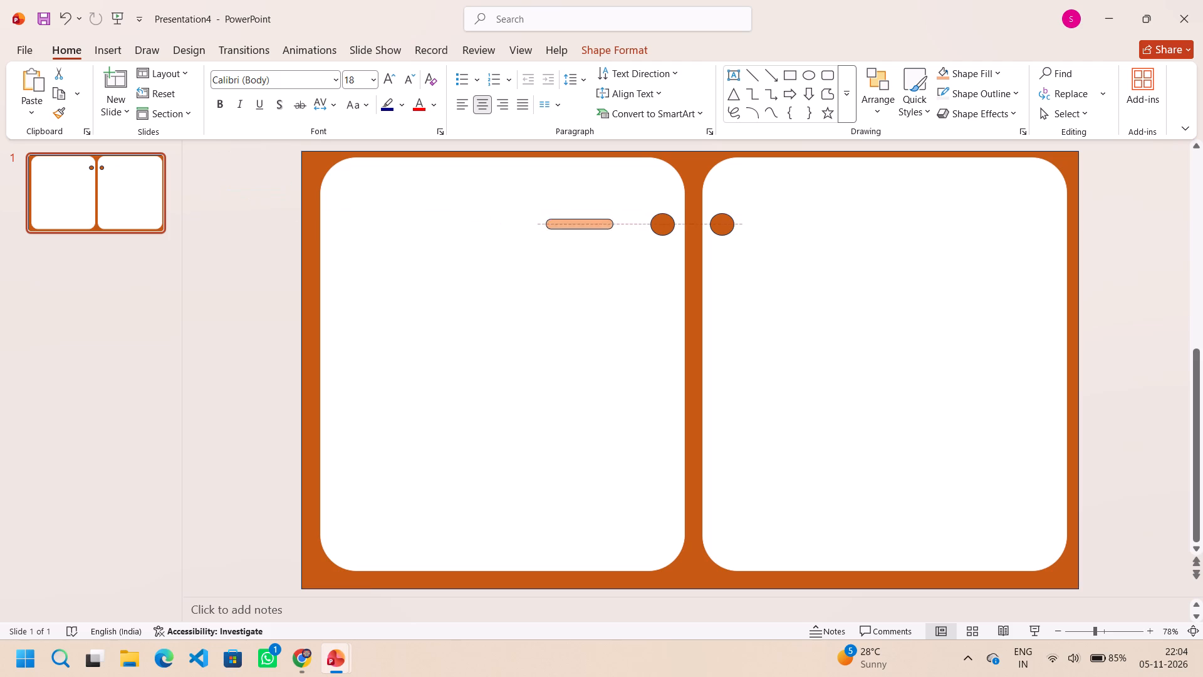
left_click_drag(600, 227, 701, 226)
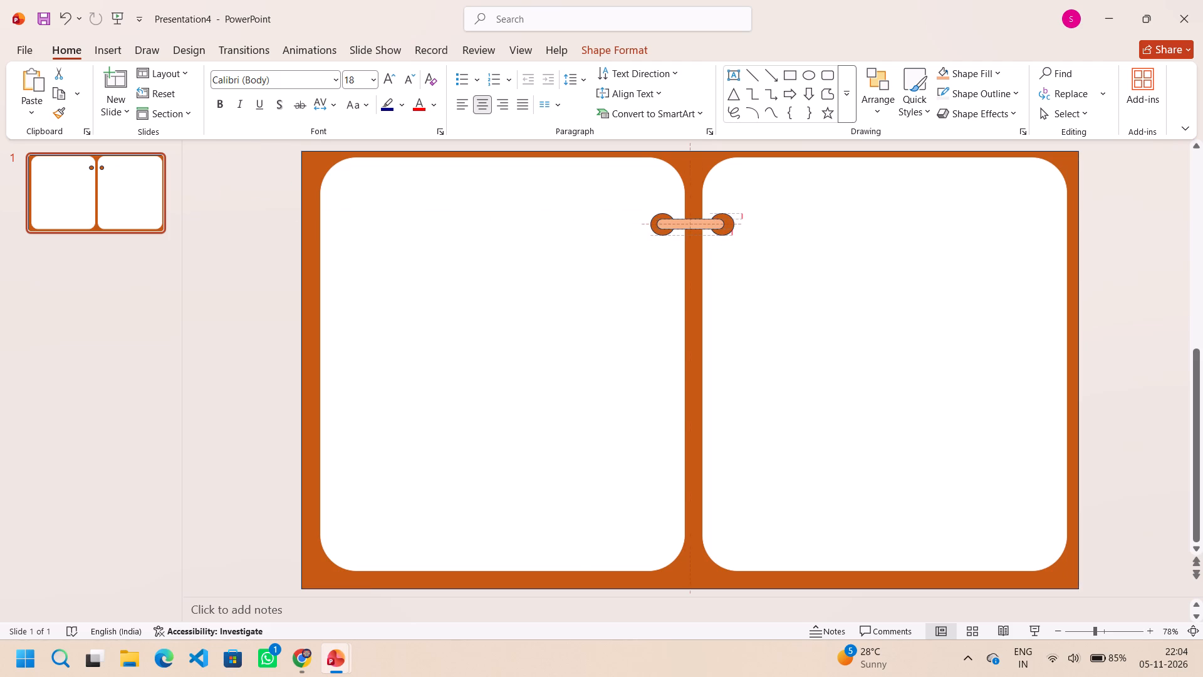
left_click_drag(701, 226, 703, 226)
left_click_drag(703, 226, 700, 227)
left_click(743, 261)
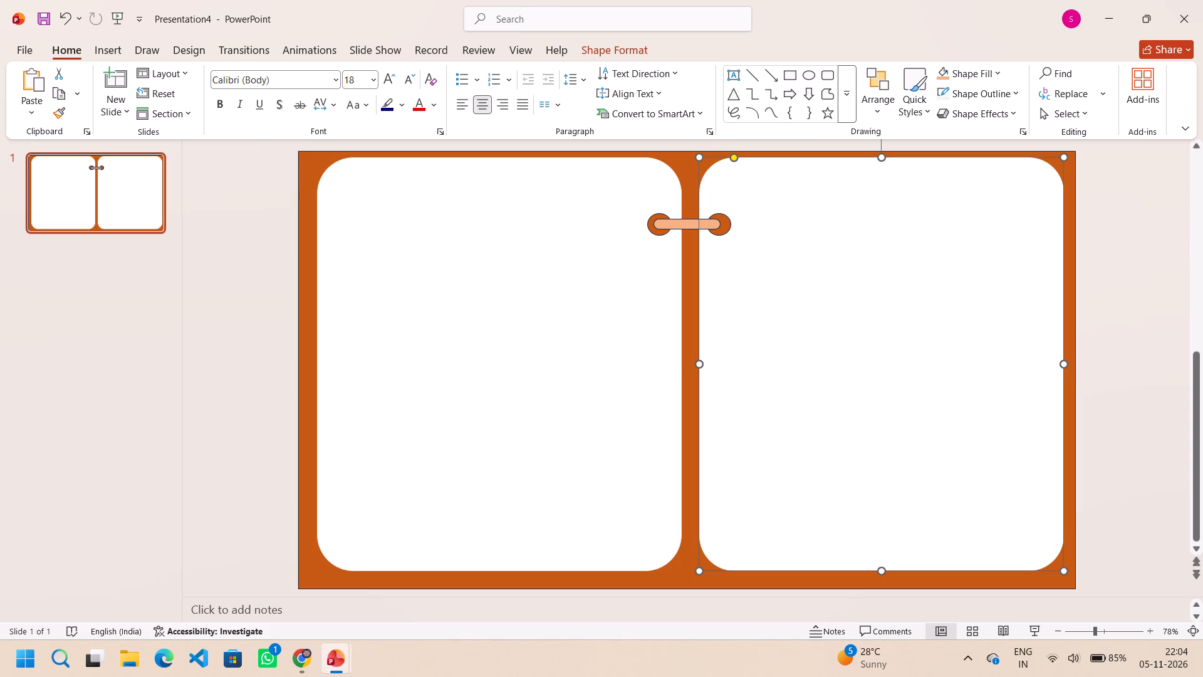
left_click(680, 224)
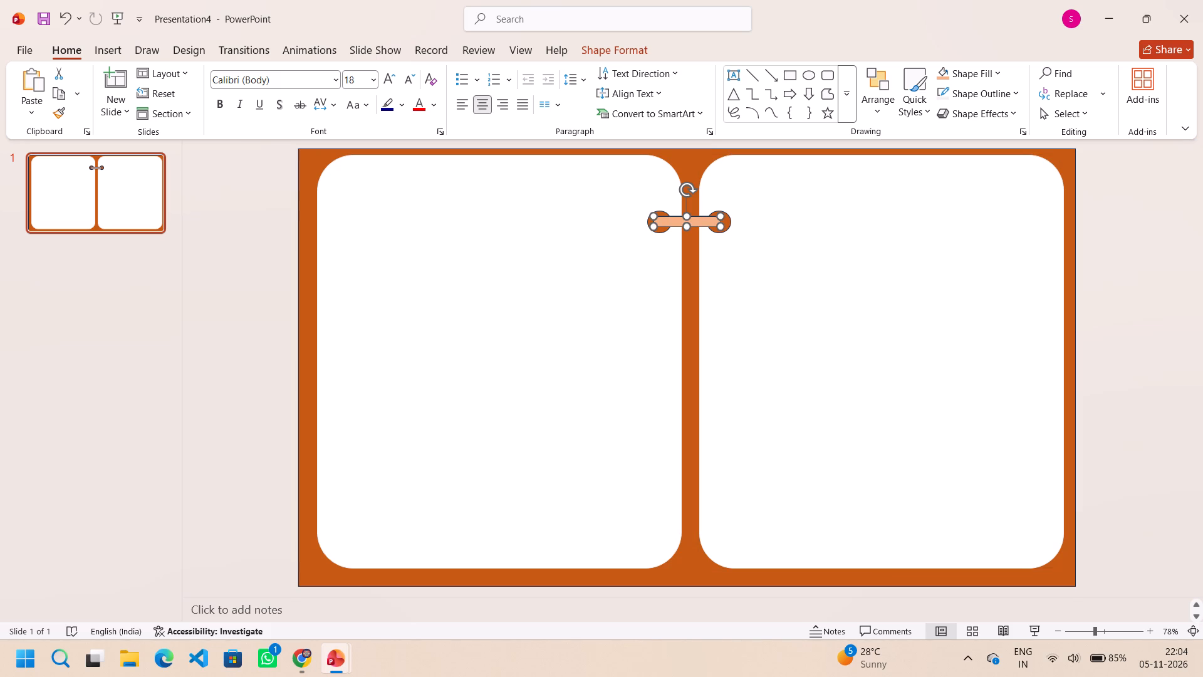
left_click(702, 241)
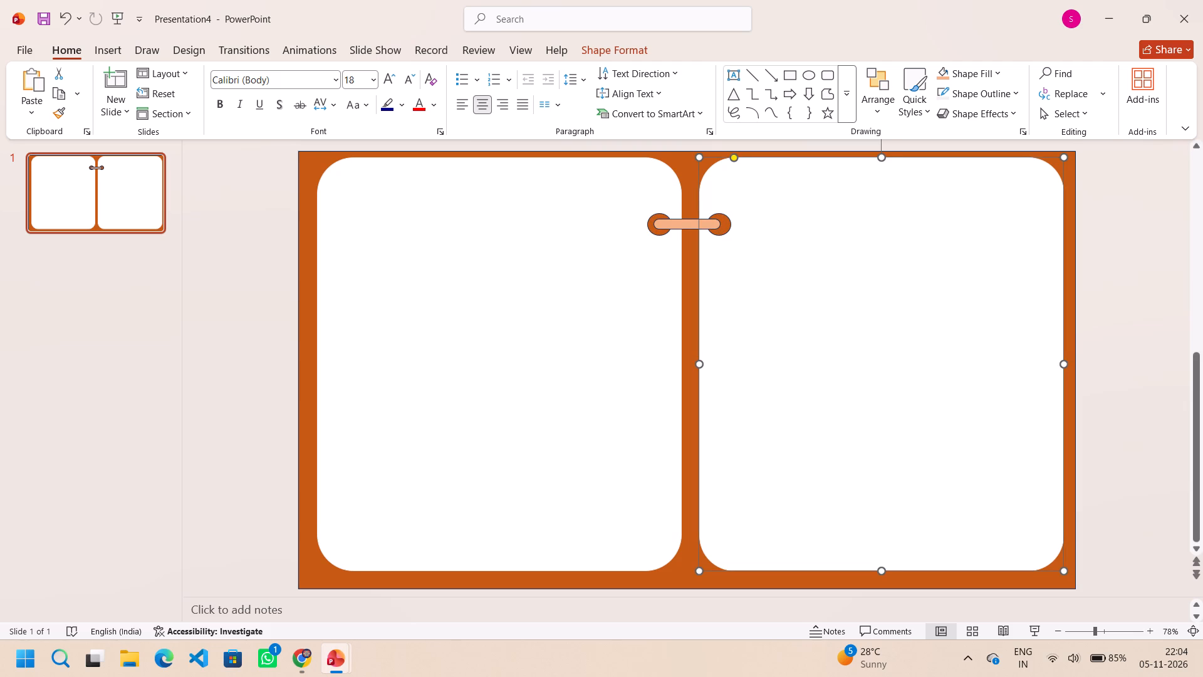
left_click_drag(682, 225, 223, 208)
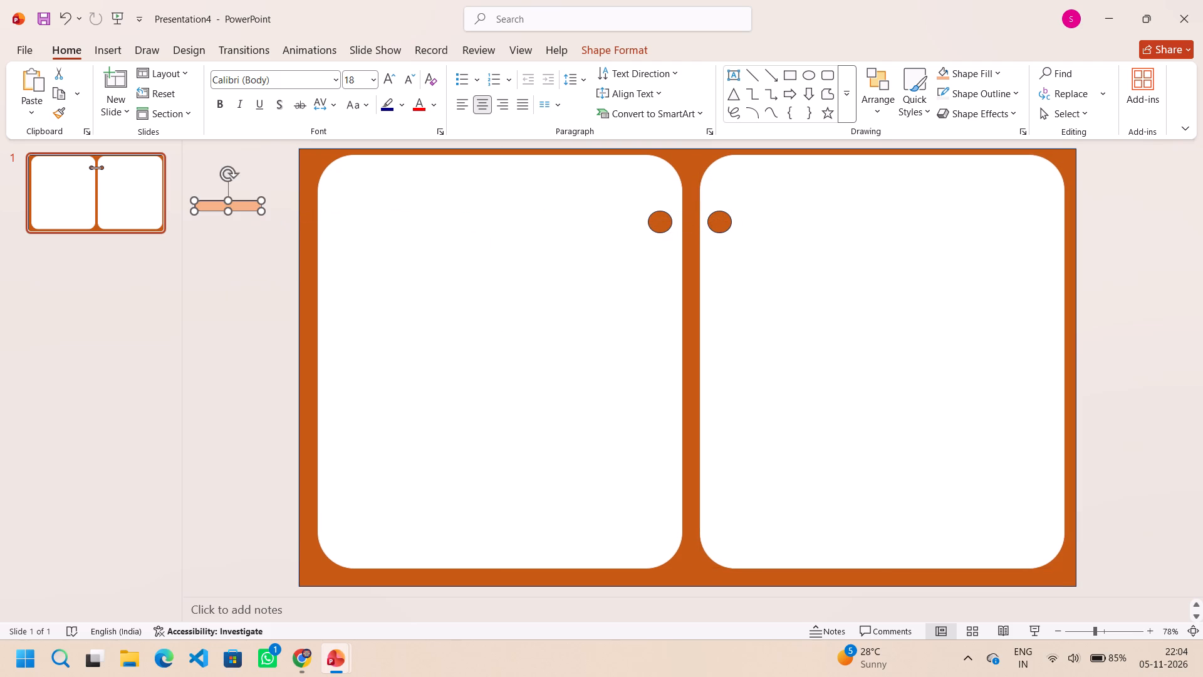
Place the light orange bar horizontally across the two ring circles, centred on them and bridging the gap between the pages.
left_click(229, 212)
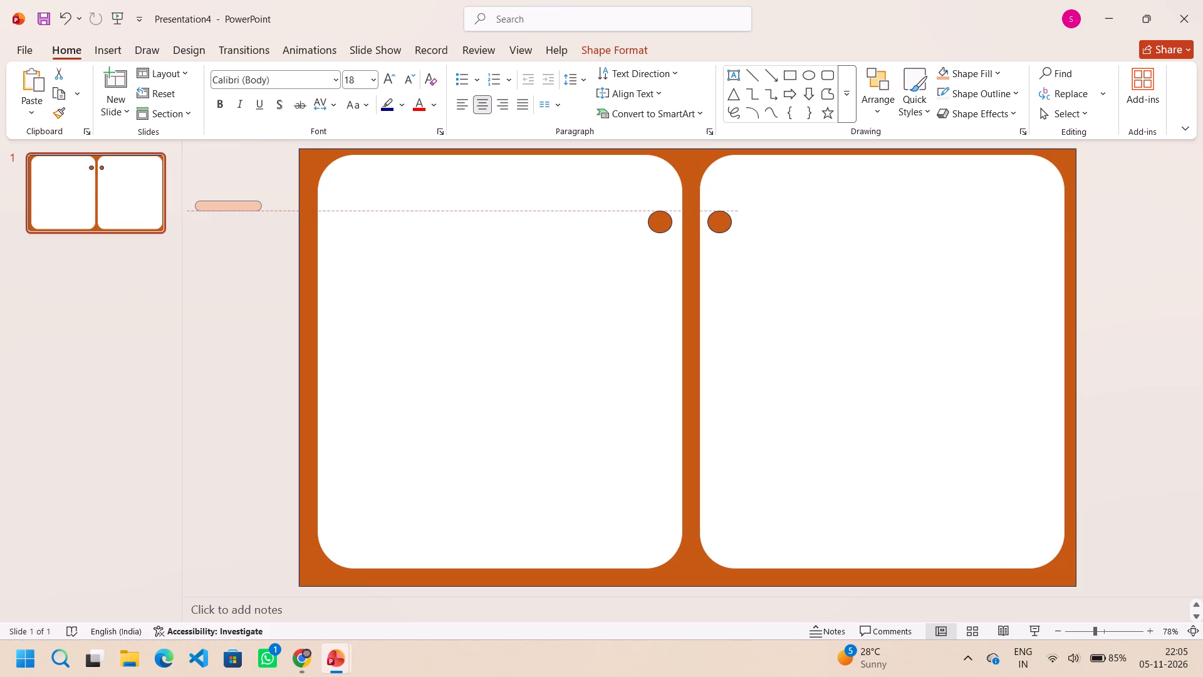
left_click_drag(237, 204, 267, 221)
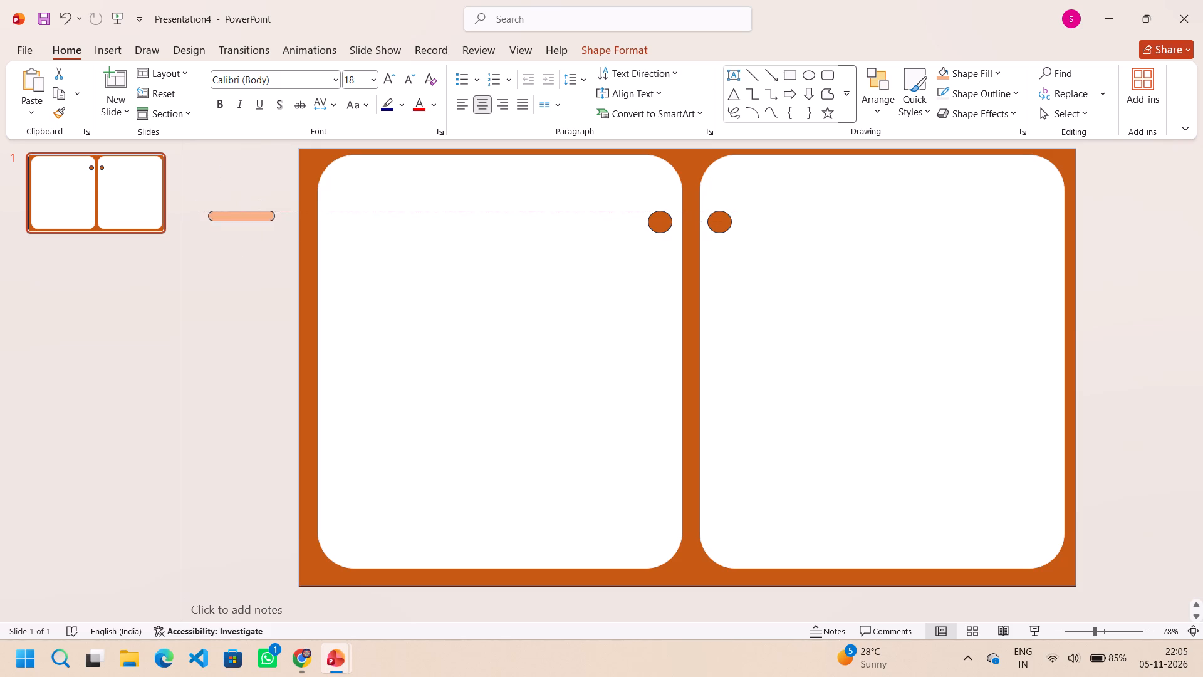
left_click_drag(267, 221, 692, 223)
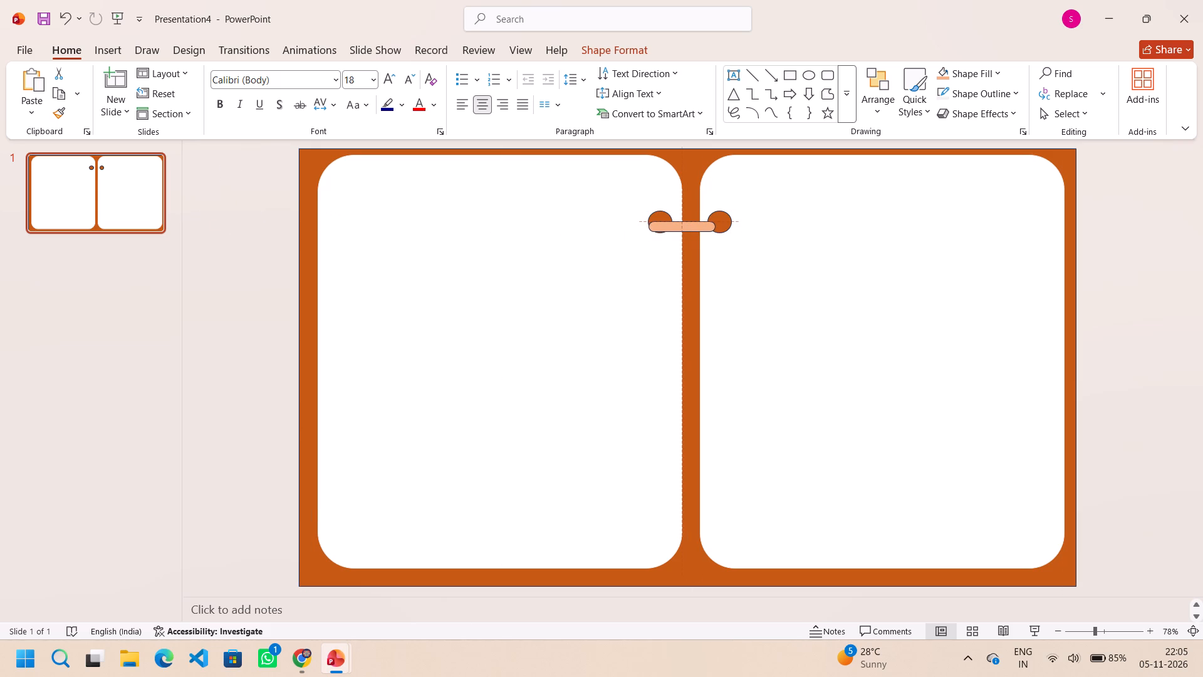
left_click_drag(692, 223, 701, 221)
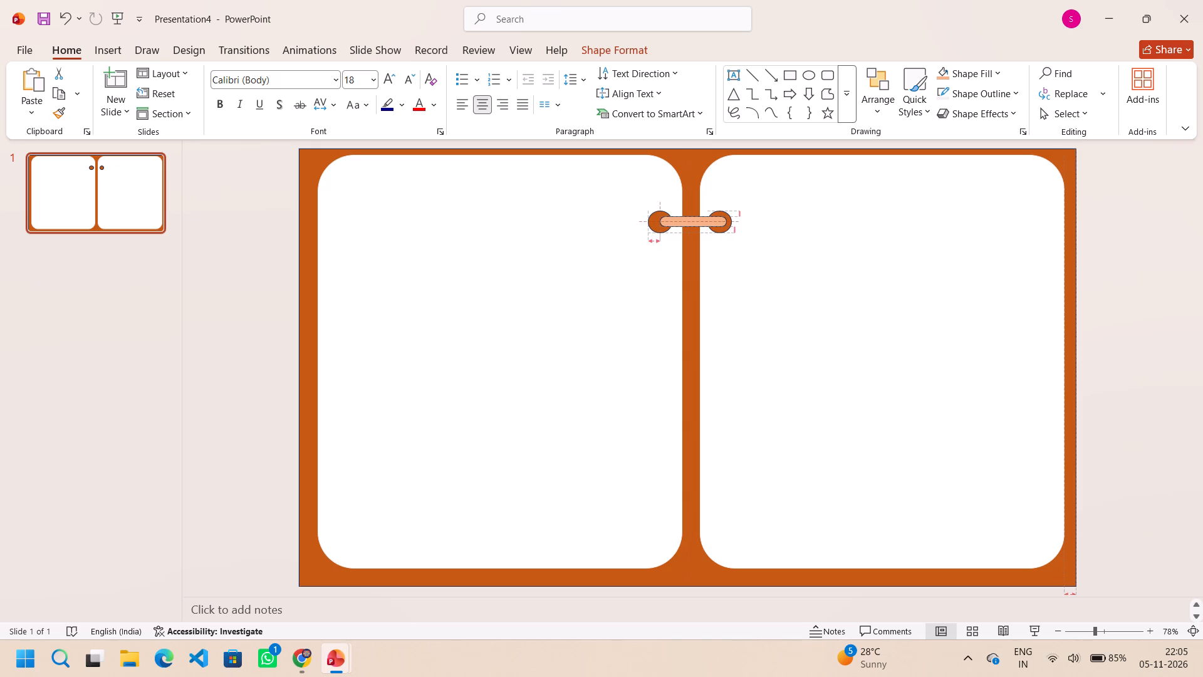
left_click_drag(701, 221, 695, 223)
left_click_drag(695, 223, 697, 222)
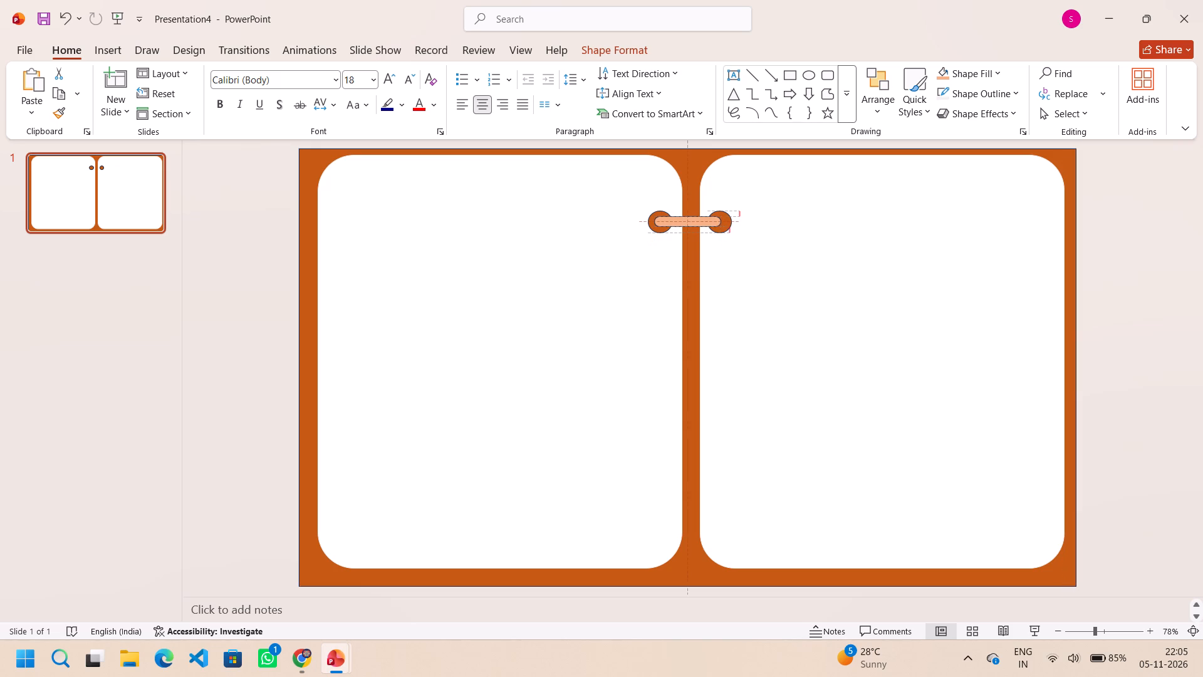
left_click_drag(697, 222, 699, 221)
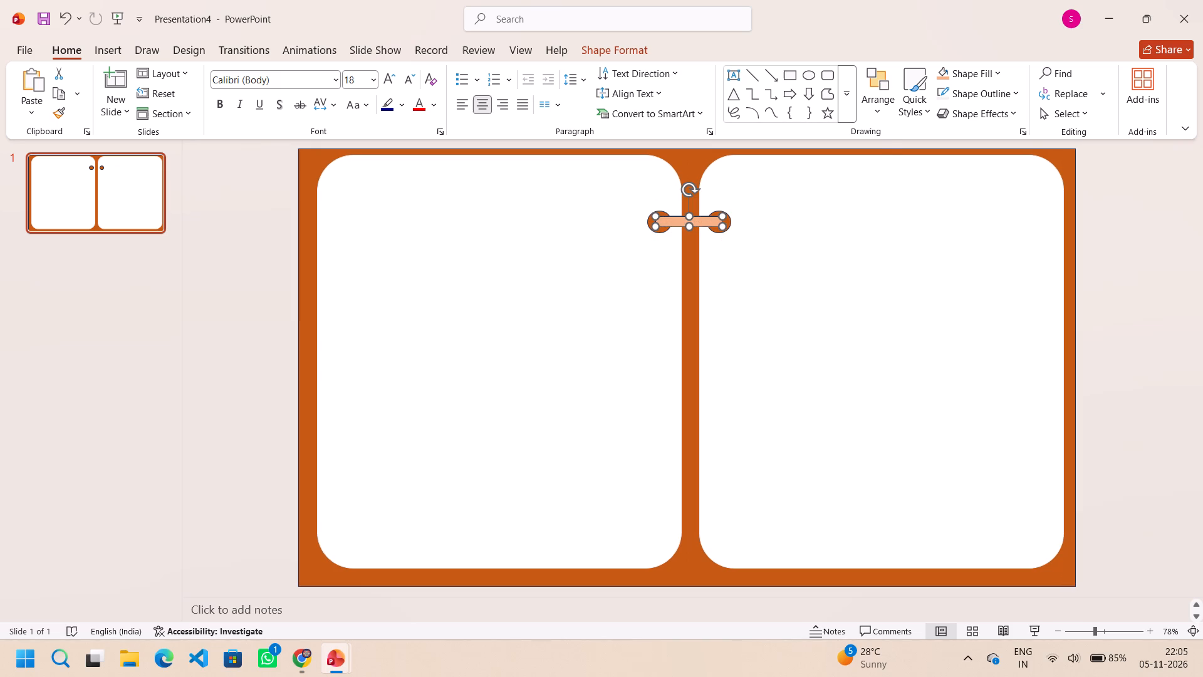
left_click(724, 266)
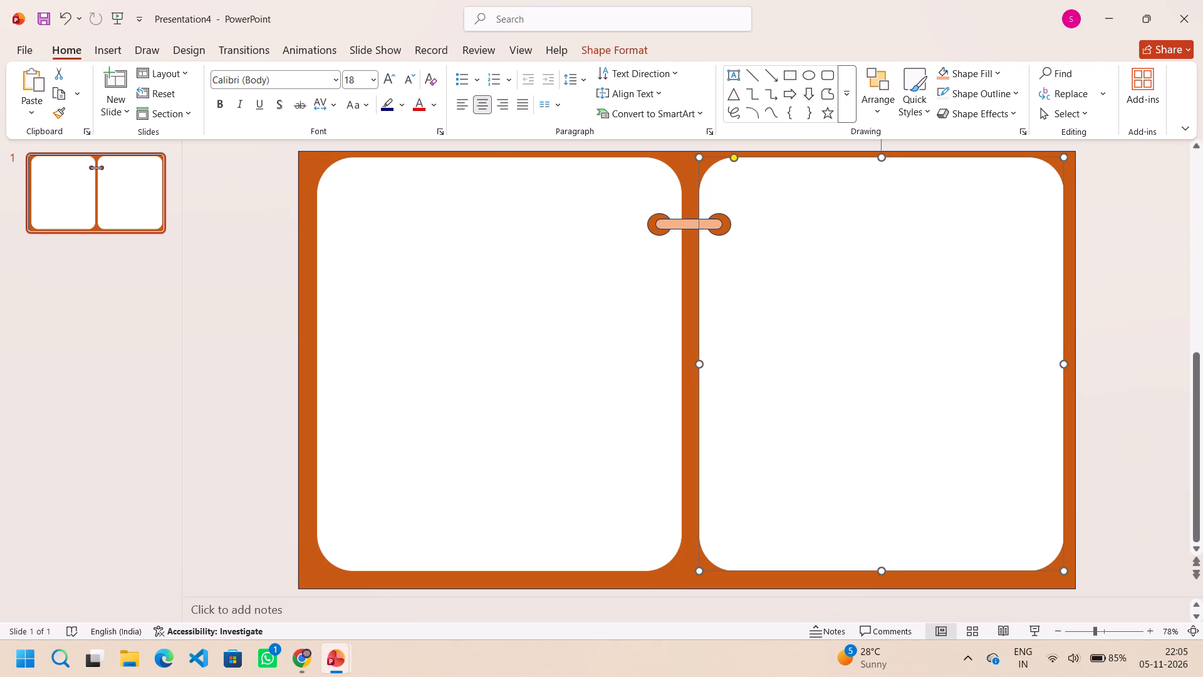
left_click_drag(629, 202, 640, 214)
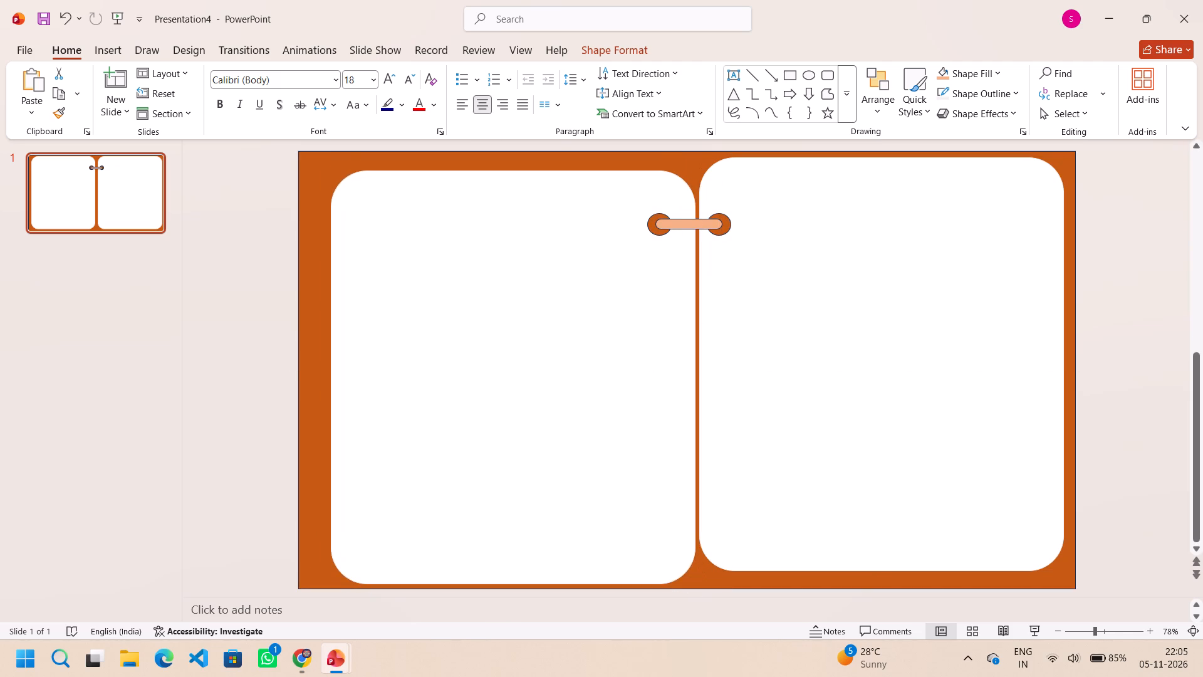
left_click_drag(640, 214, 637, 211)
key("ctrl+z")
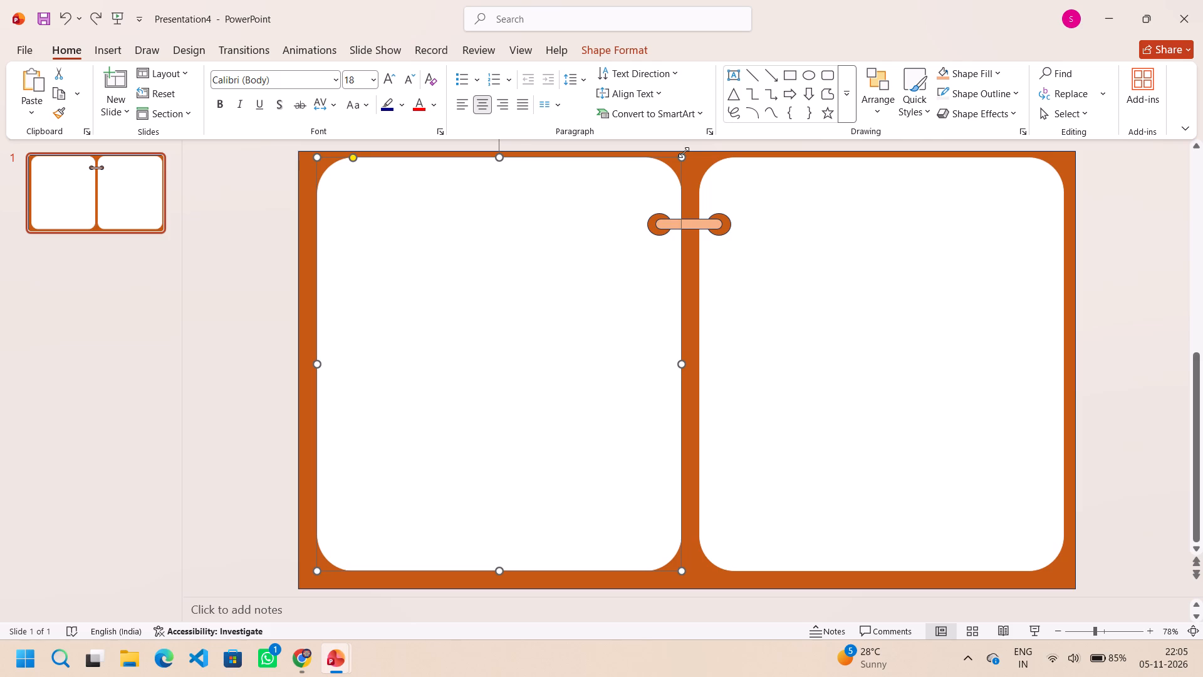
Duplicate the complete top ring, consisting of its two orange circles and the light orange bar across them.
left_click(1134, 203)
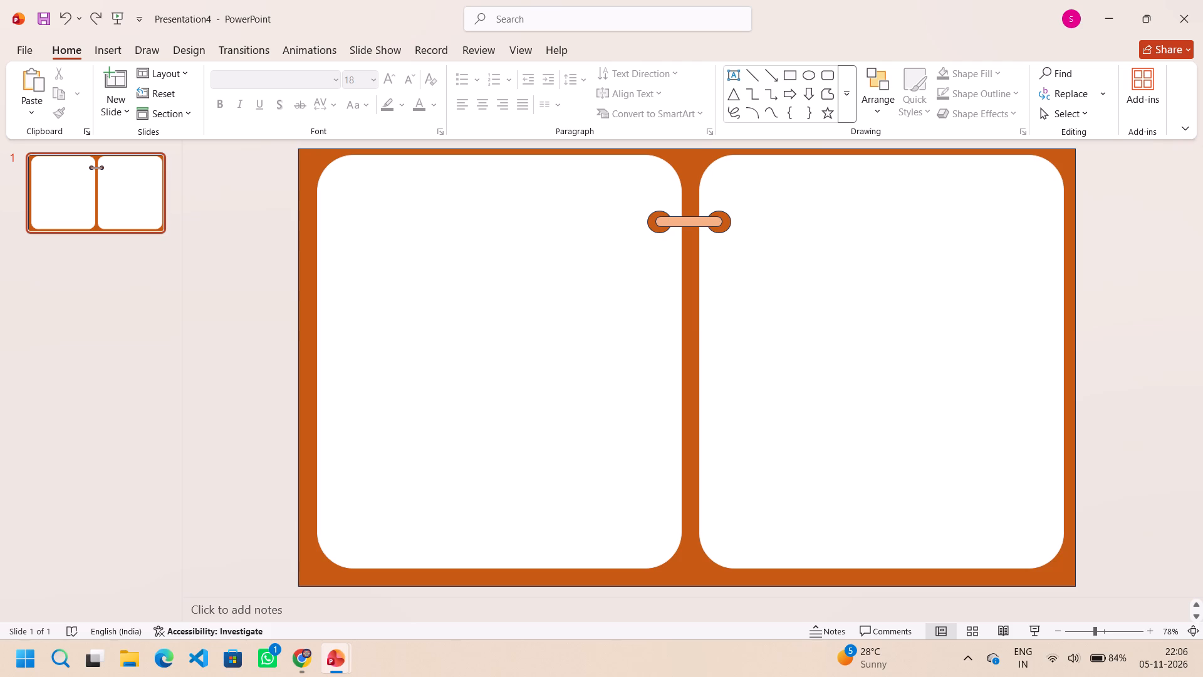
left_click(1088, 630)
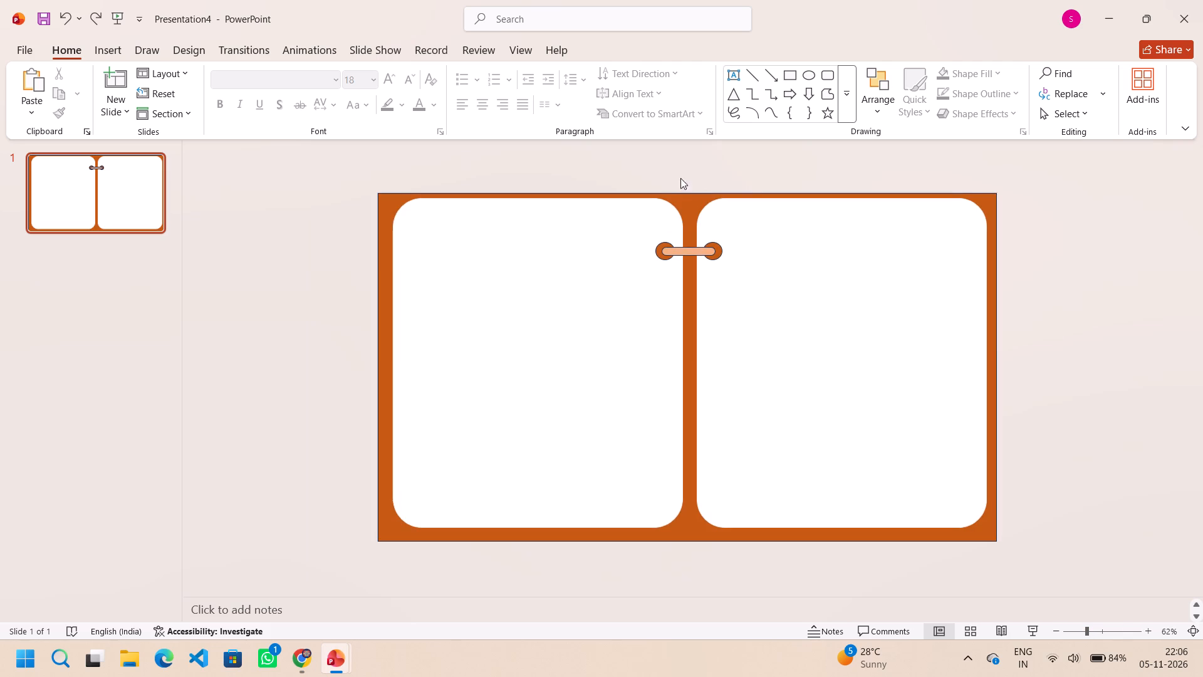
left_click_drag(627, 174, 771, 265)
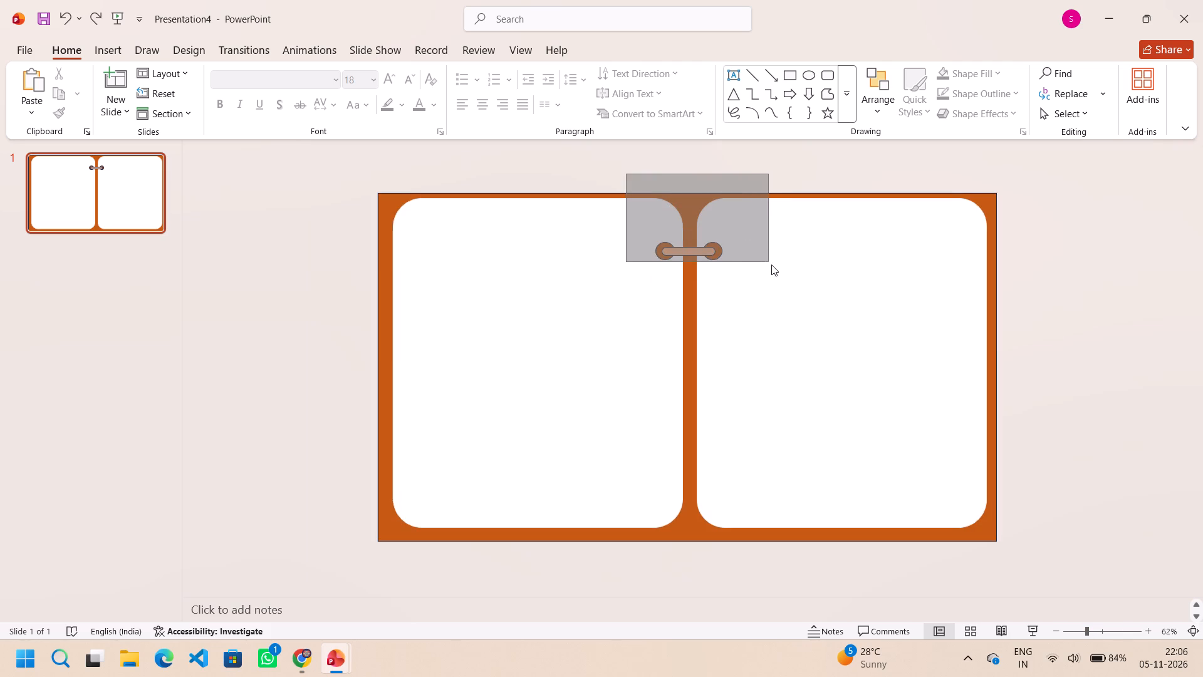
left_click_drag(771, 265, 774, 270)
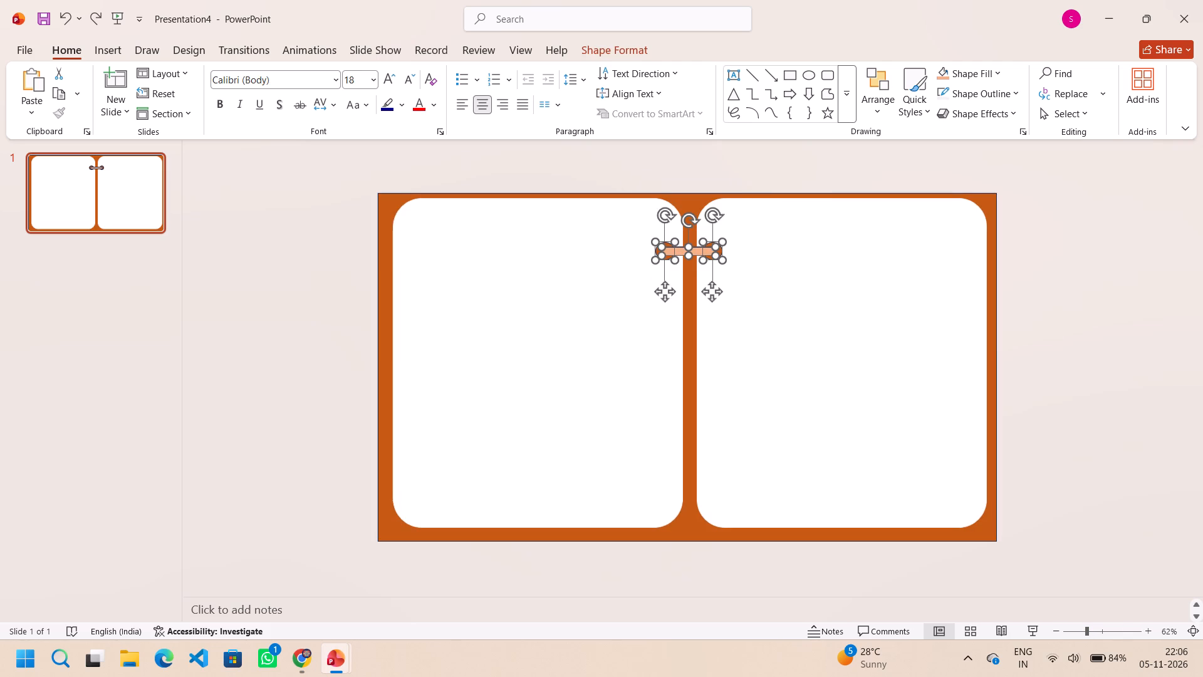
key("ctrl+c")
key("ctrl+v")
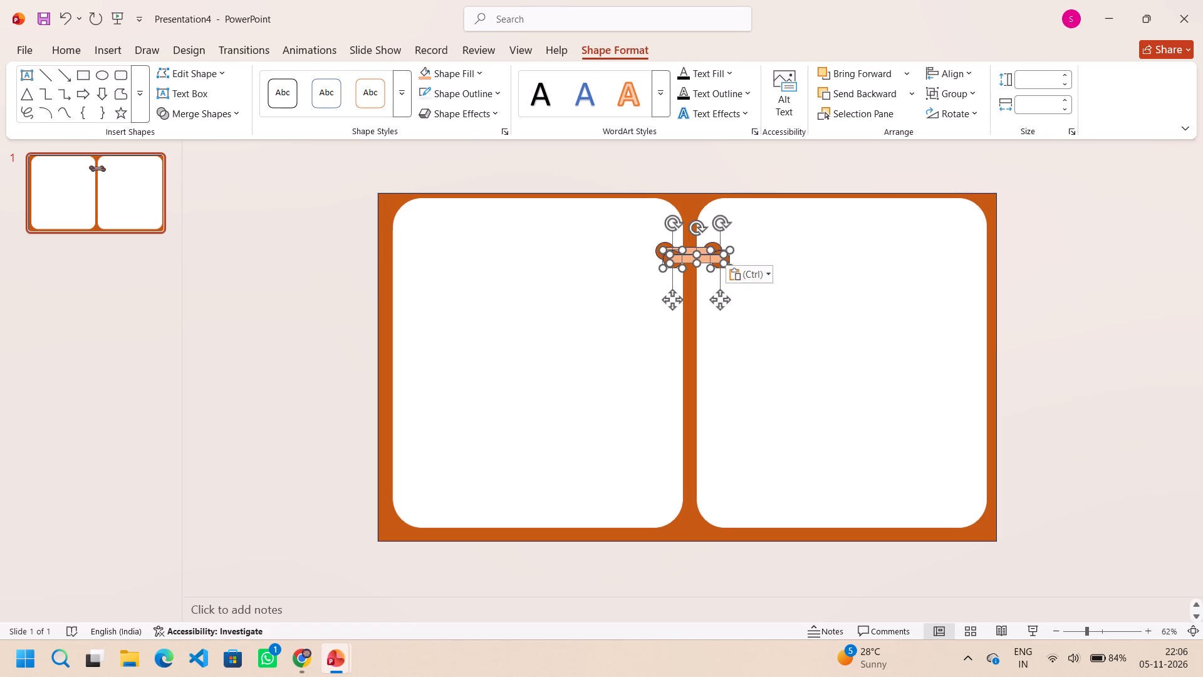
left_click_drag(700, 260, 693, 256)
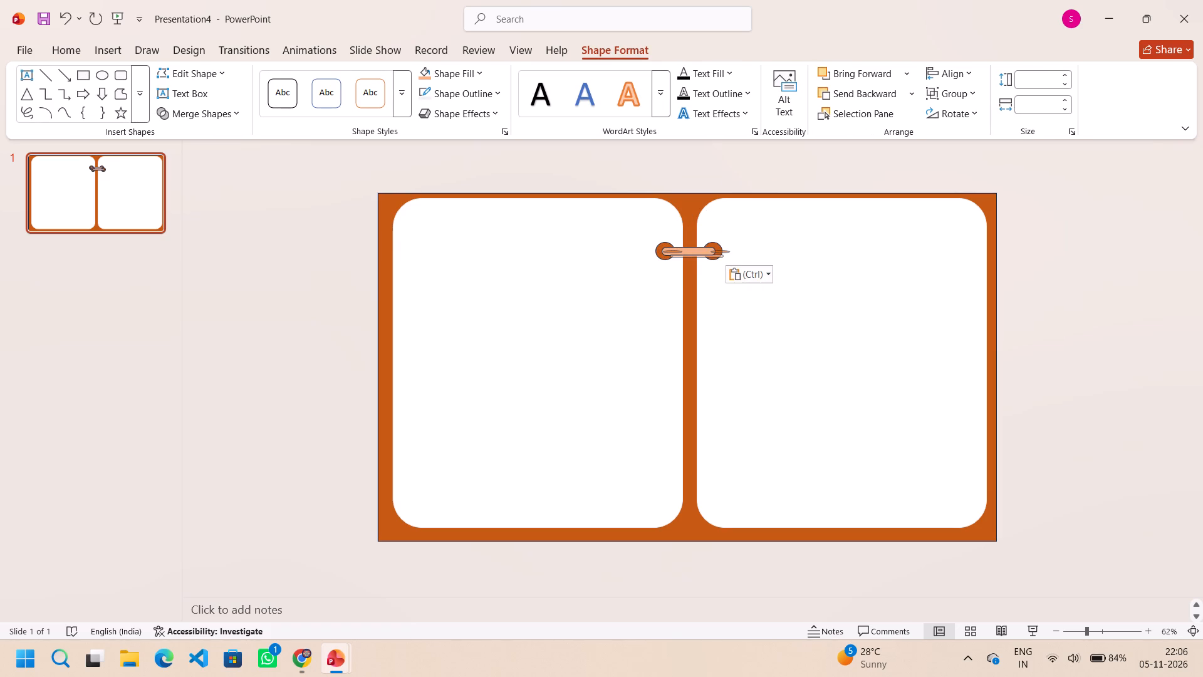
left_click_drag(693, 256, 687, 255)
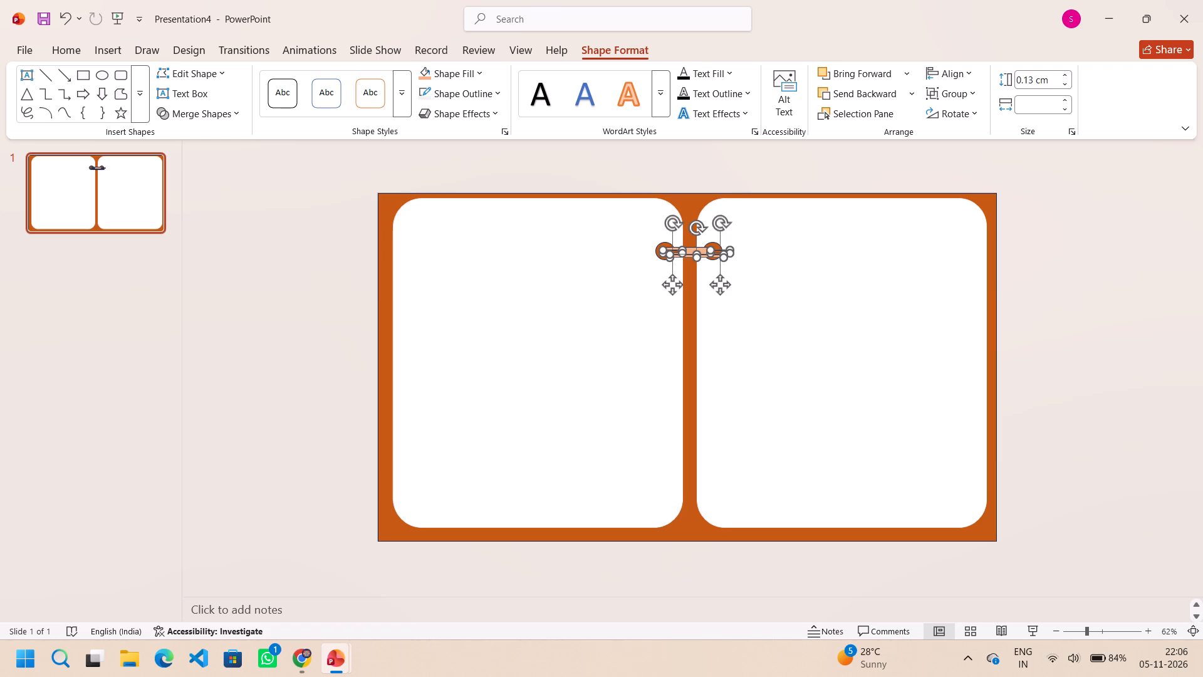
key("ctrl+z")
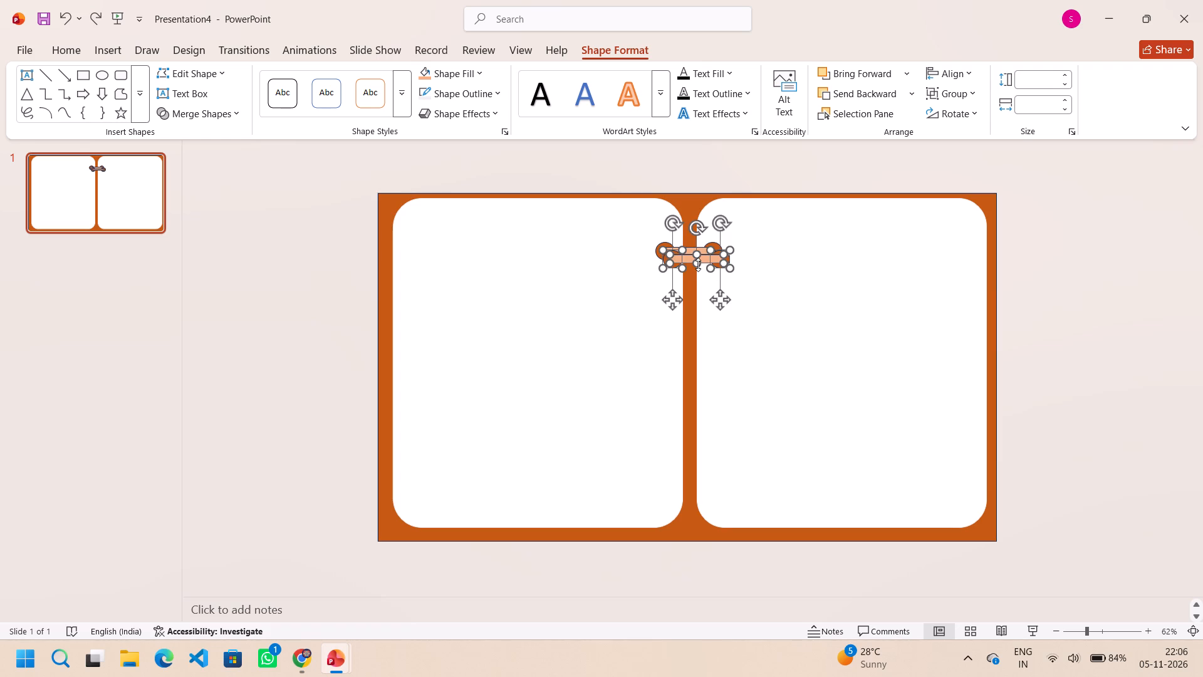
Place the duplicated ring a short distance below the top ring, vertically aligned with it across the gap between the pages.
left_click_drag(706, 258, 699, 255)
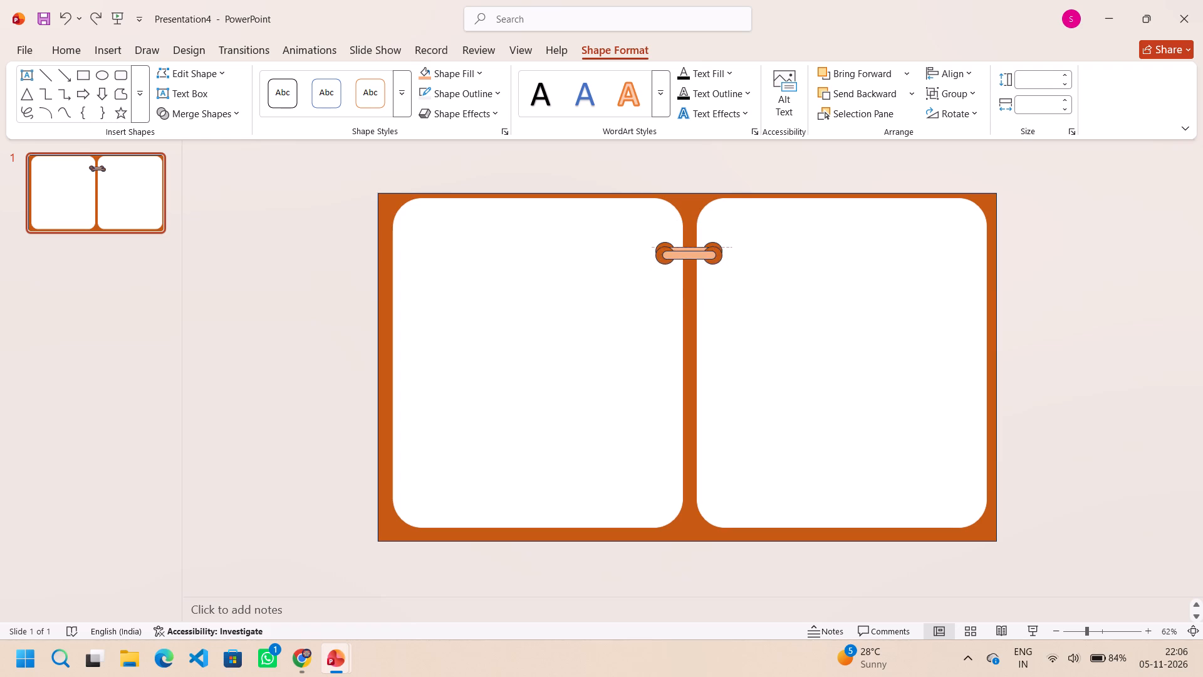
left_click_drag(699, 255, 697, 251)
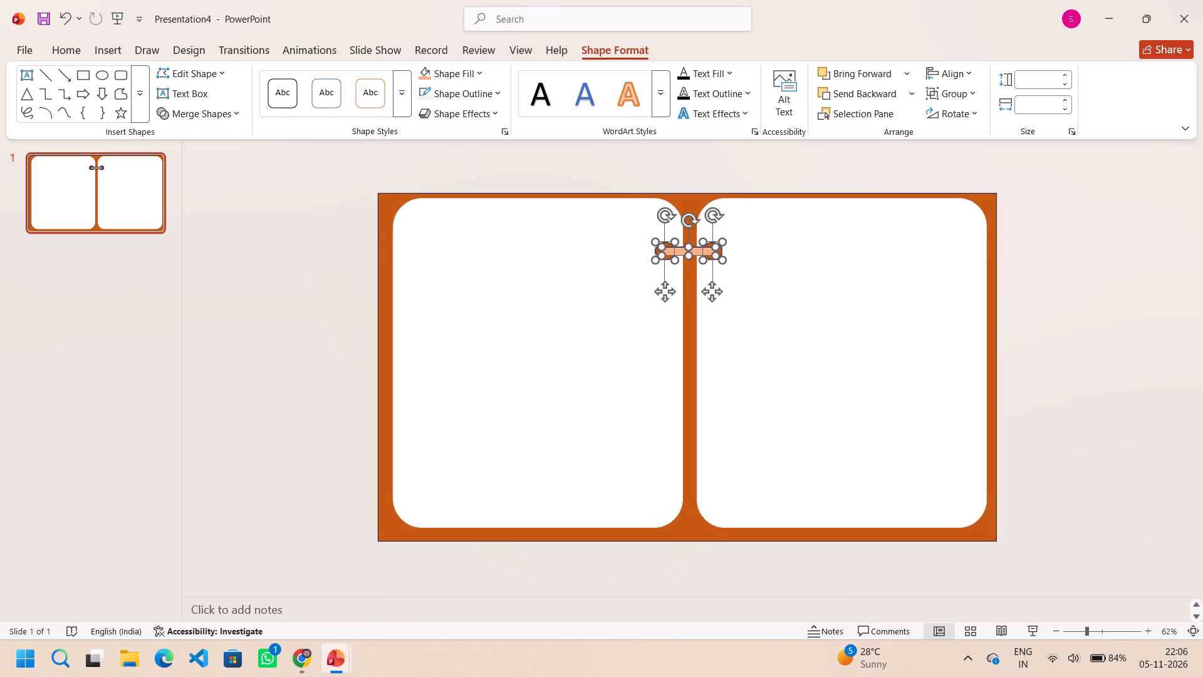
left_click_drag(706, 249, 704, 300, "shift")
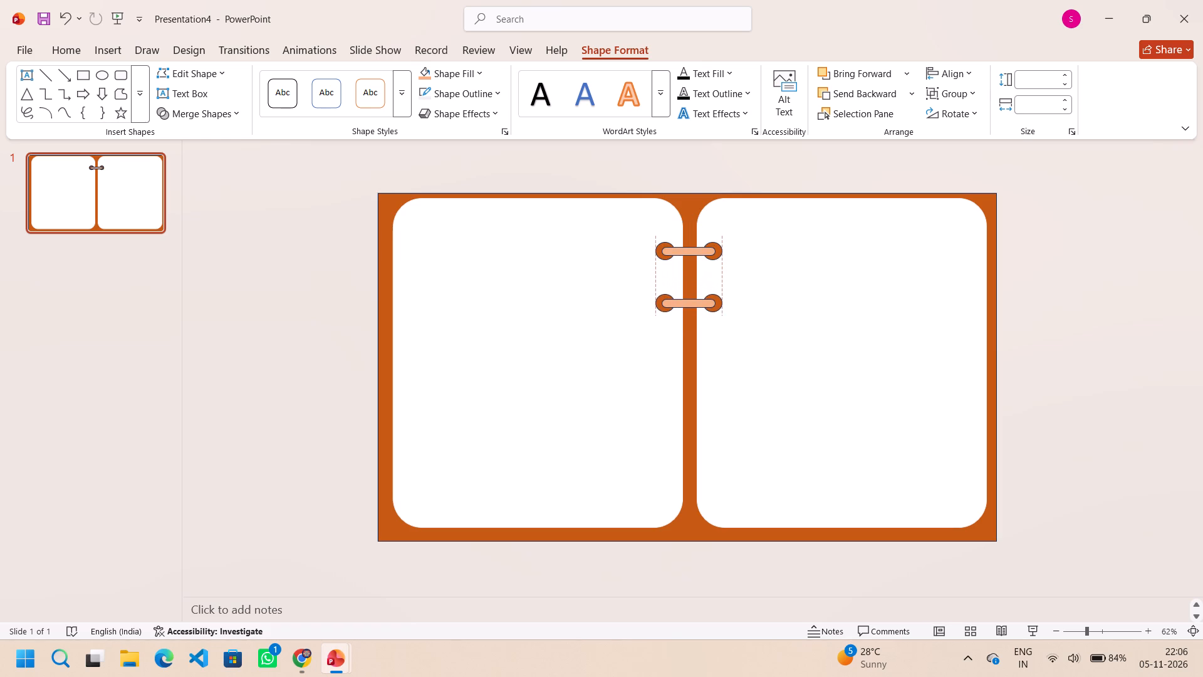
left_click_drag(704, 300, 706, 307, "shift")
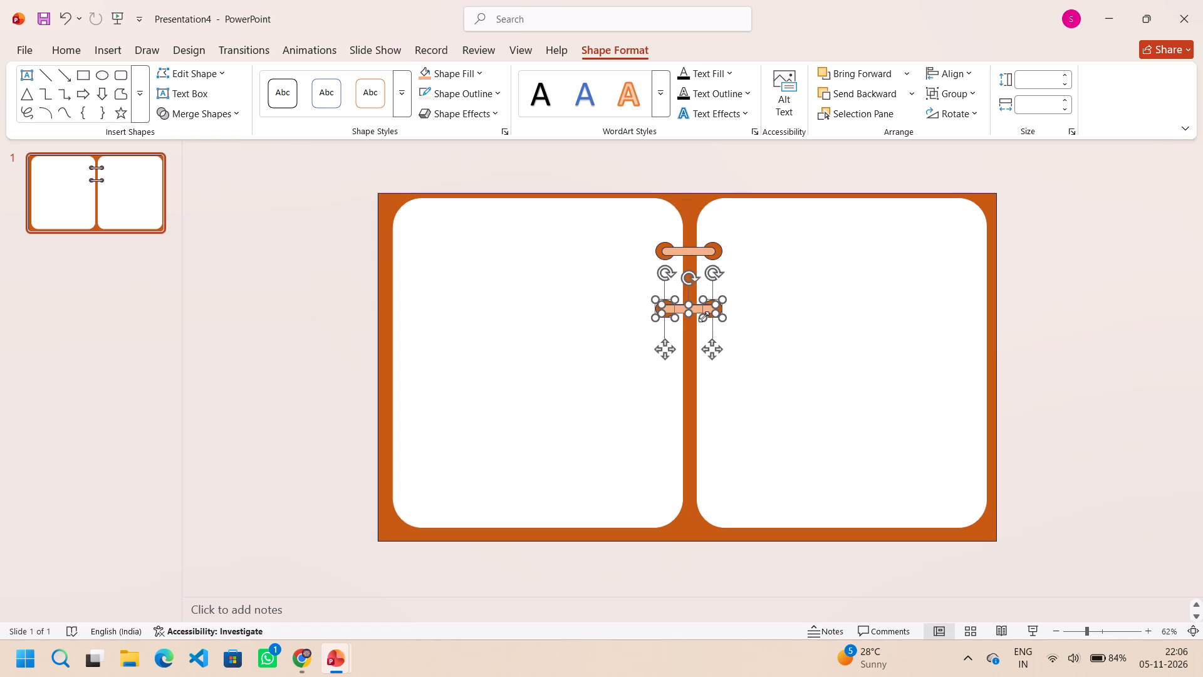
Paste another copy of the ring and place it below the second ring, just below mid-page, in line with the rings above.
key("ctrl+v")
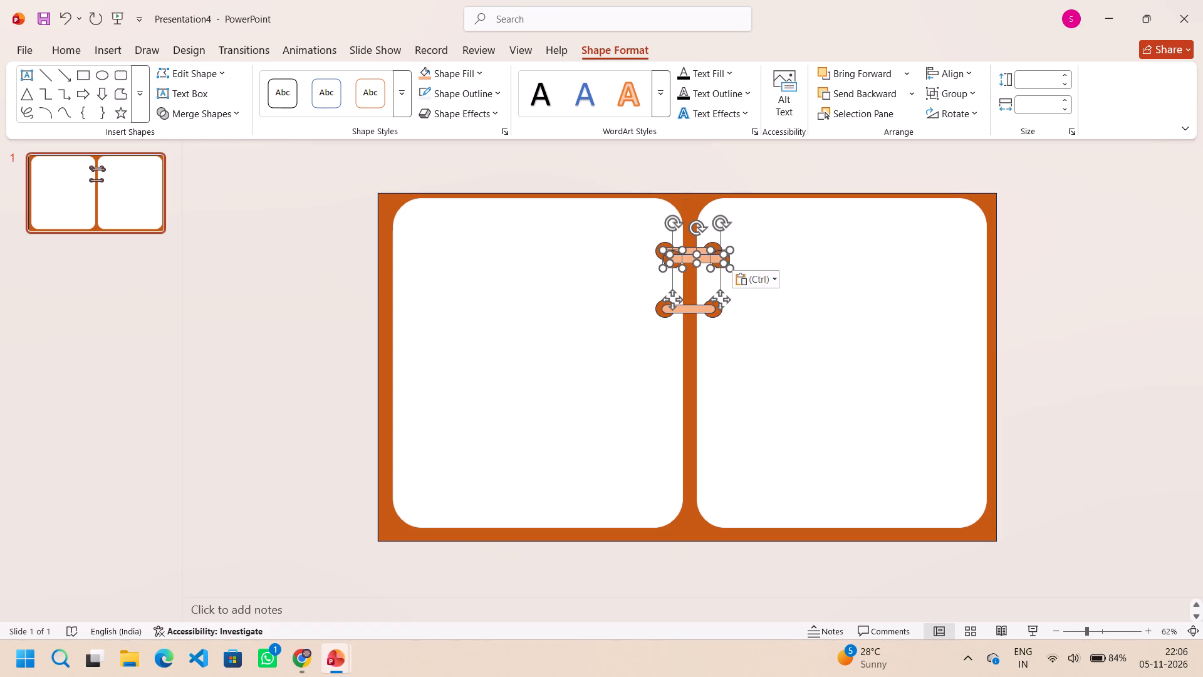
left_click_drag(707, 260, 699, 298)
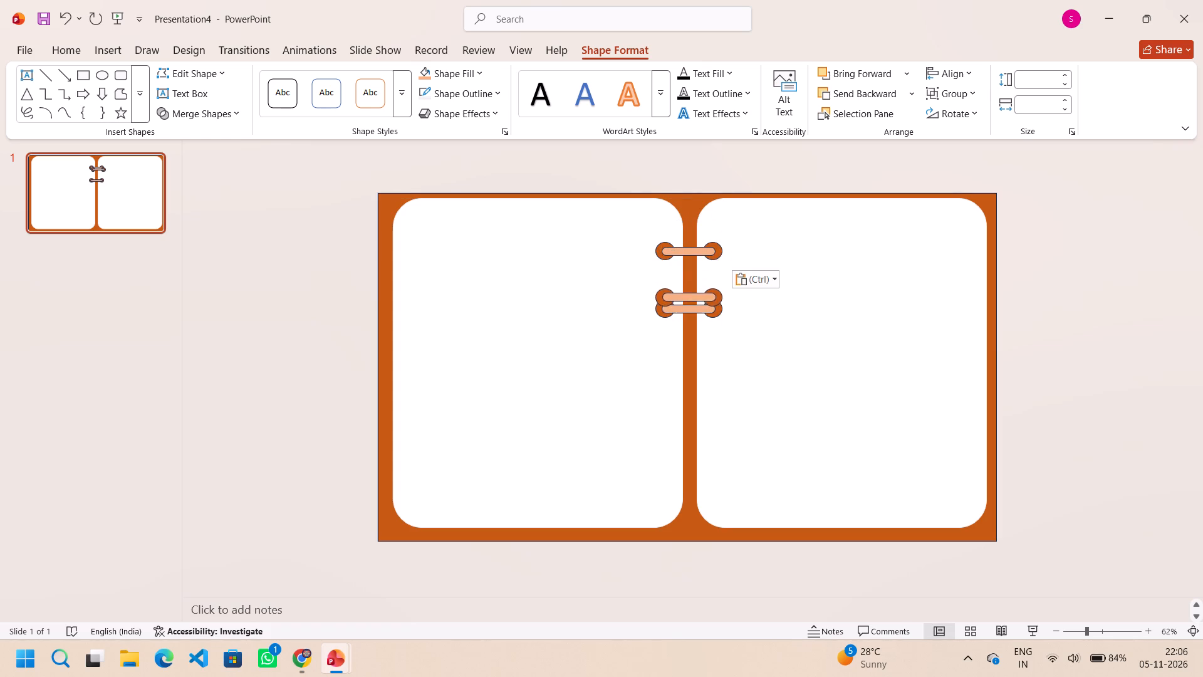
left_click_drag(699, 298, 699, 311)
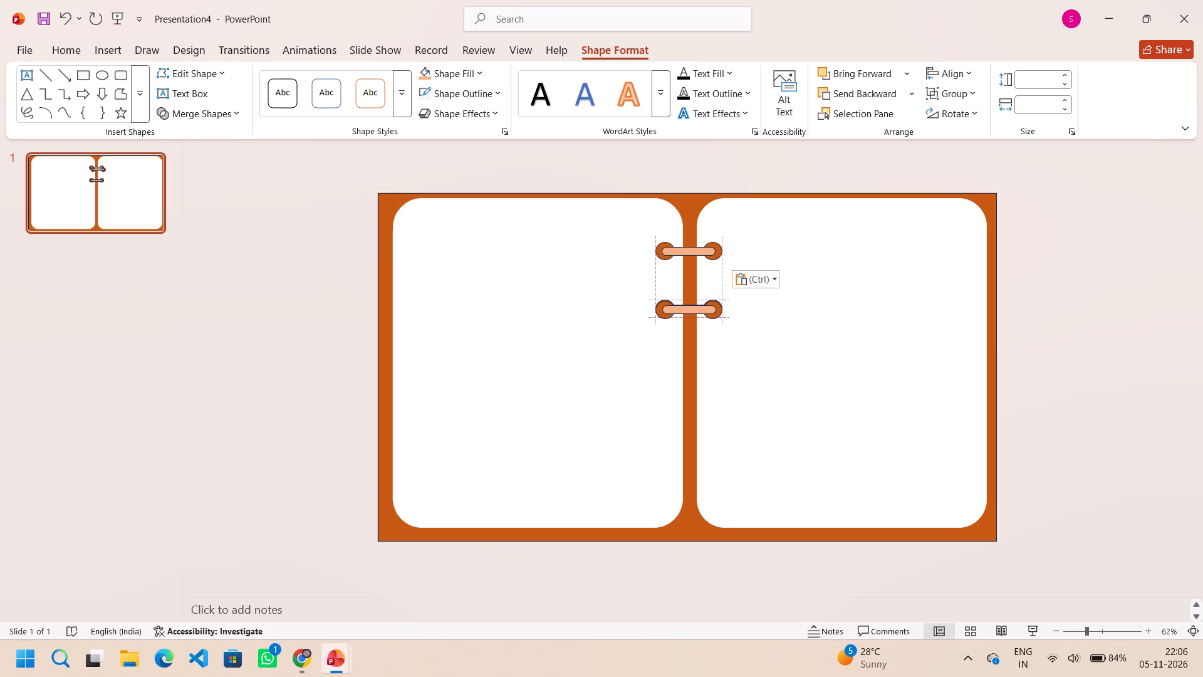
left_click_drag(699, 311, 700, 312)
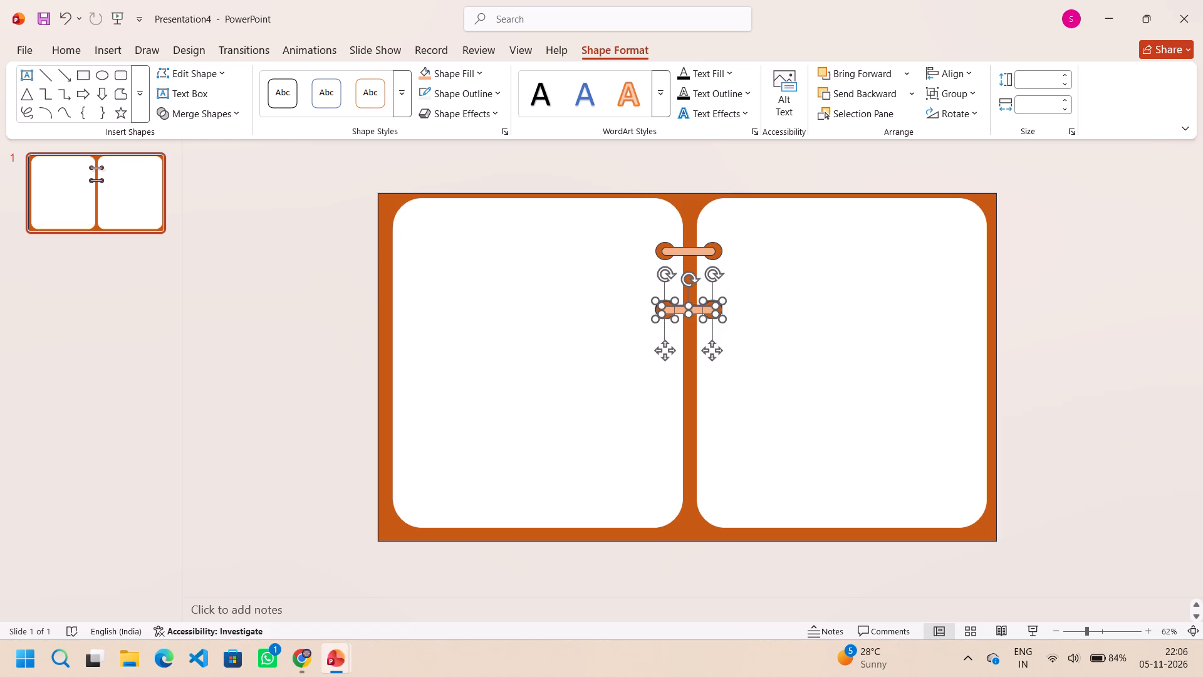
left_click_drag(700, 312, 701, 328, "shift")
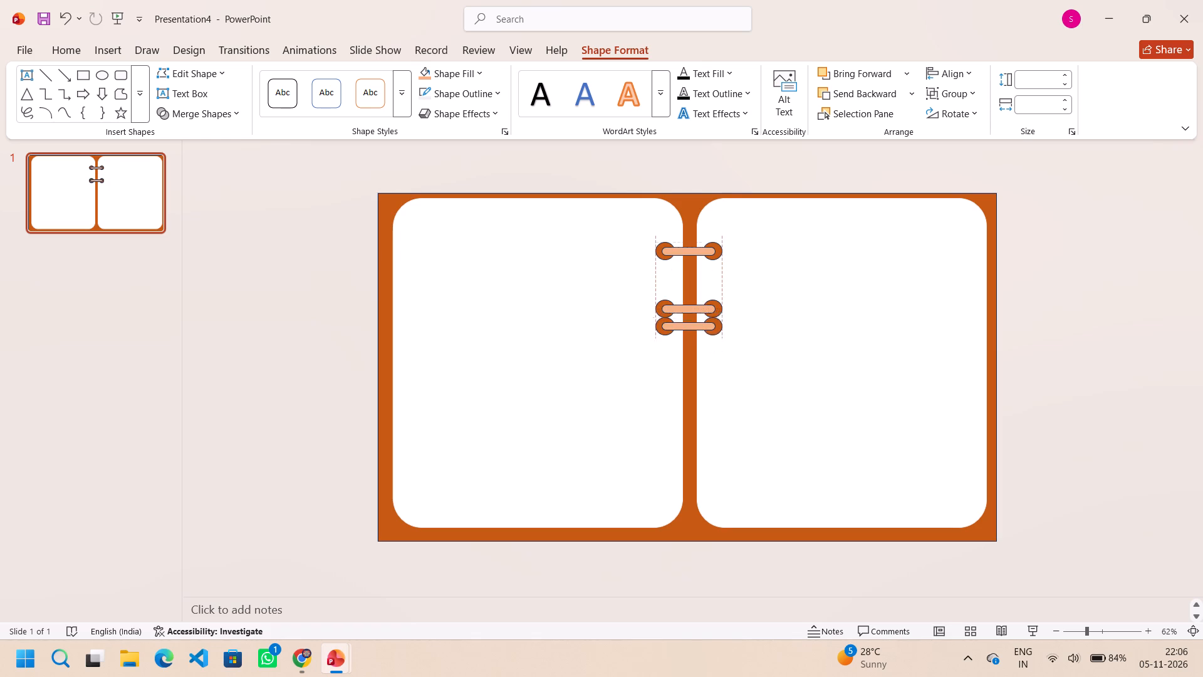
left_click_drag(701, 328, 709, 374, "shift")
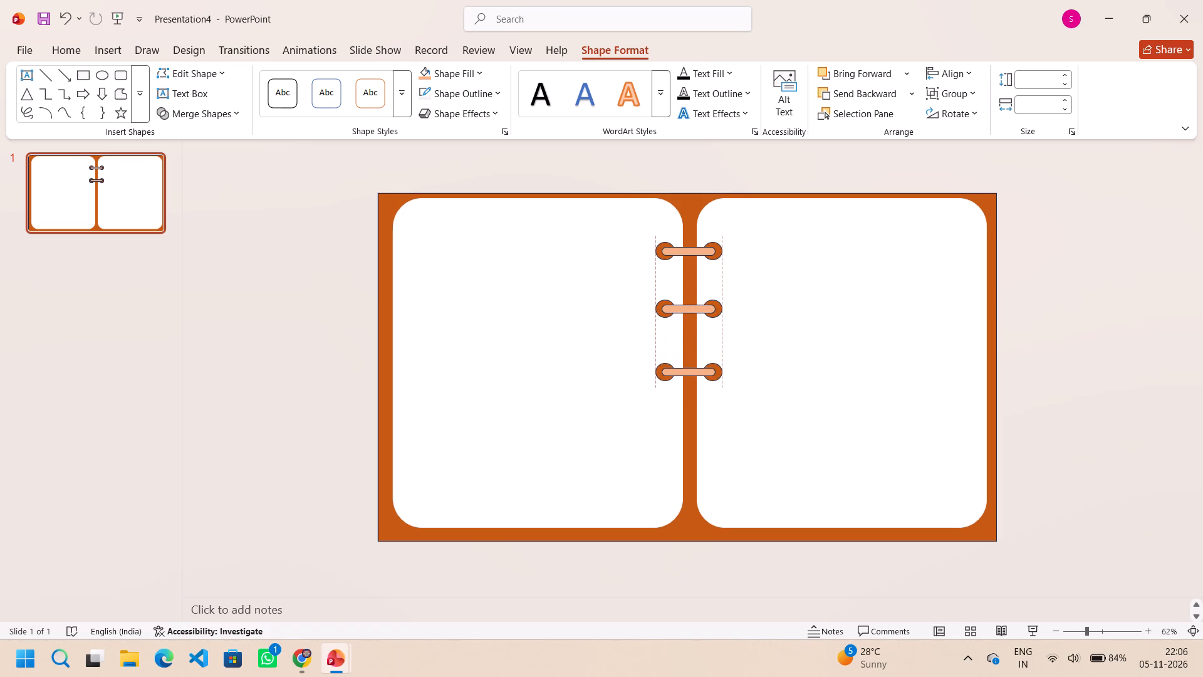
left_click_drag(709, 374, 711, 380, "shift")
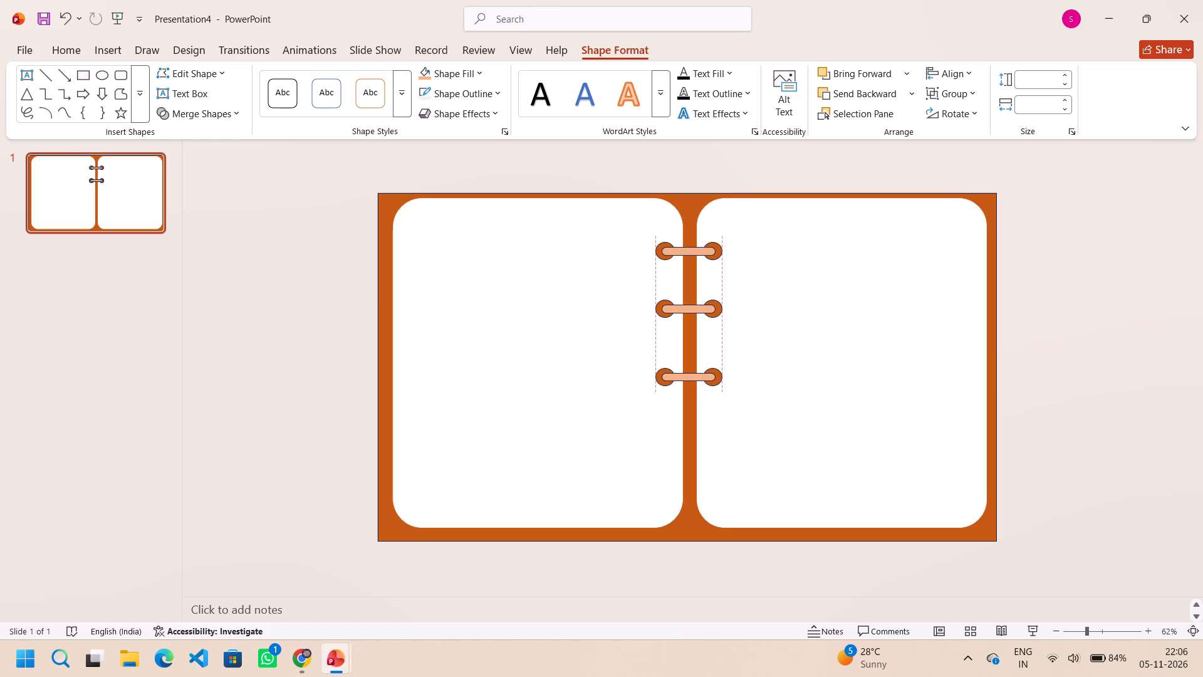
left_click_drag(711, 380, 711, 380, "shift")
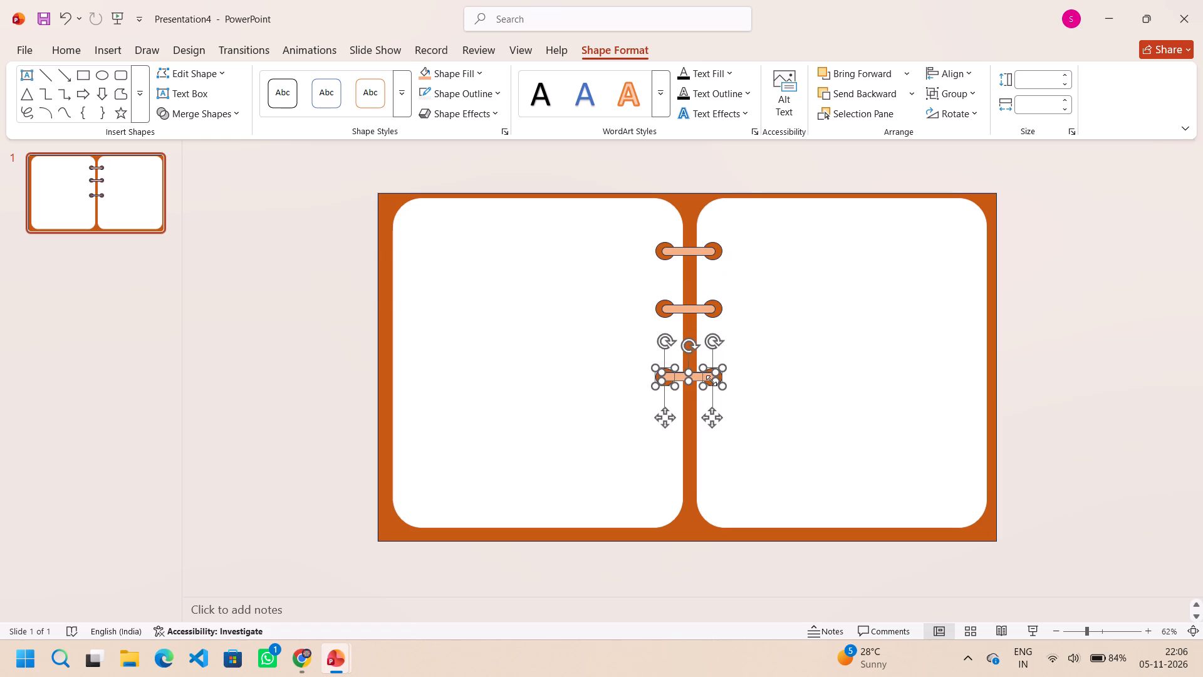
Paste a fourth ring and place it below the third, aligned with the others and spaced like the second and third.
key("ctrl+v")
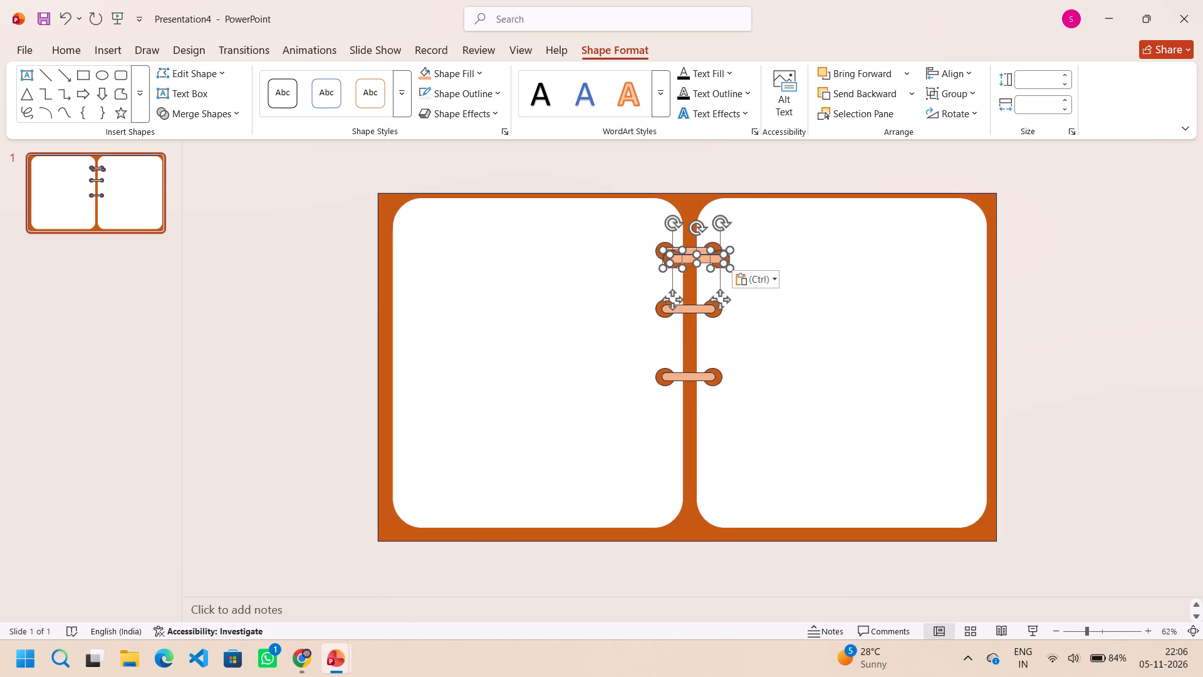
left_click_drag(712, 260, 702, 333)
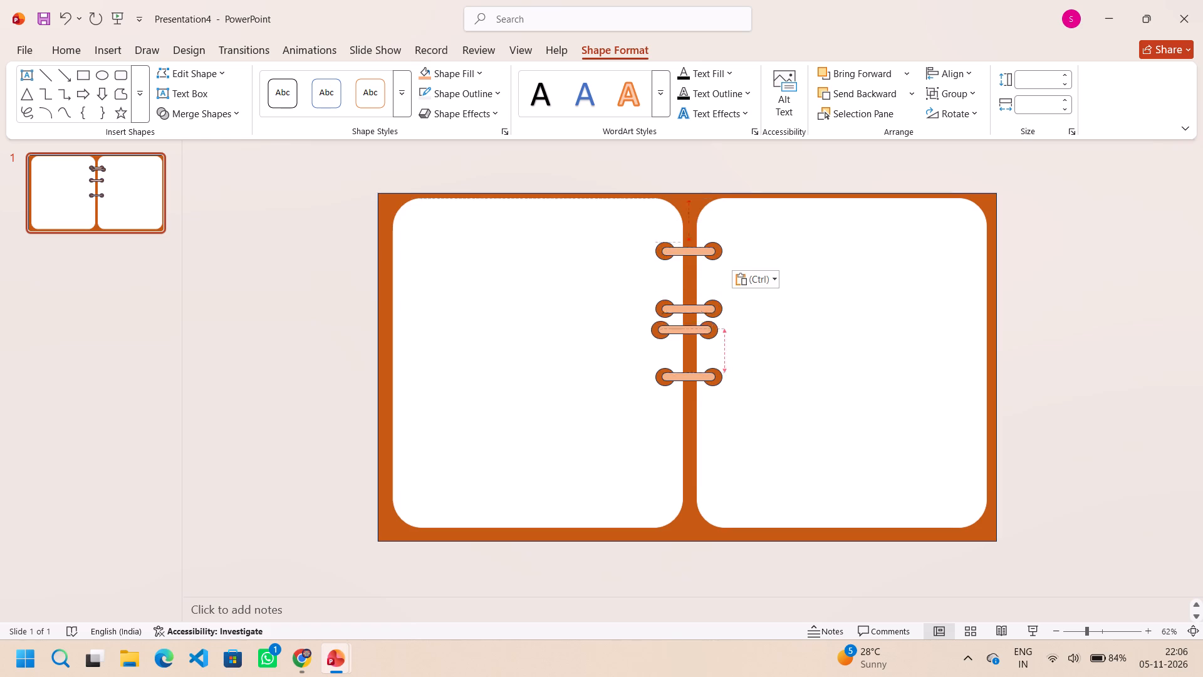
left_click_drag(702, 333, 704, 377)
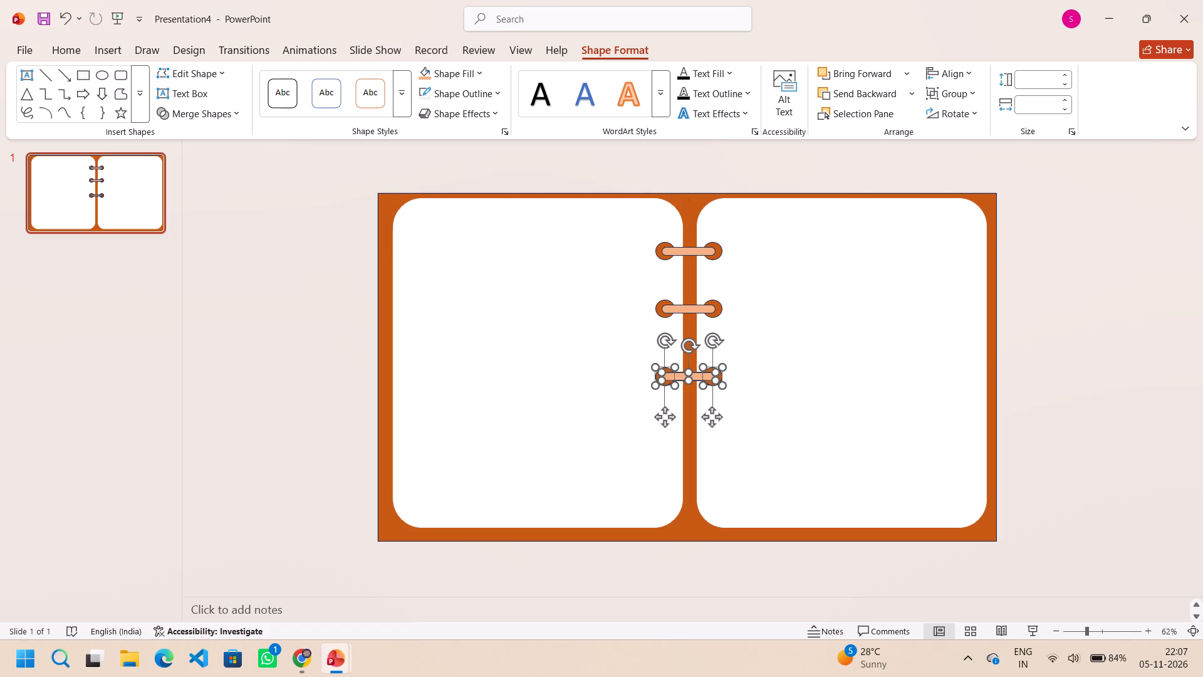
left_click_drag(708, 376, 712, 429, "shift")
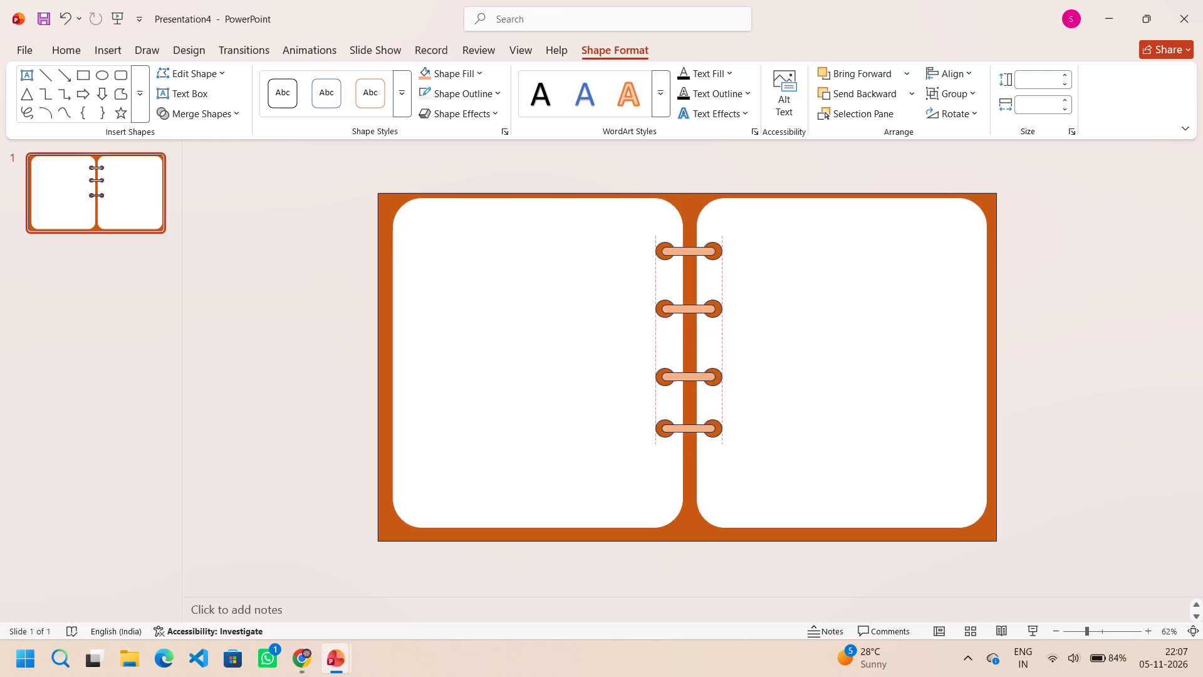
left_click_drag(712, 429, 716, 449, "shift")
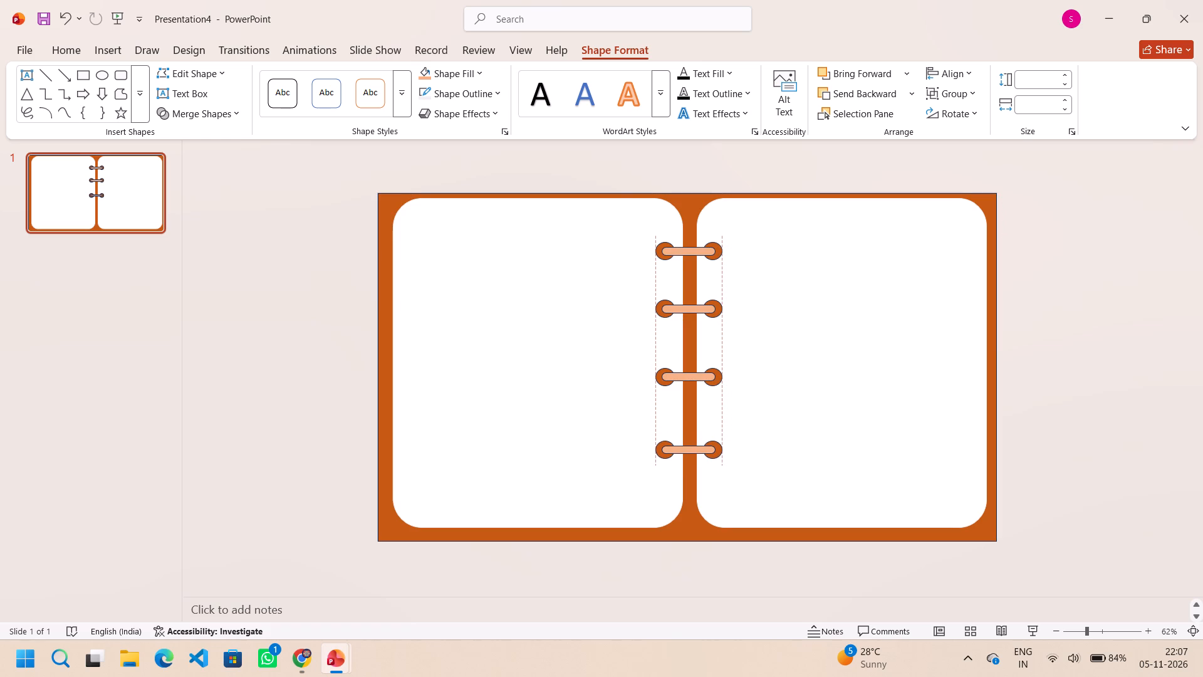
left_click_drag(716, 449, 716, 447, "shift")
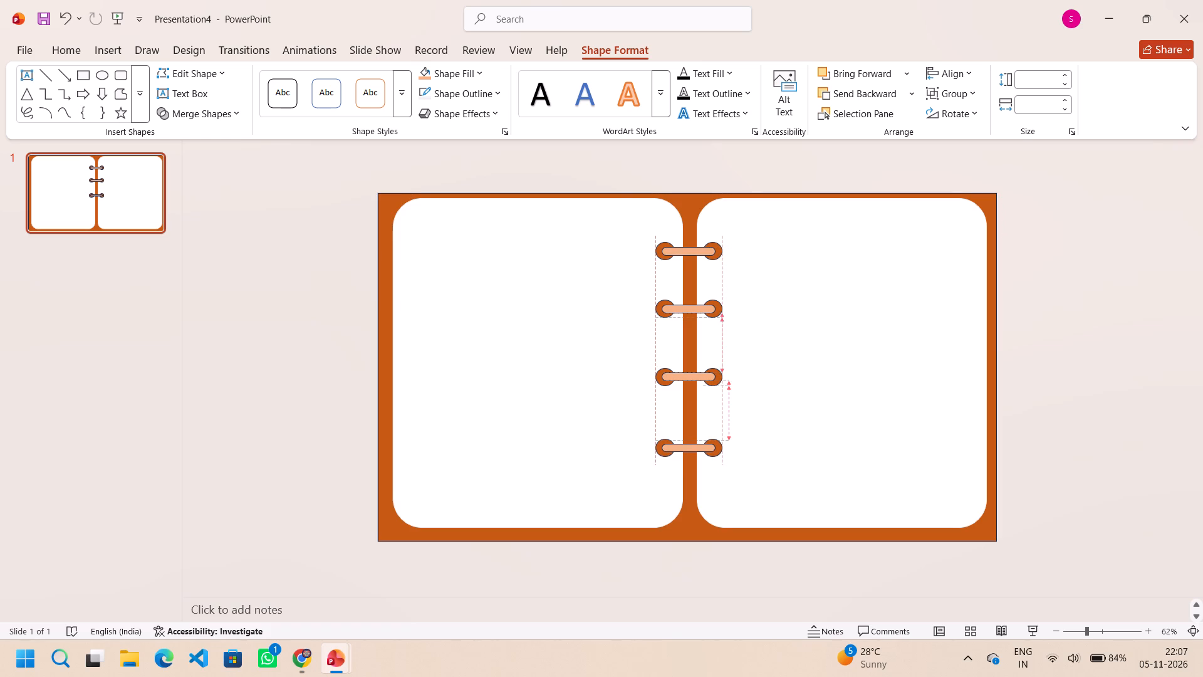
left_click_drag(716, 447, 715, 446, "shift")
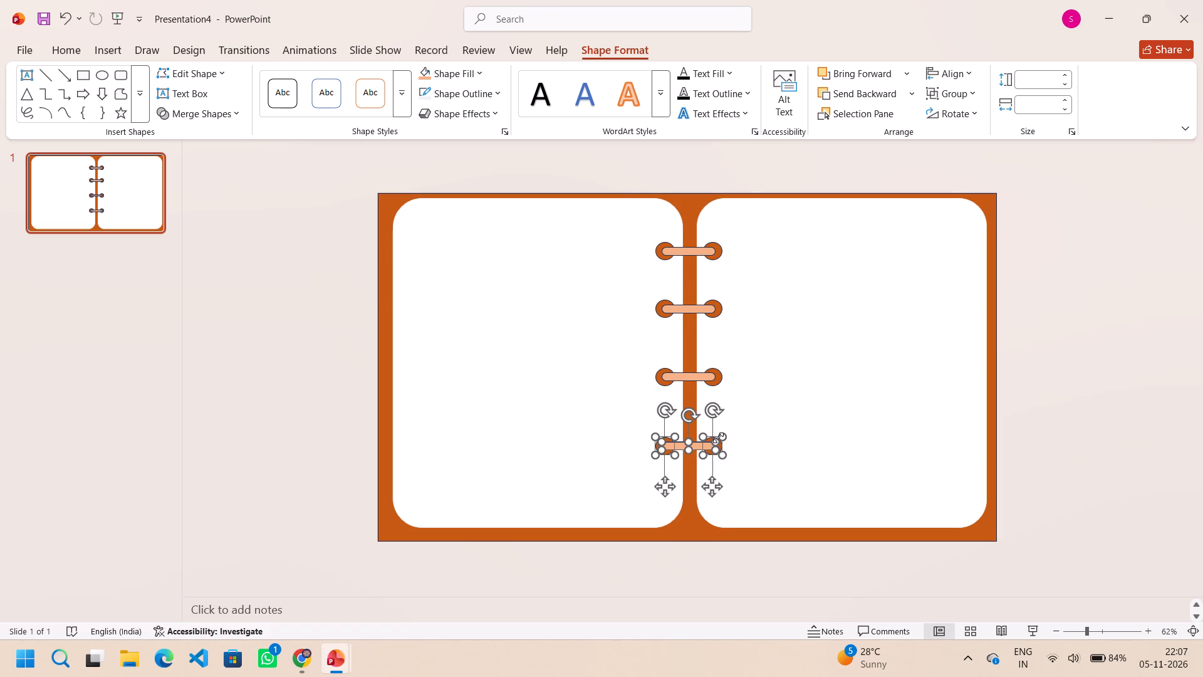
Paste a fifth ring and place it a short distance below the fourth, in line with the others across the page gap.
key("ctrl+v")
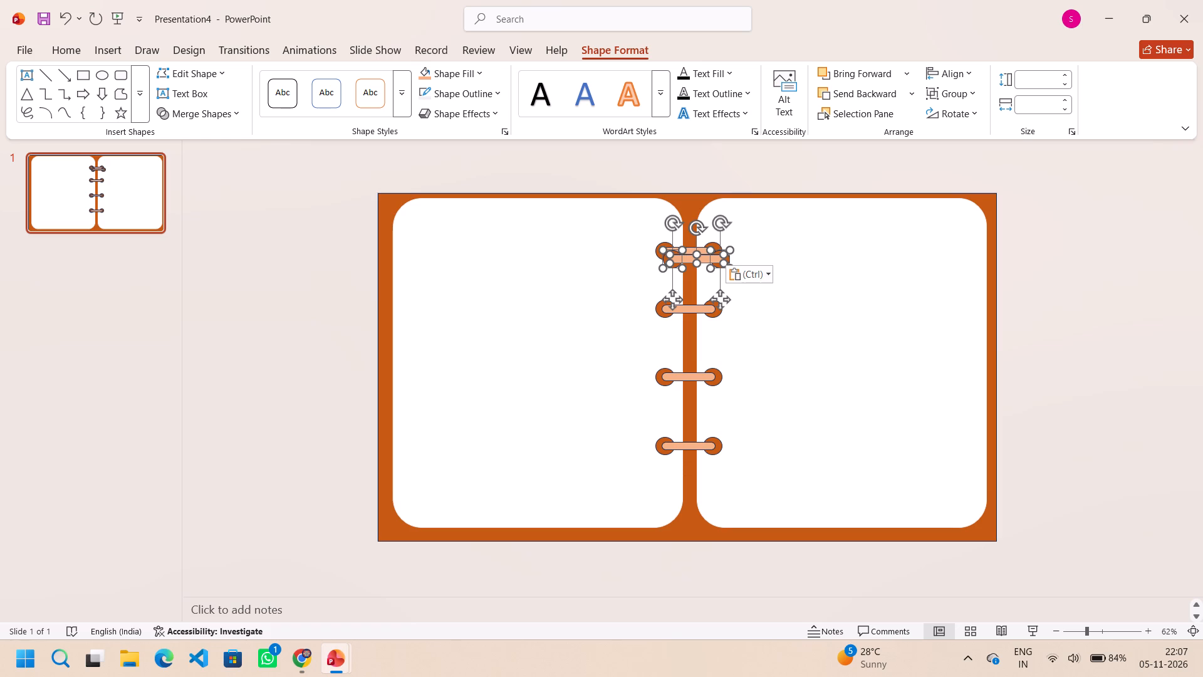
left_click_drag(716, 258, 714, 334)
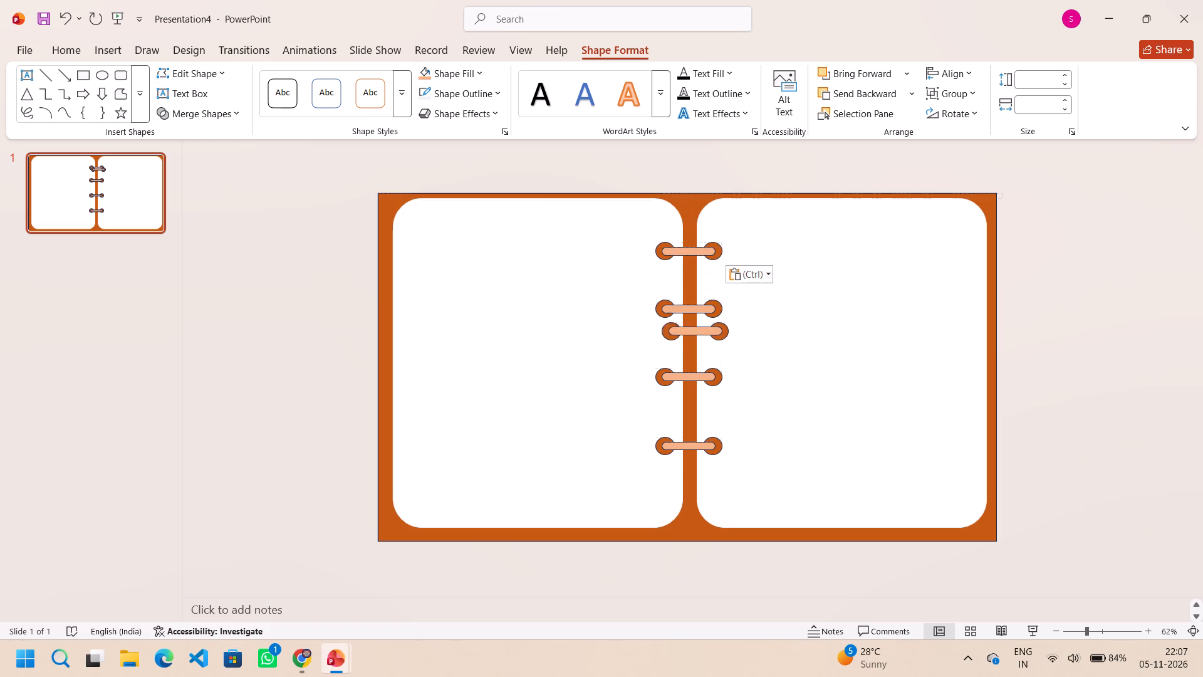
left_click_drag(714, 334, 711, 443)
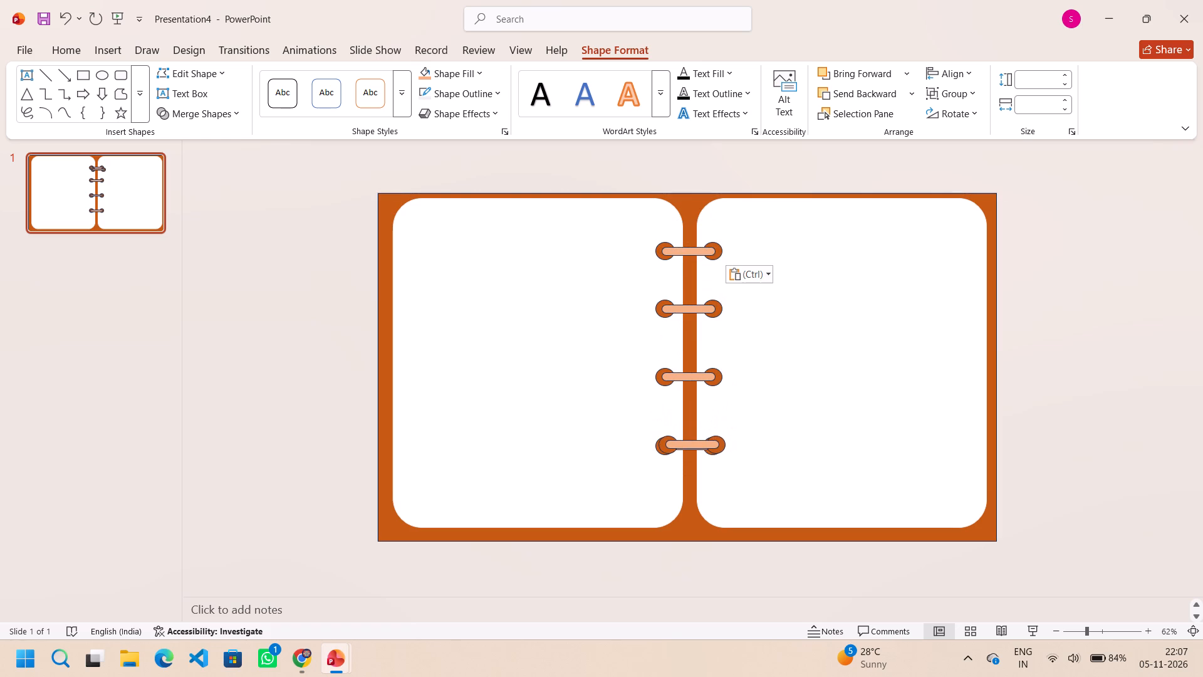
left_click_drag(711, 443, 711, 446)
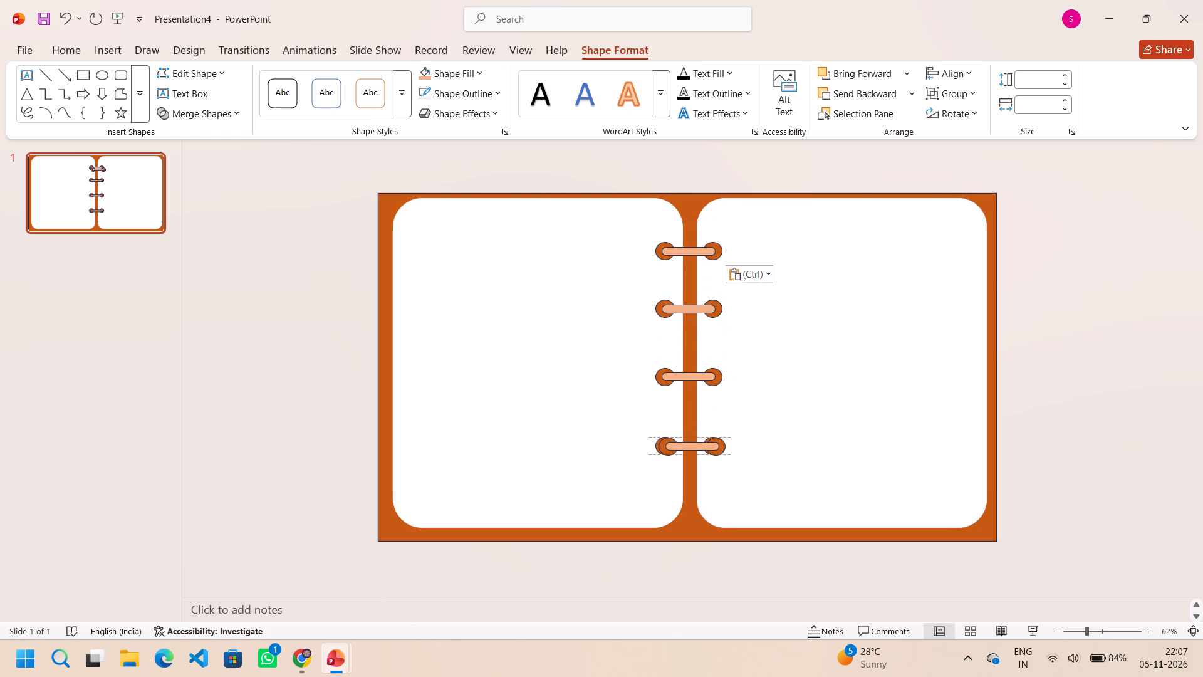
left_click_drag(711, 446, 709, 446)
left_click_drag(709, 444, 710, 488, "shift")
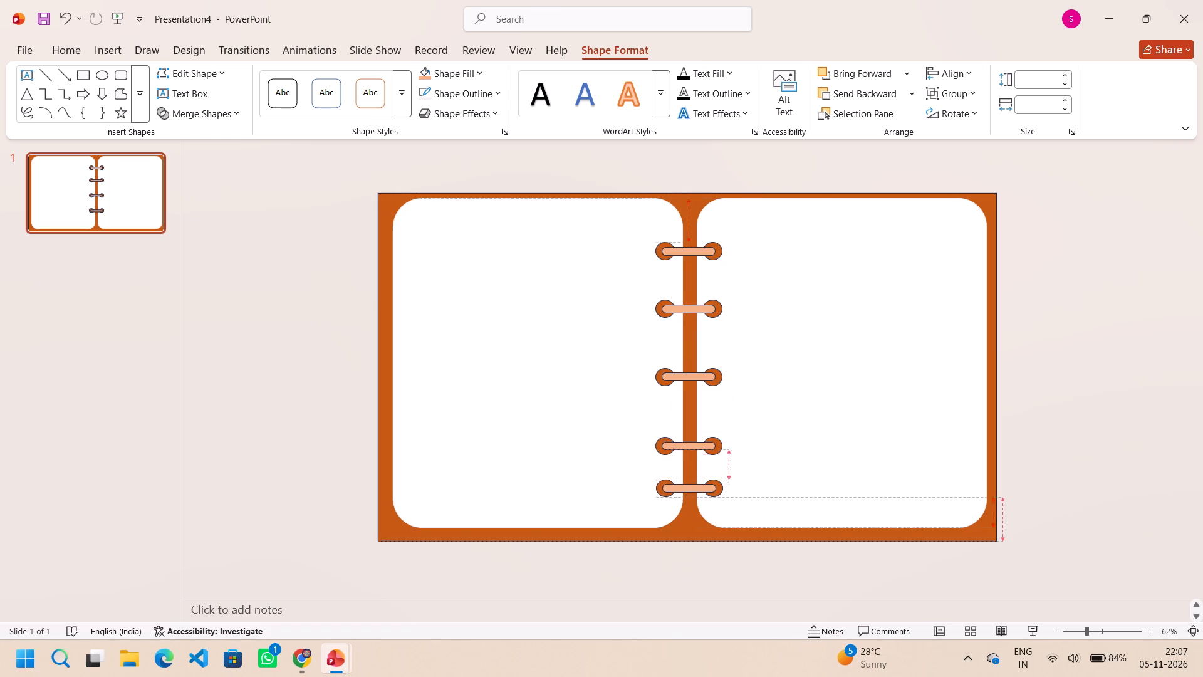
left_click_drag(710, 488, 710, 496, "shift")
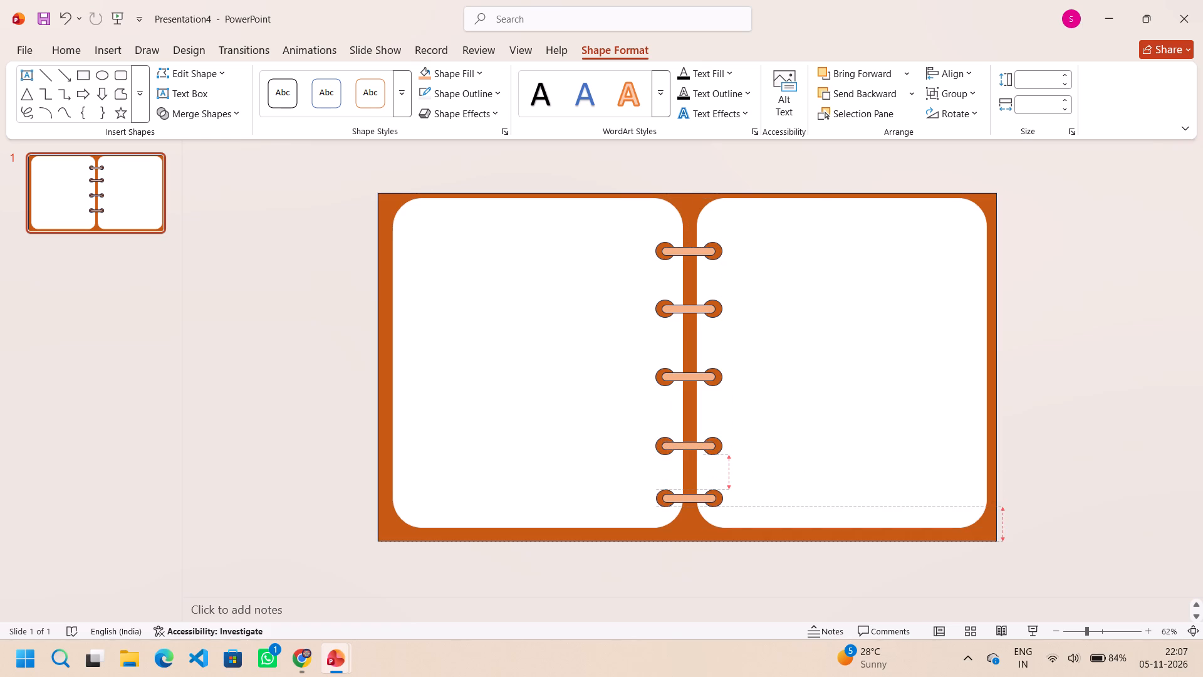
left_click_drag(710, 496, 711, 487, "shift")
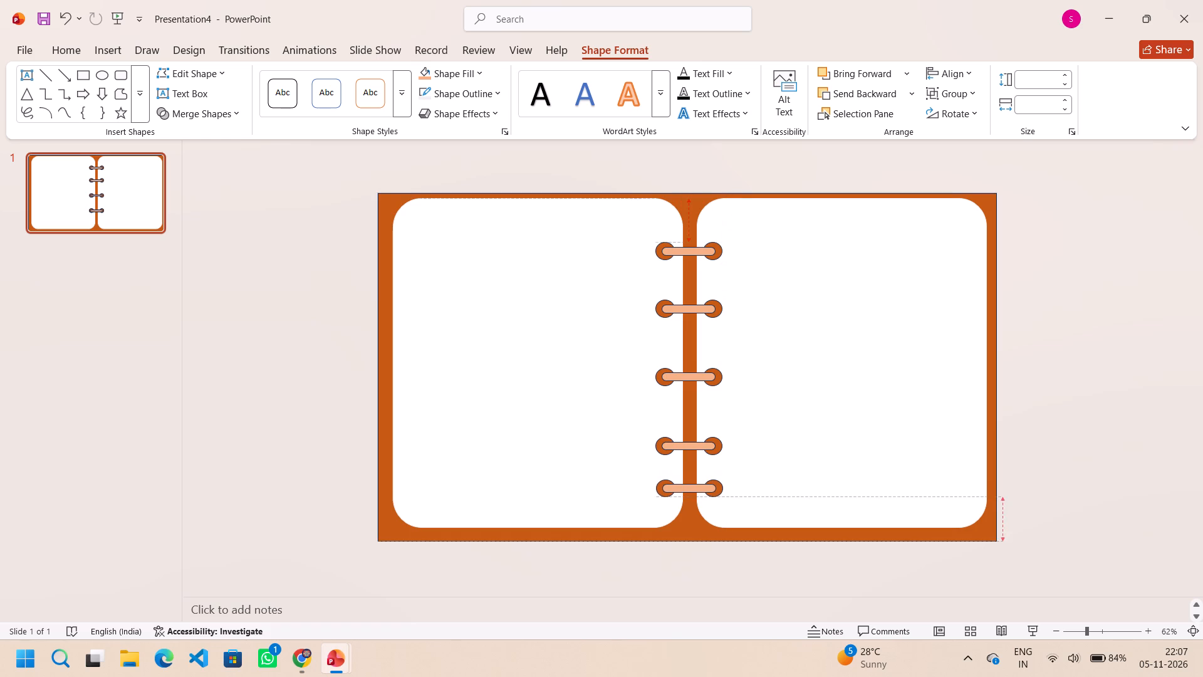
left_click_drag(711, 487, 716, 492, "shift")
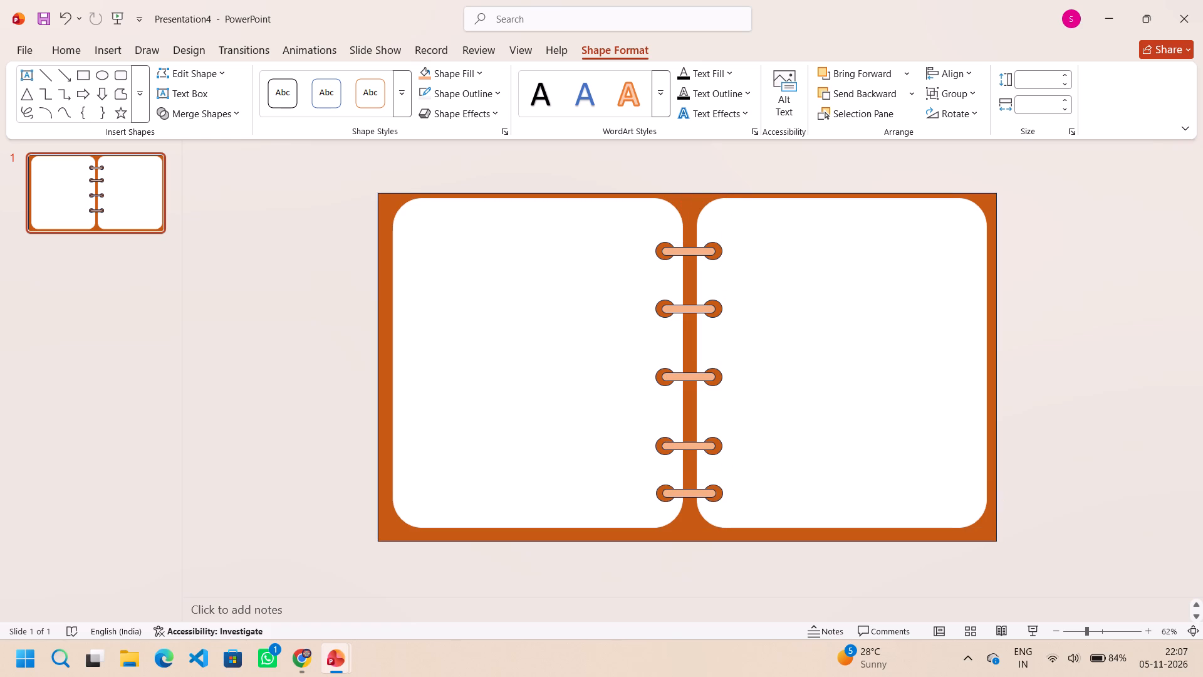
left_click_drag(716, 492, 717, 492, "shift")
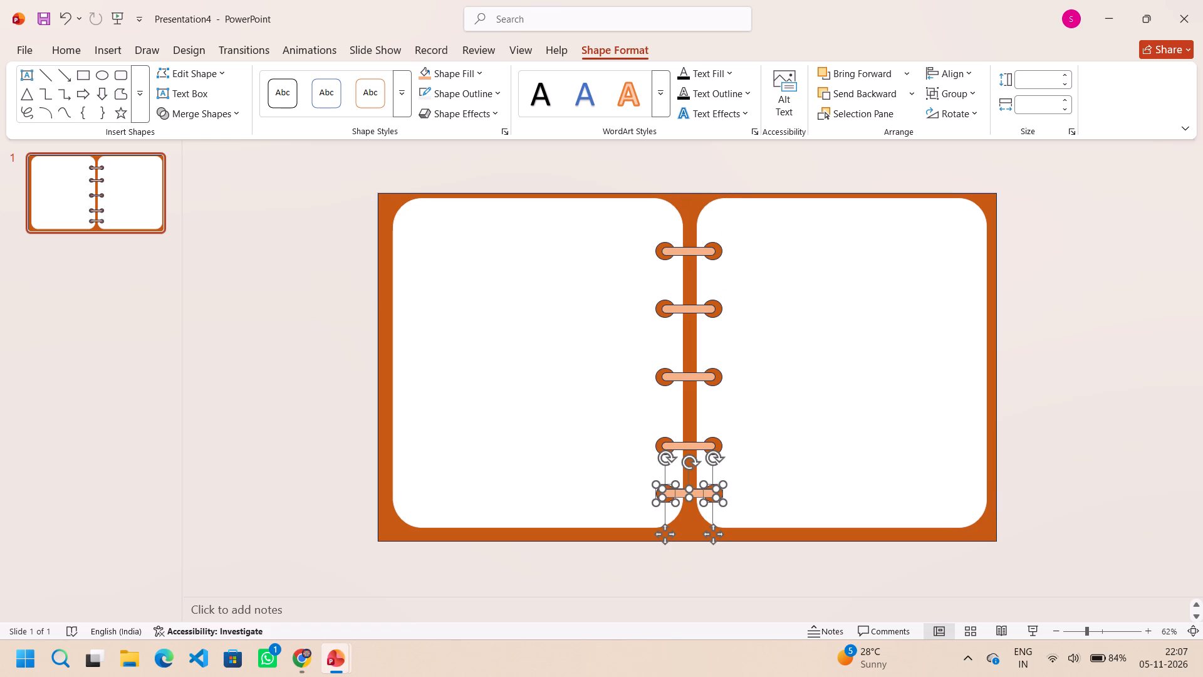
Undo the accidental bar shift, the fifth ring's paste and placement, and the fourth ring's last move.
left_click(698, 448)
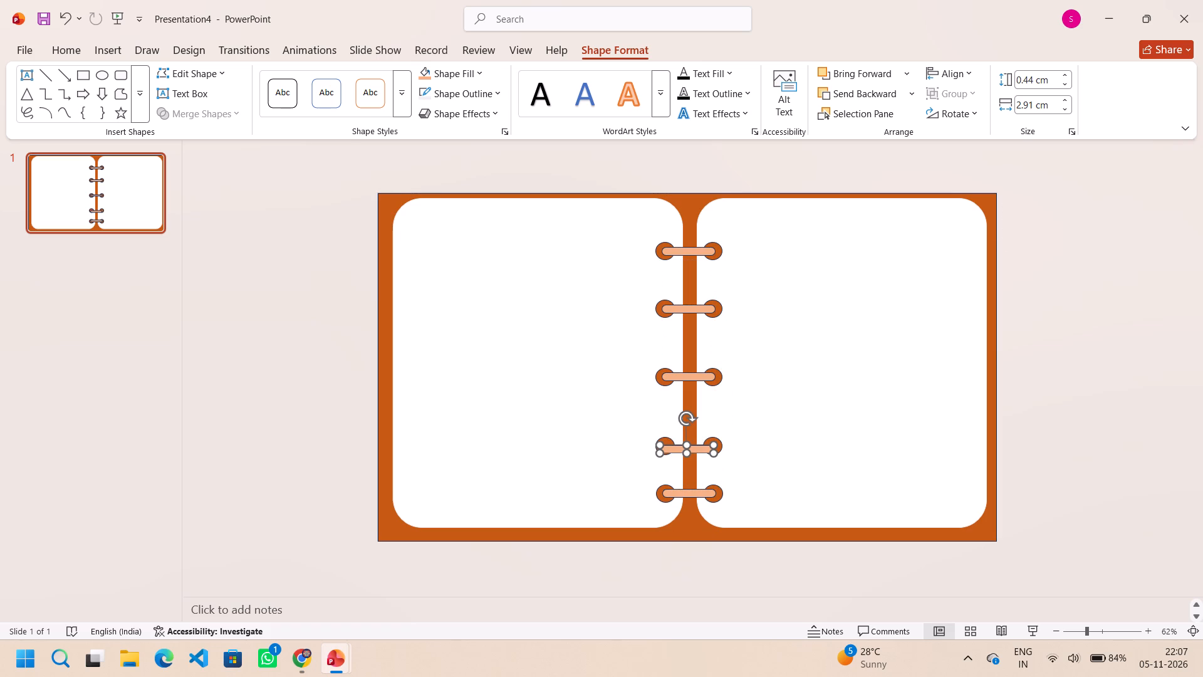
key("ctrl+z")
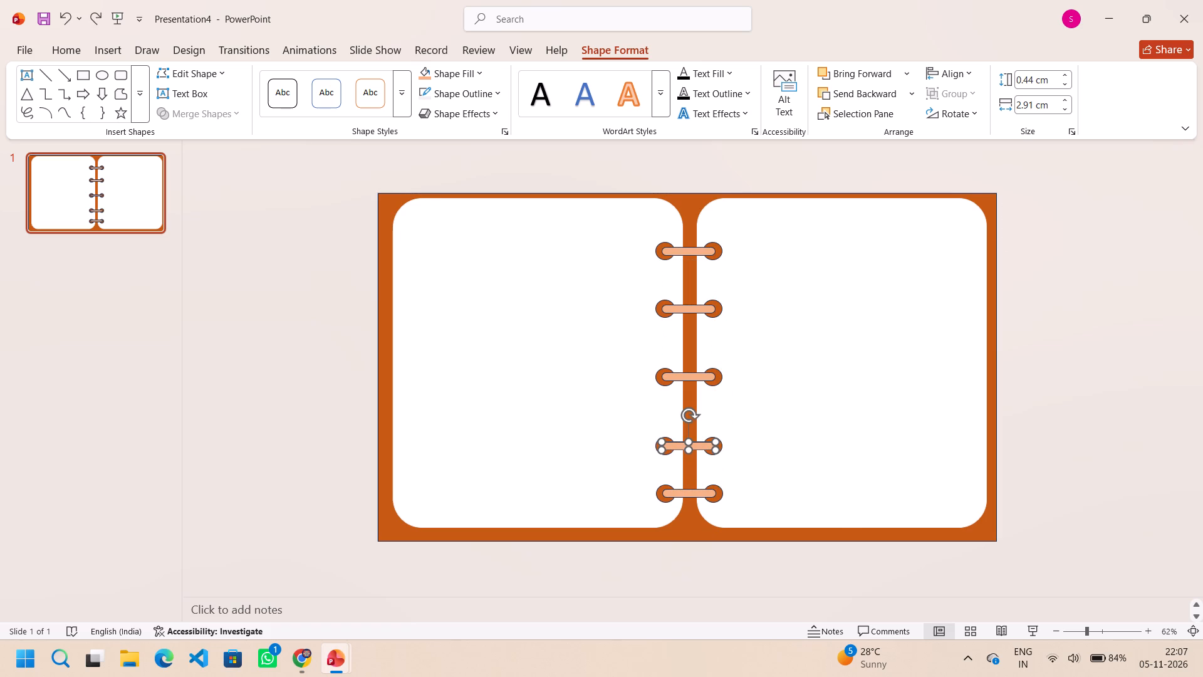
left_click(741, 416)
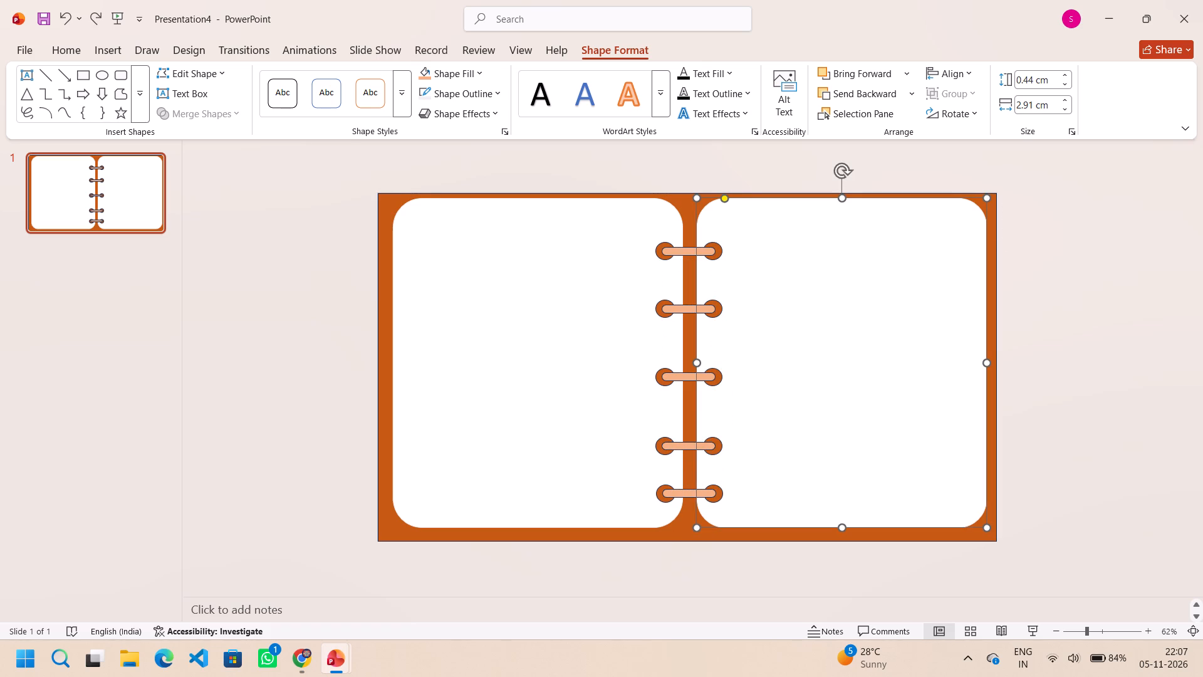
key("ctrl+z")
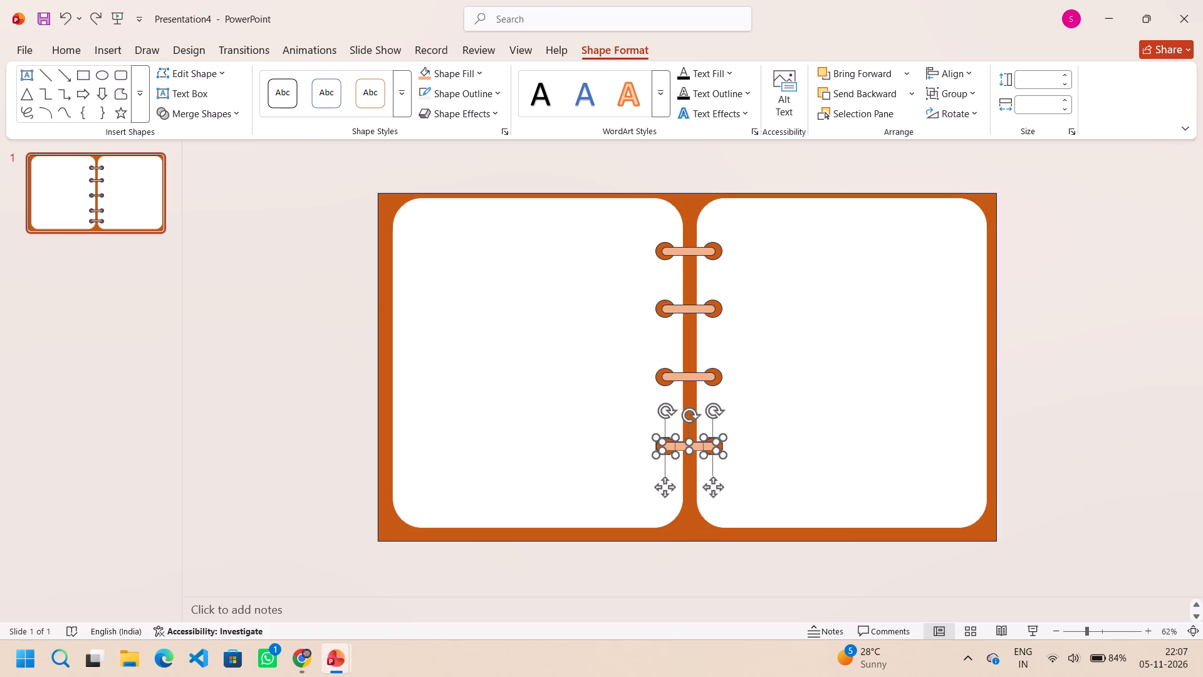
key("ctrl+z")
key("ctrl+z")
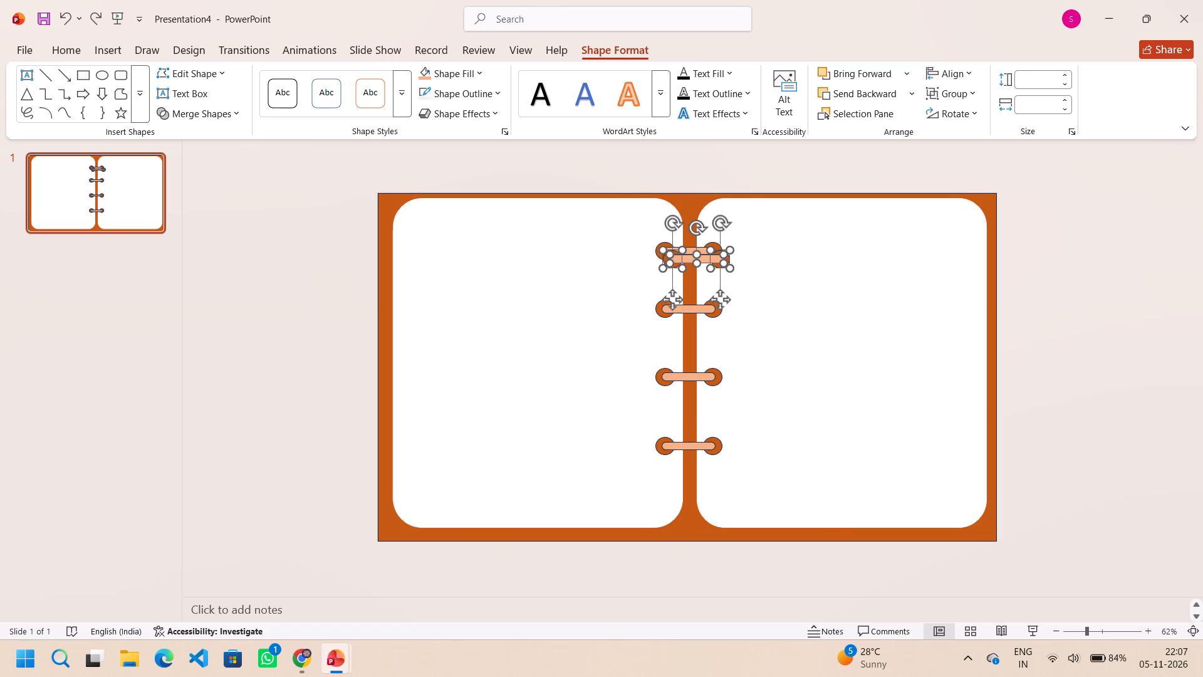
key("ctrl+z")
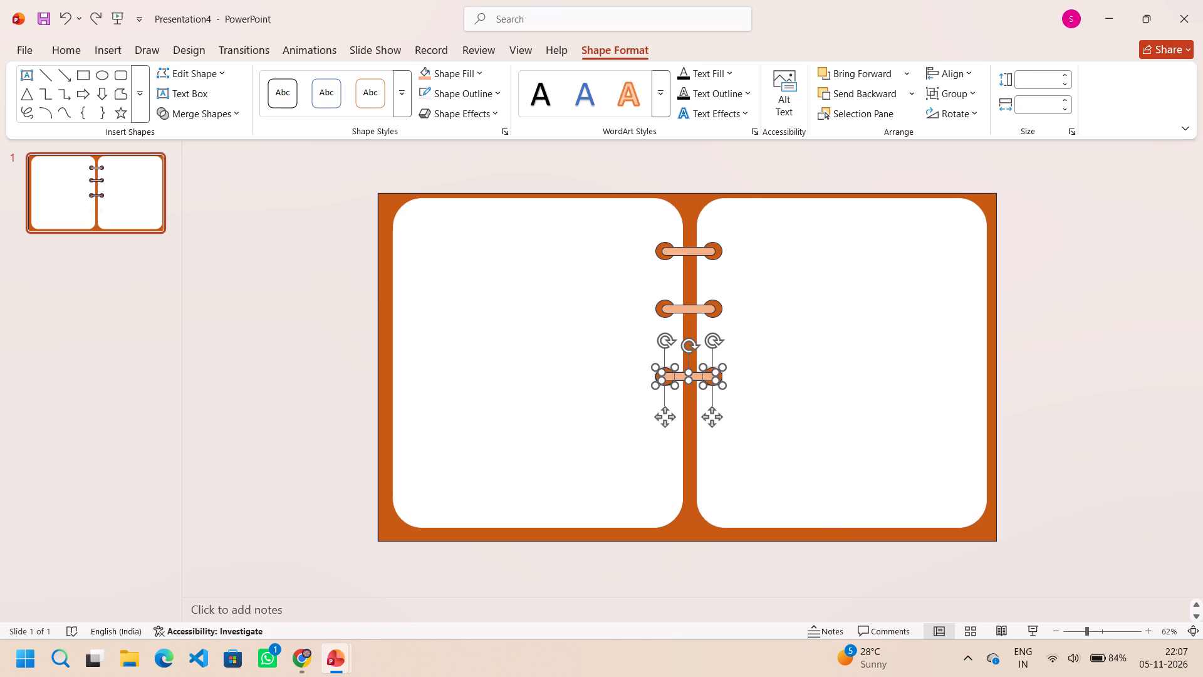
Move the fourth ring below the third, slightly closer than the second-to-third ring spacing and aligned with the rings above.
left_click_drag(704, 377, 704, 387)
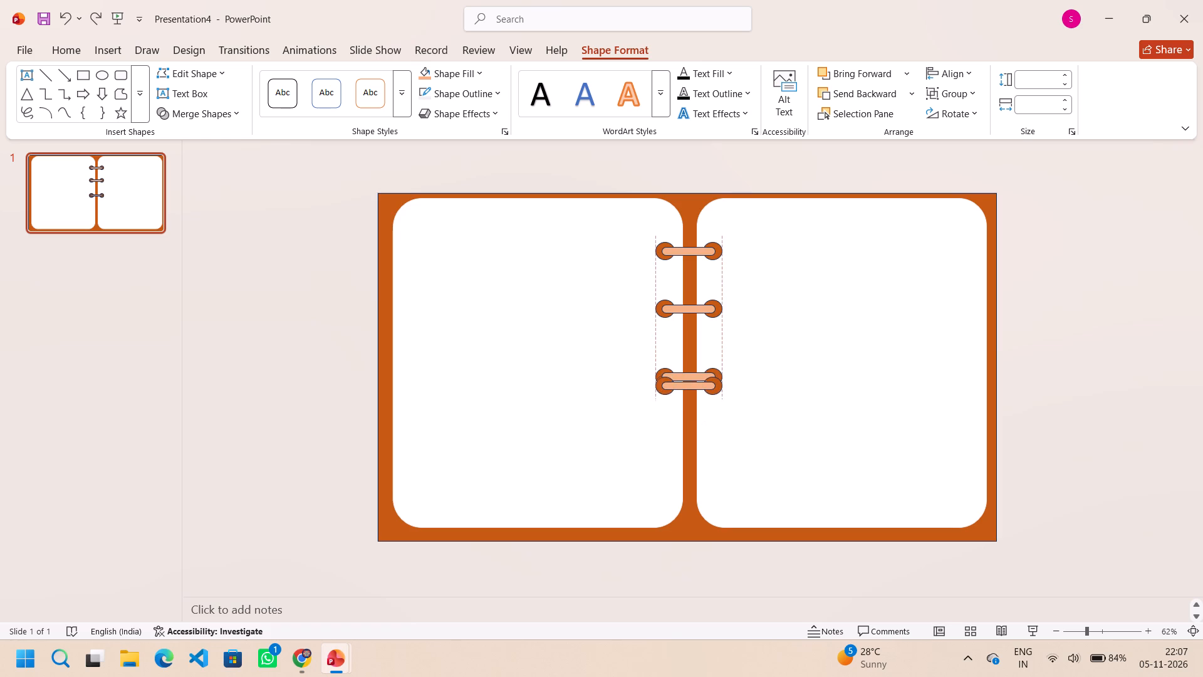
left_click_drag(704, 387, 704, 438)
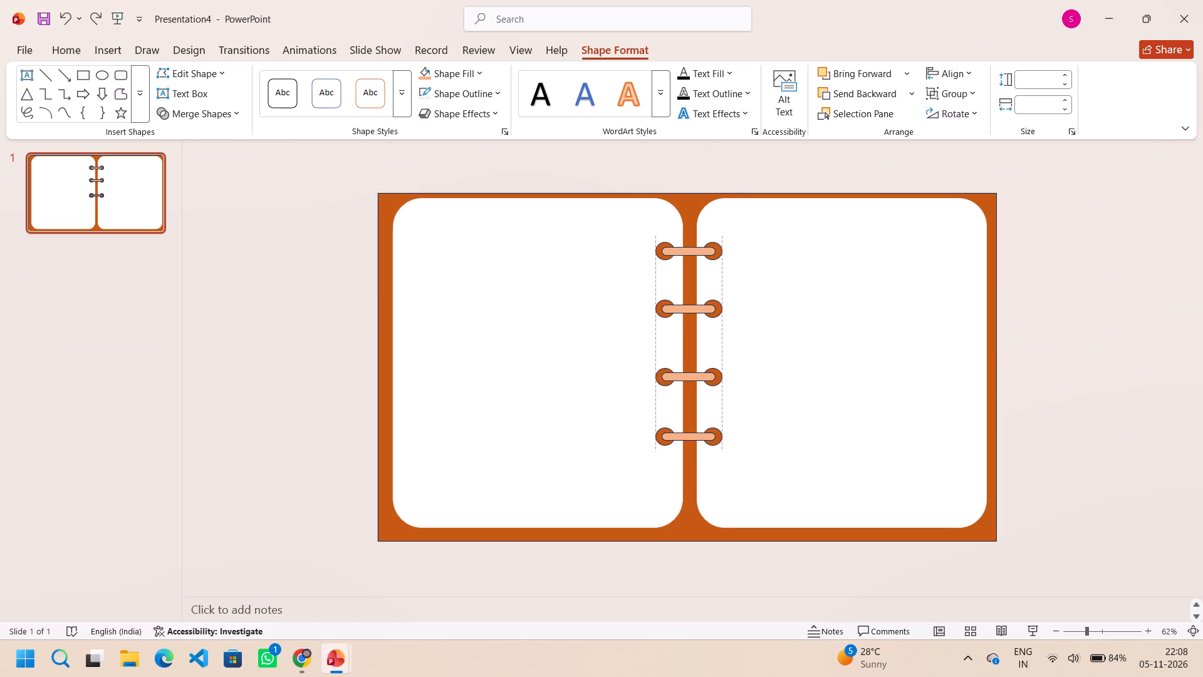
left_click_drag(704, 438, 704, 442)
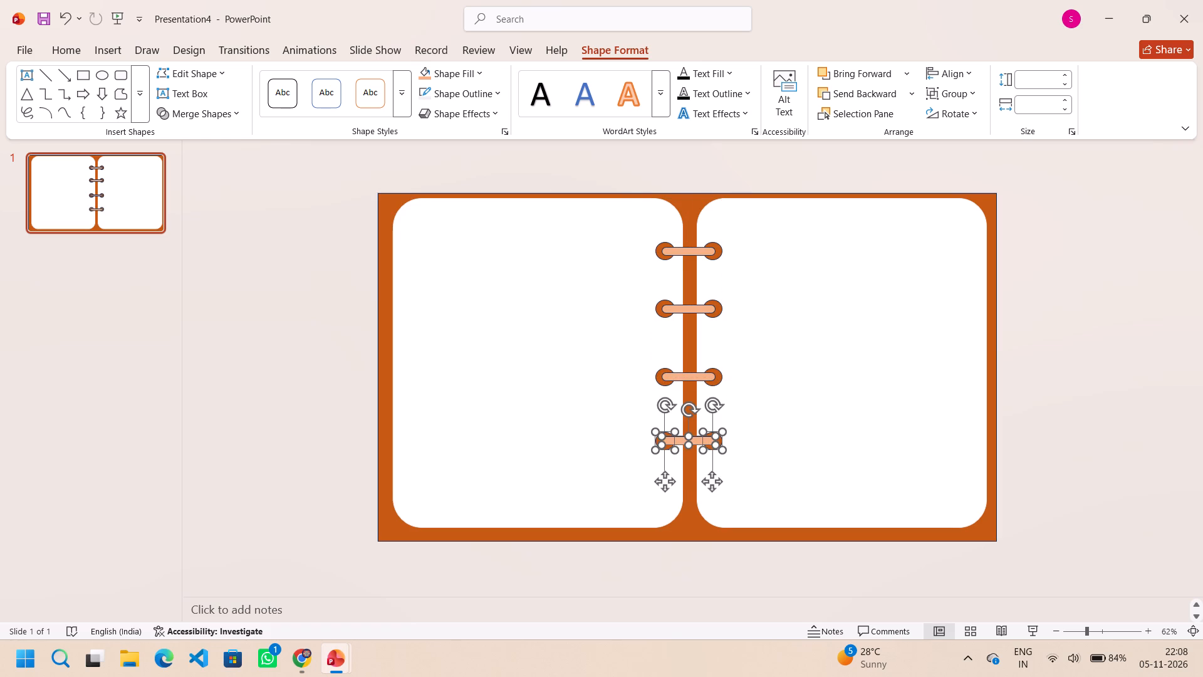
left_click(700, 443)
Paste a fifth ring and place it near the bottom of the pages, aligned with the others and spaced like the top two rings.
key("ctrl+v")
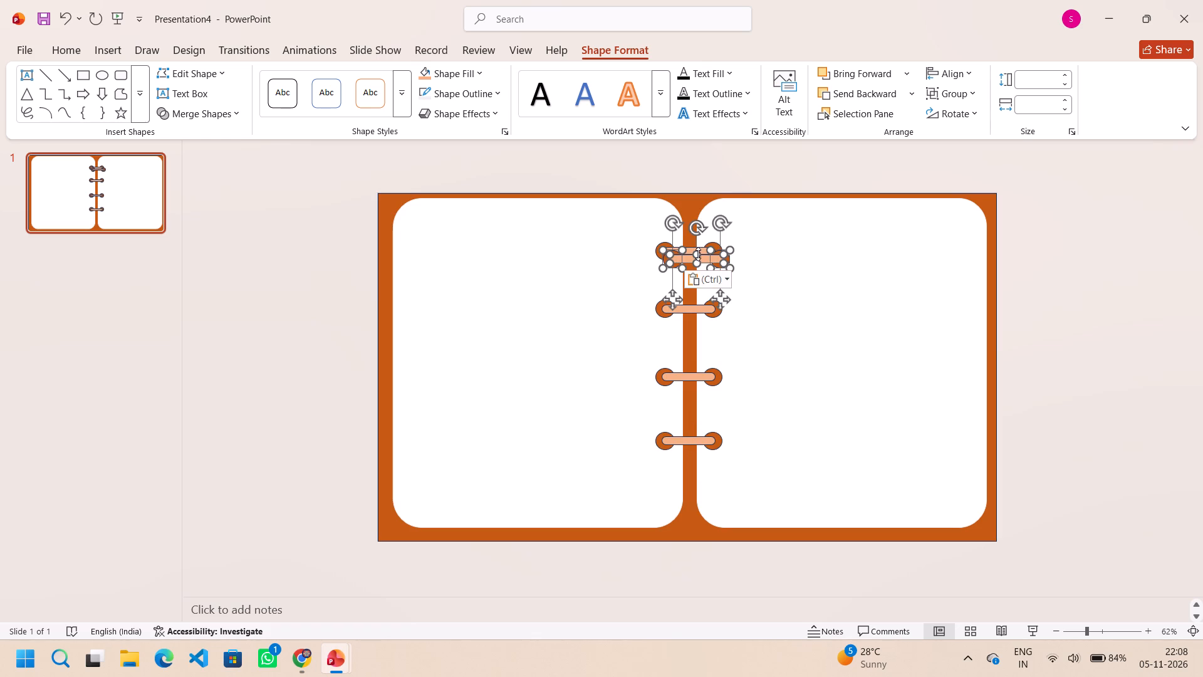
left_click_drag(707, 260, 698, 254)
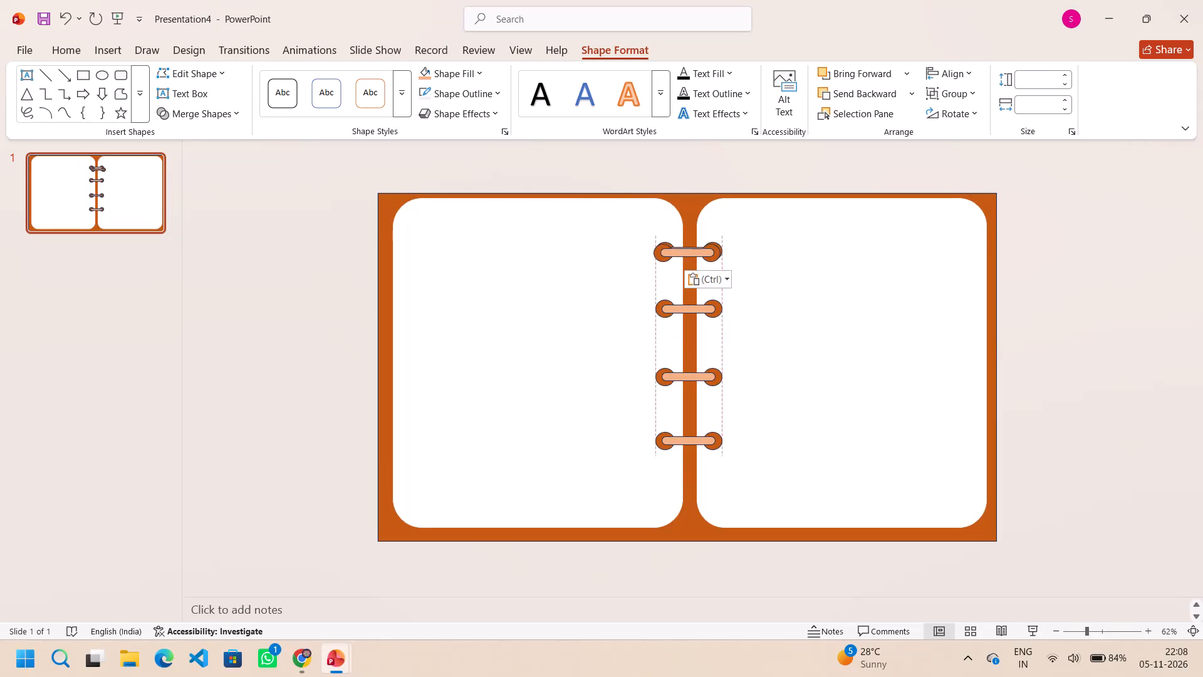
left_click_drag(698, 254, 697, 252)
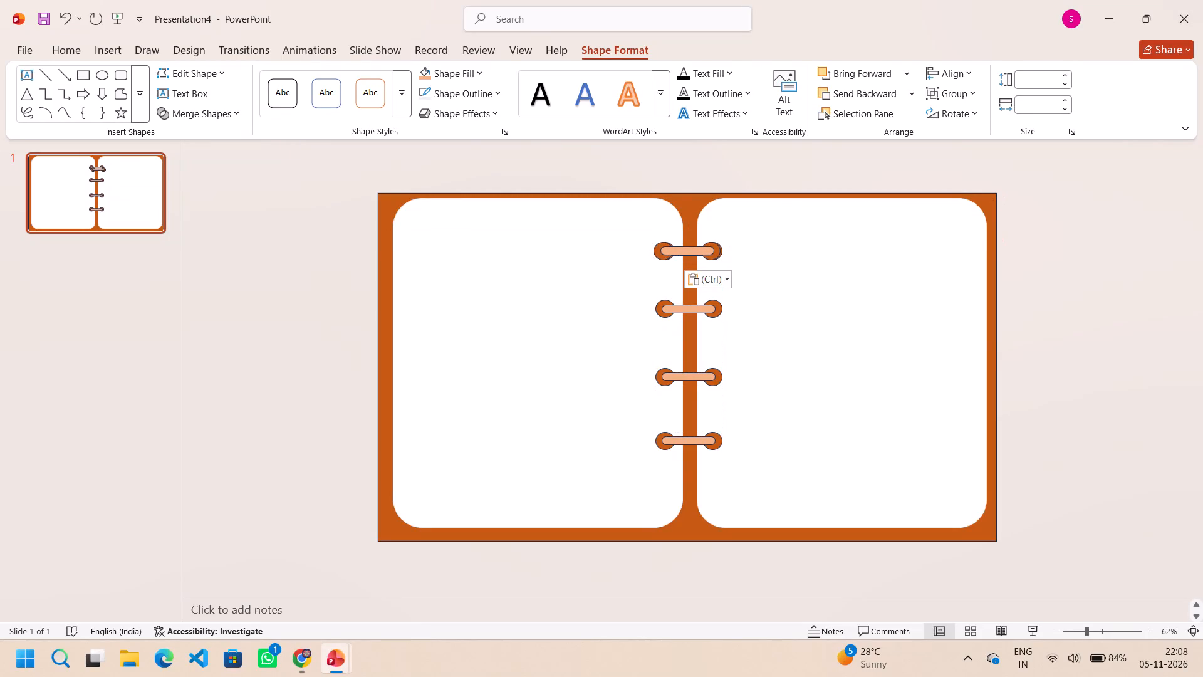
left_click_drag(697, 252, 699, 253)
left_click_drag(699, 253, 734, 451, "shift")
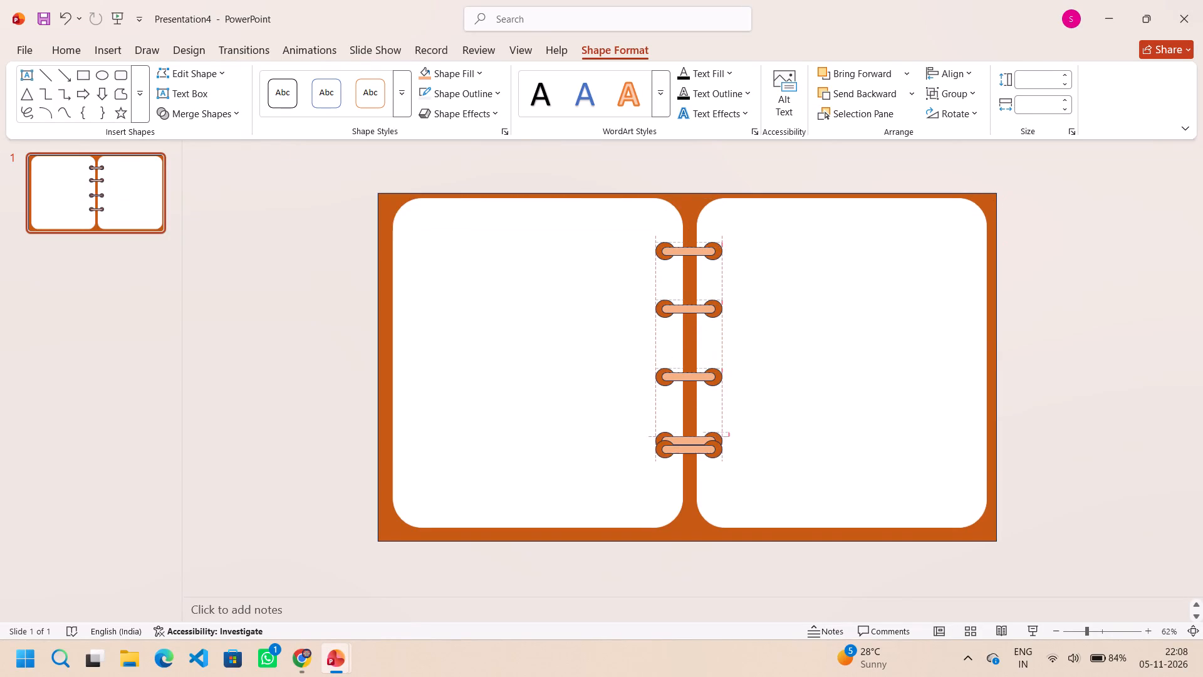
left_click_drag(734, 451, 734, 494, "shift")
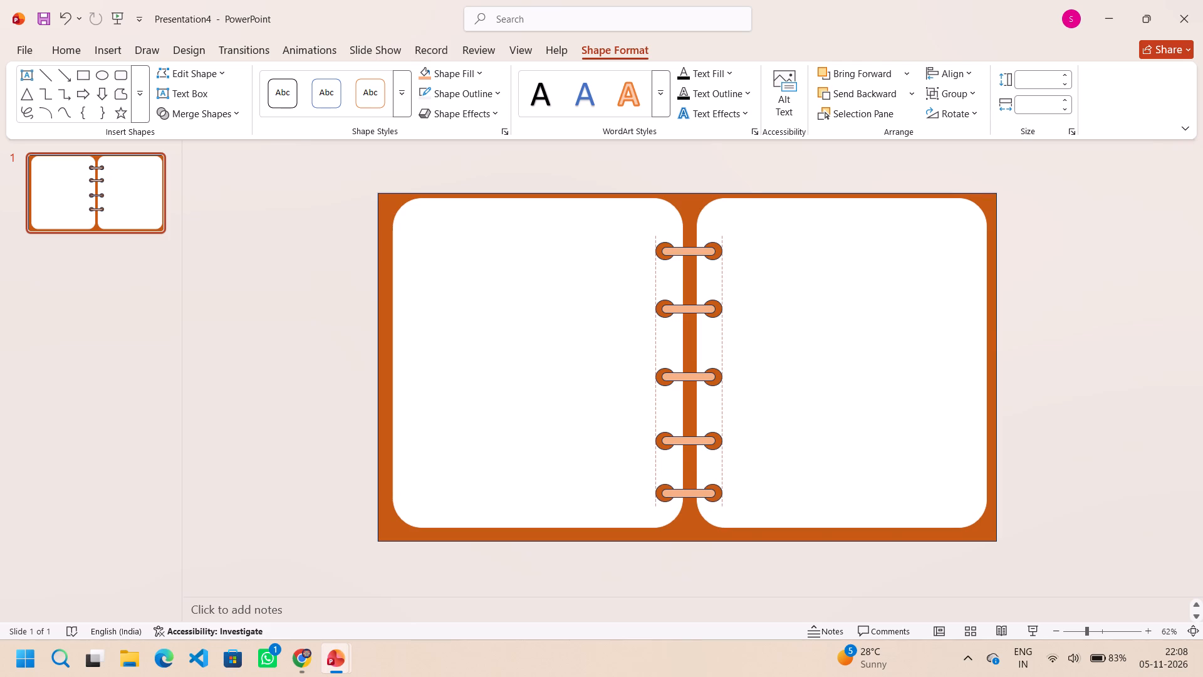
left_click_drag(734, 494, 734, 500, "shift")
left_click(1146, 295)
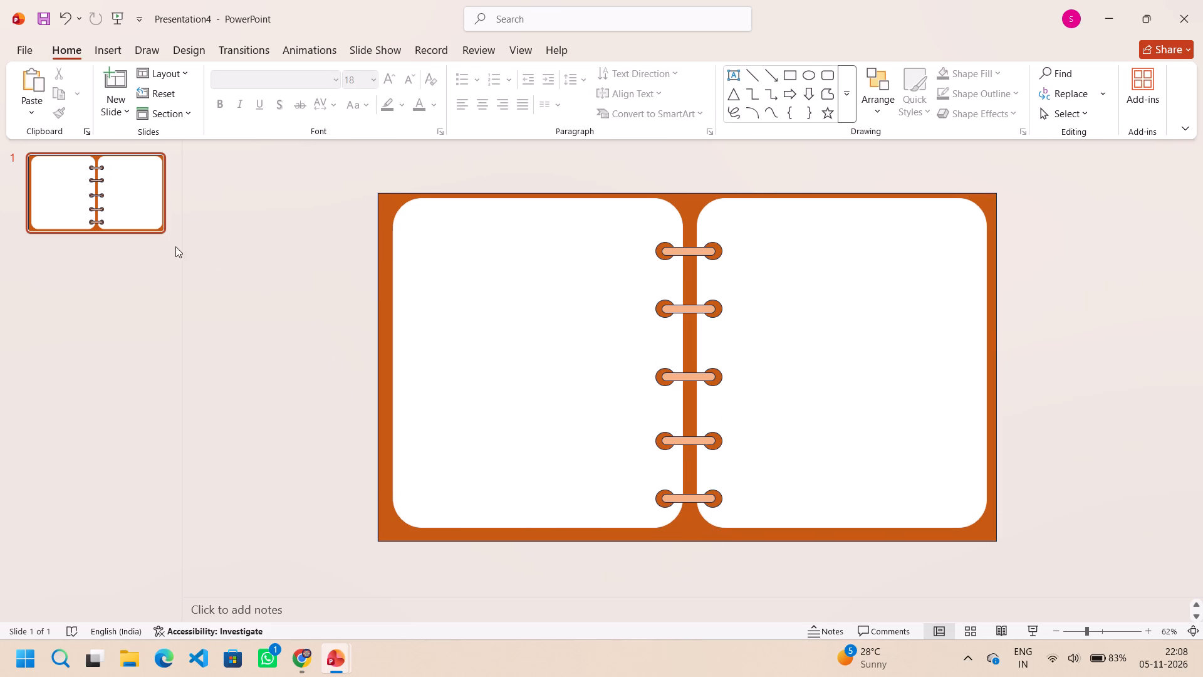
Duplicate the finished notebook slide twice to make three identical slides.
left_click(136, 197)
right_click(135, 197)
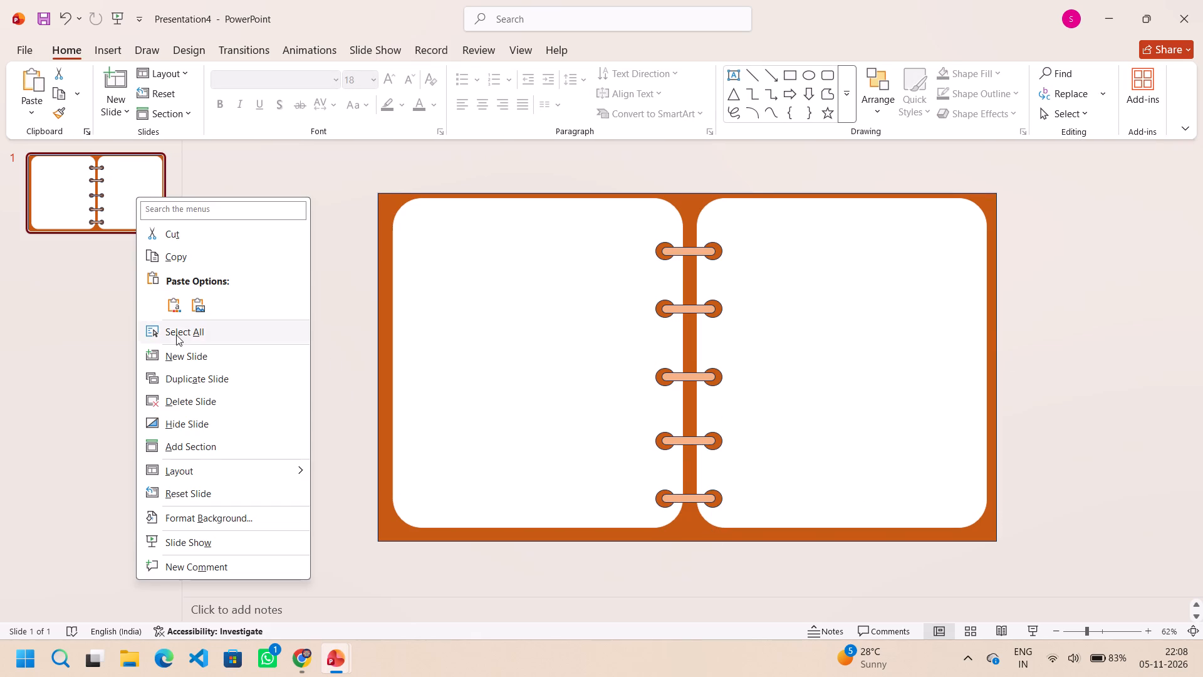
left_click(184, 380)
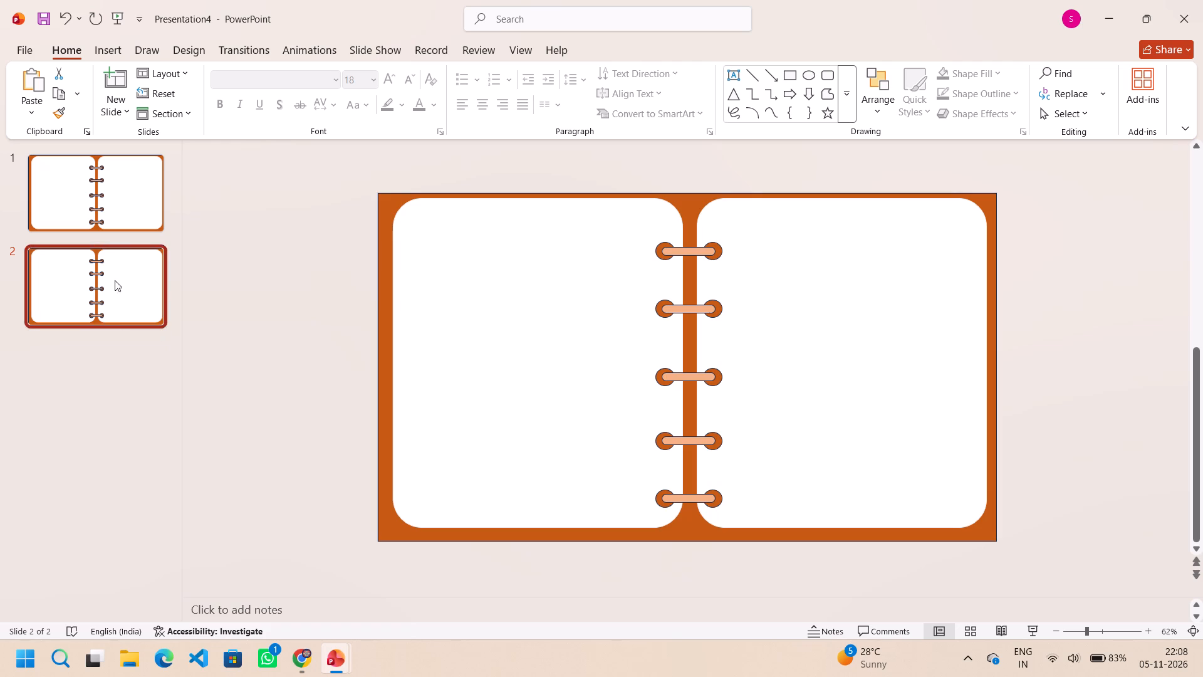
right_click(117, 318)
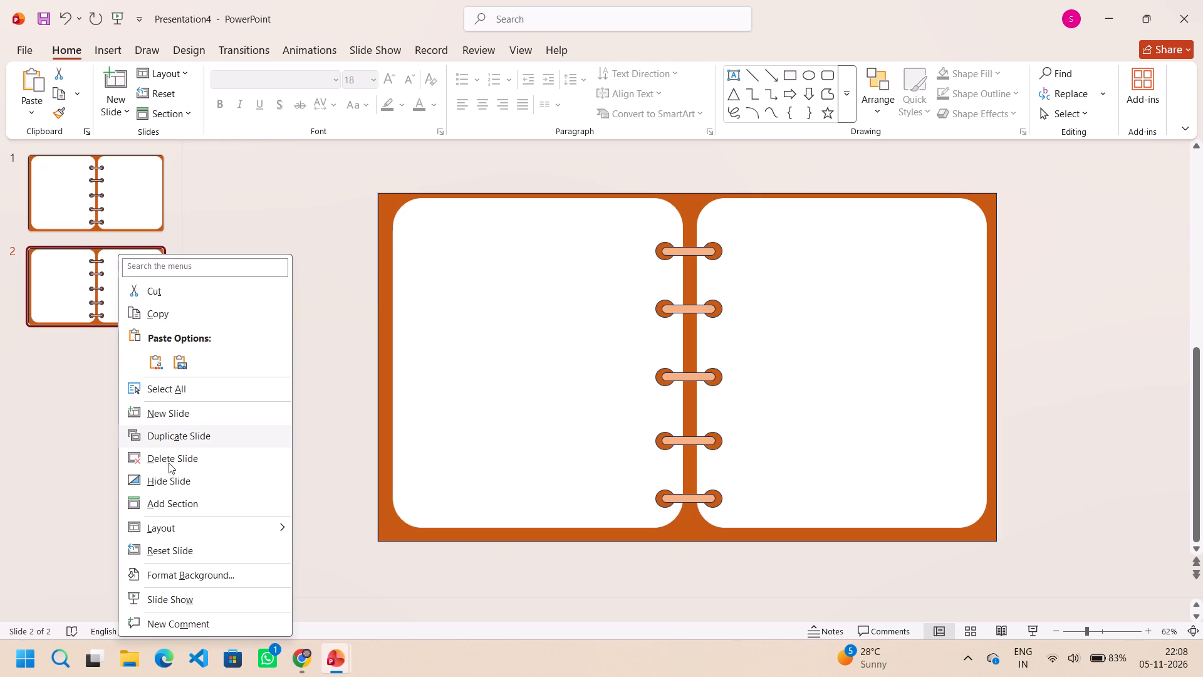
left_click(177, 441)
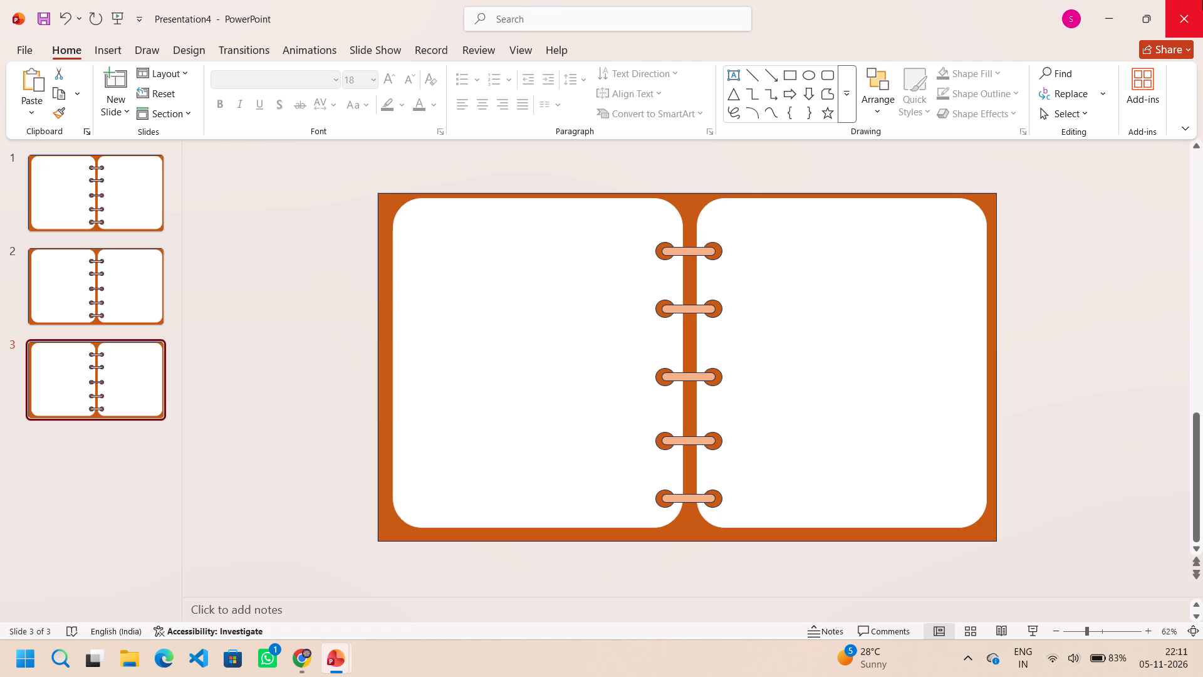
Close the presentation and save it as Presentation4 in the OneDrive Documents folder.
left_click(1184, 6)
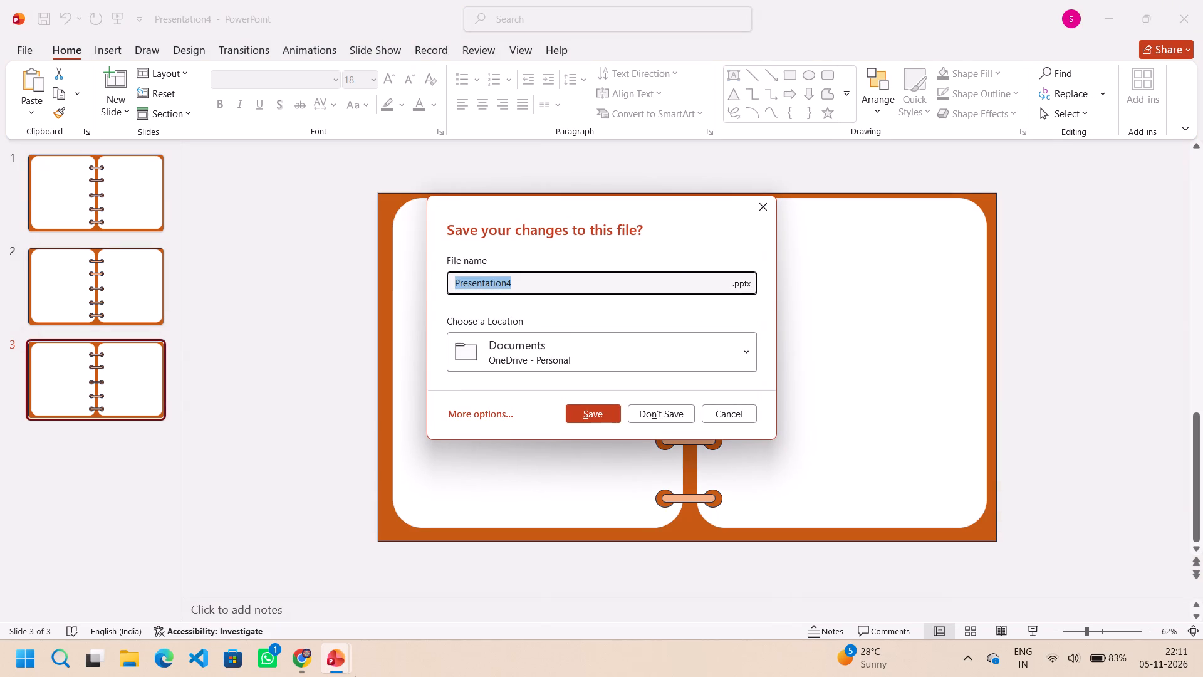
left_click(591, 408)
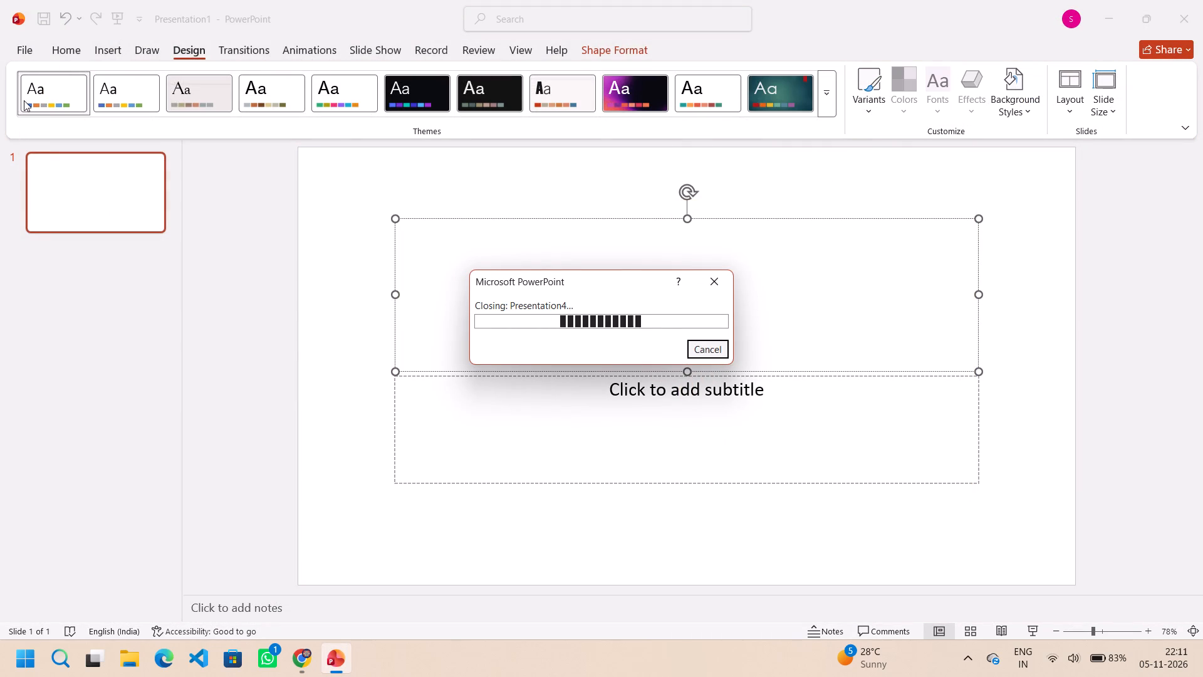